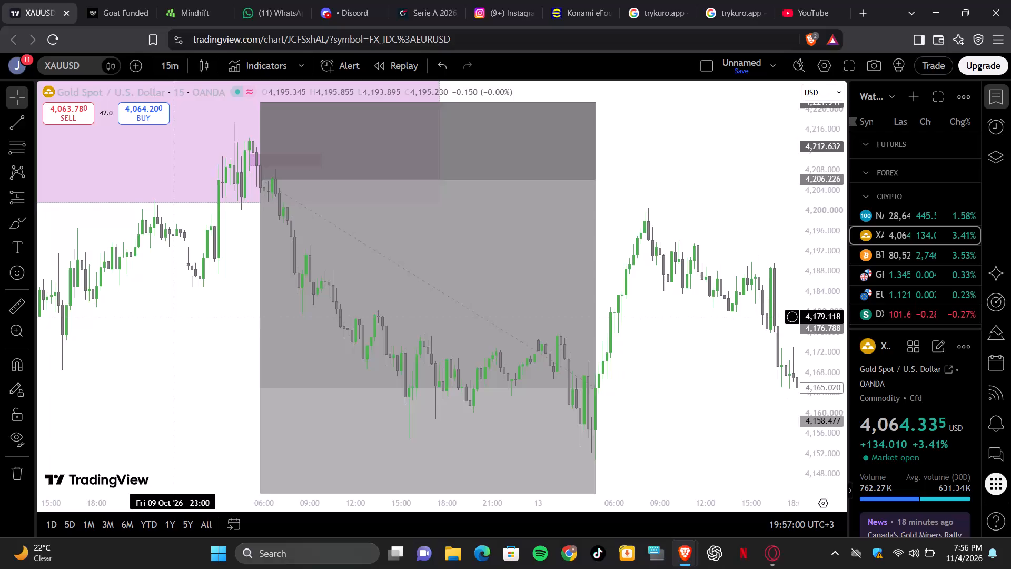
# Review the marked short positions, supply zones and break-of-structure lines on the 15-minute XAUUSD chart across October and September.
pyautogui.scroll(-11, 171, 316)
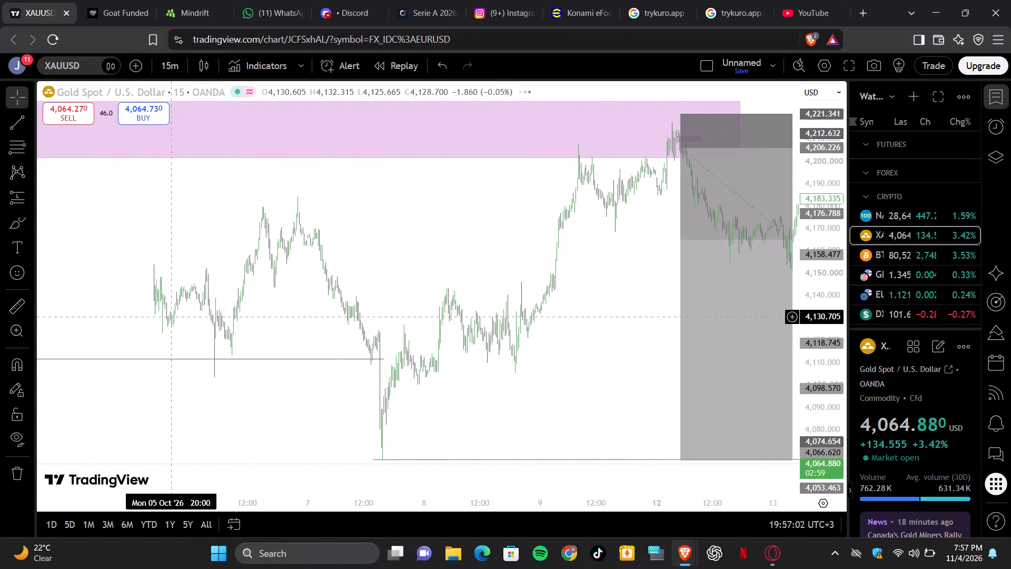
pyautogui.scroll(-4, 171, 316)
pyautogui.hscroll(3, 171, 316)
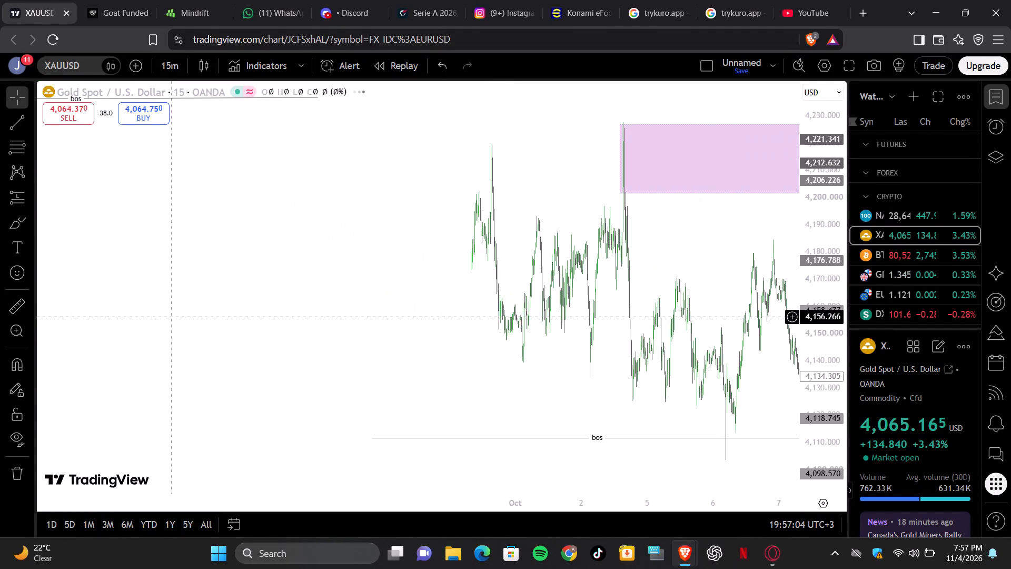
pyautogui.hscroll(8, 171, 316)
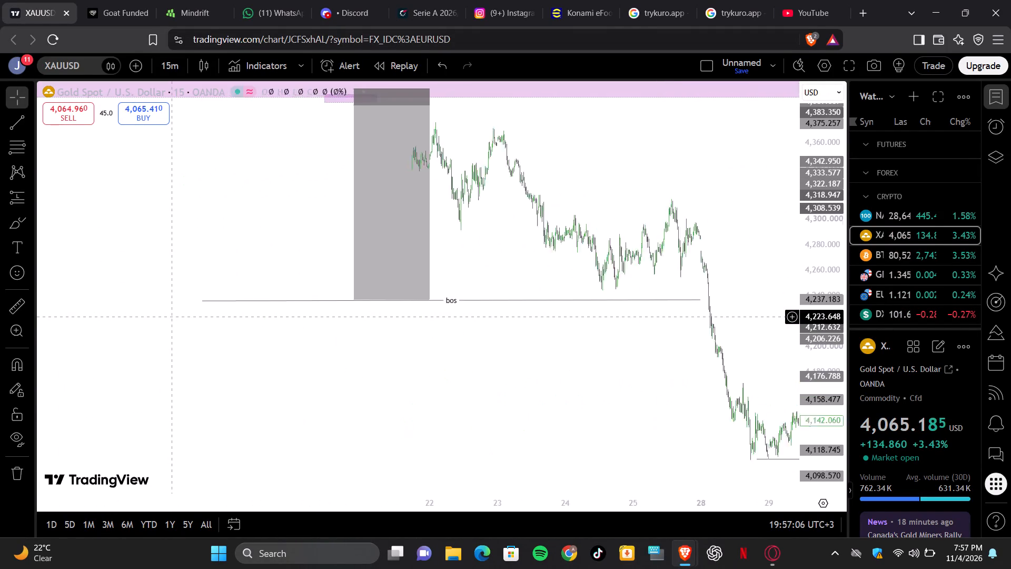
pyautogui.scroll(4, 171, 316)
pyautogui.hscroll(3, 171, 316)
pyautogui.scroll(2, 171, 316)
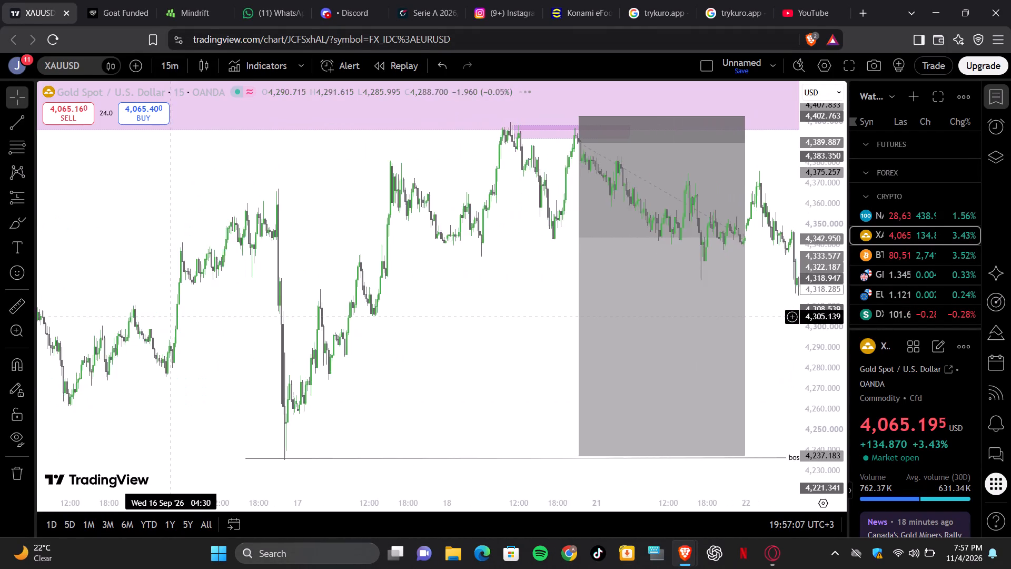
pyautogui.scroll(4, 171, 316)
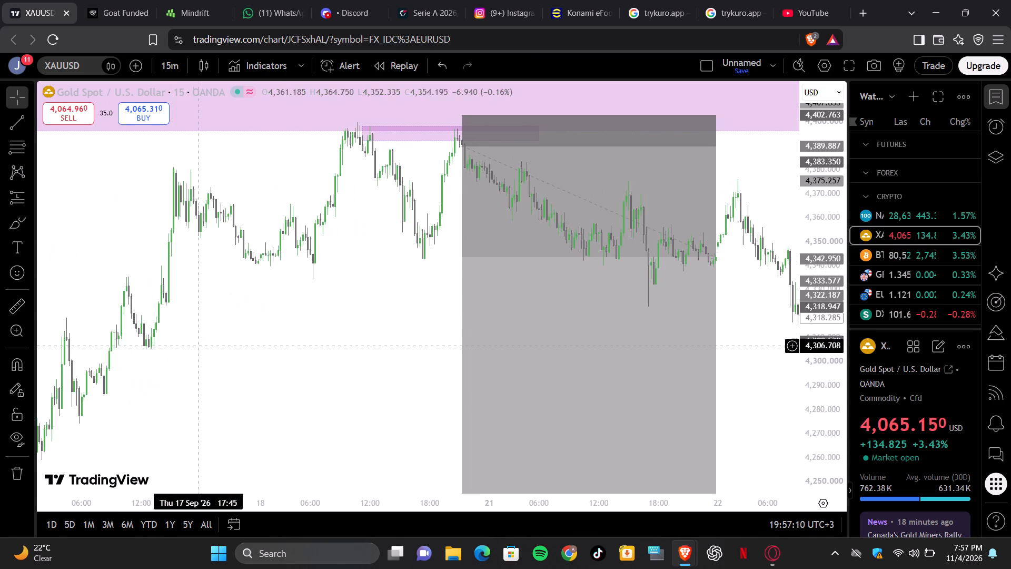
pyautogui.scroll(1, 199, 347)
pyautogui.scroll(-11, 199, 347)
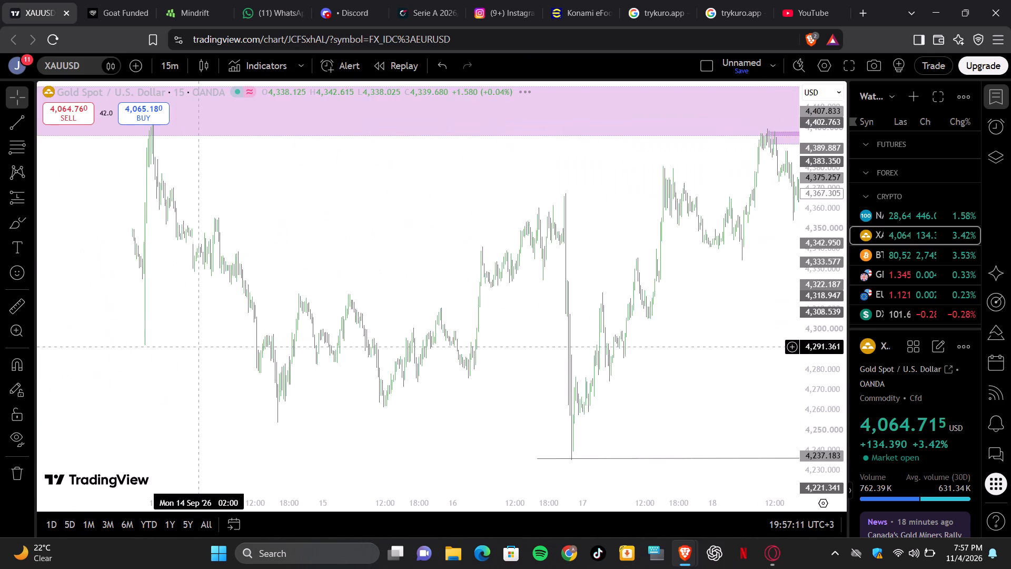
pyautogui.scroll(-3, 199, 347)
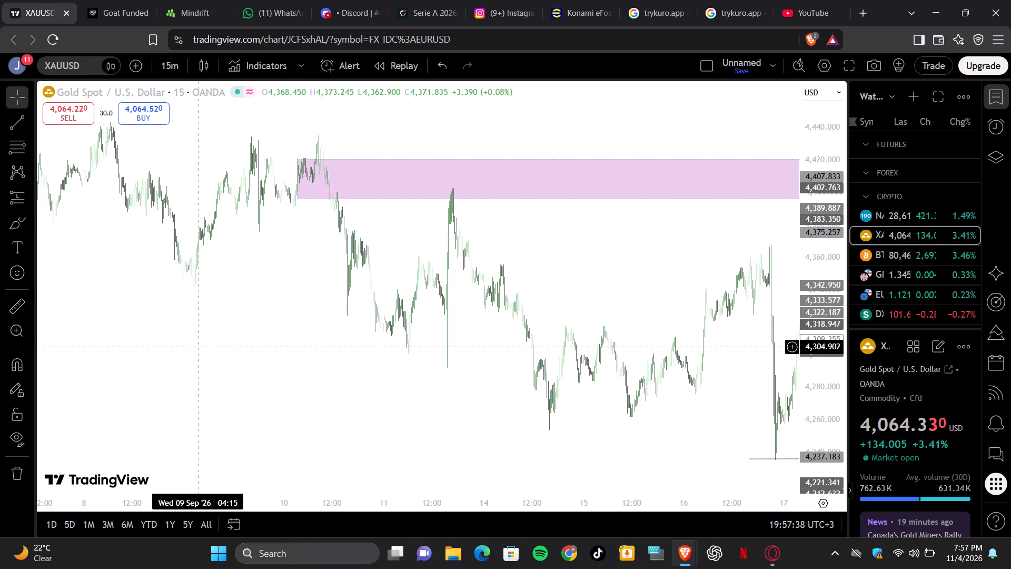
# Examine the August long positions and the demand zones beneath them on the 15-minute XAUUSD chart.
pyautogui.hscroll(7, 199, 347)
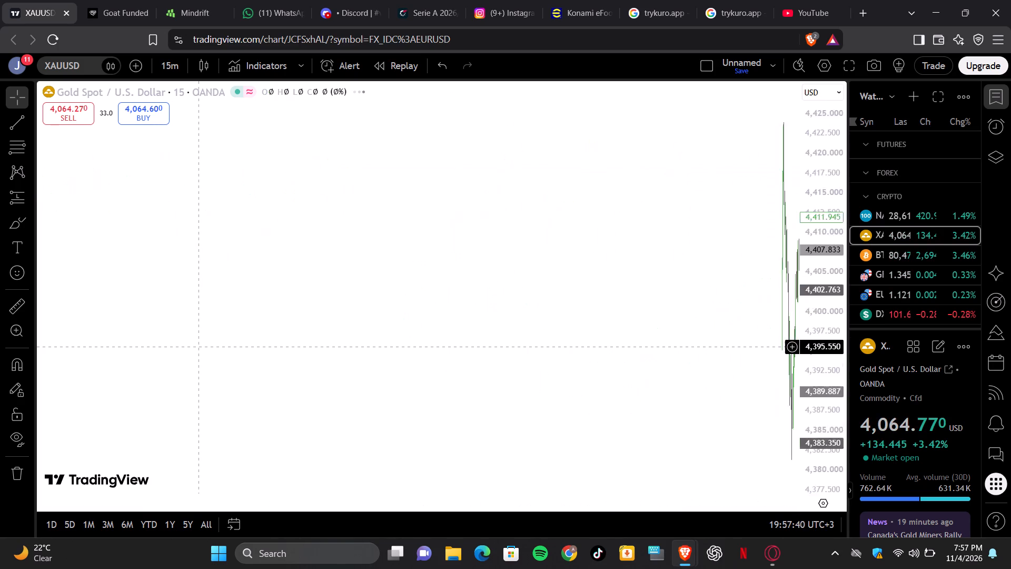
pyautogui.hscroll(3, 199, 347)
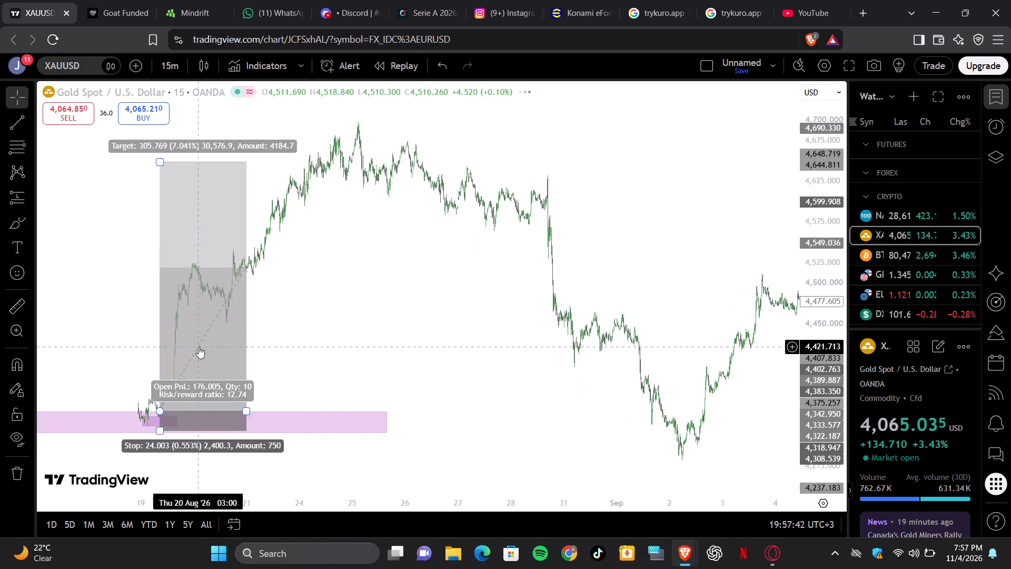
pyautogui.hscroll(1, 199, 347)
pyautogui.scroll(4, 199, 347)
pyautogui.hscroll(7, 199, 347)
pyautogui.scroll(4, 199, 347)
pyautogui.hscroll(1, 199, 347)
pyautogui.scroll(7, 199, 347)
pyautogui.hscroll(2, 199, 347)
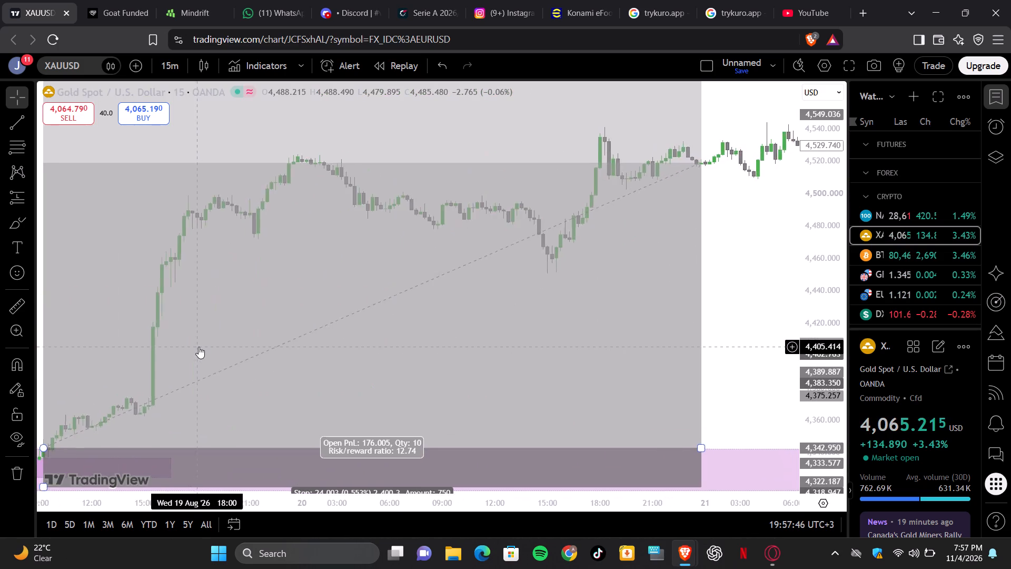
pyautogui.hscroll(2, 199, 347)
pyautogui.scroll(-1, 193, 379)
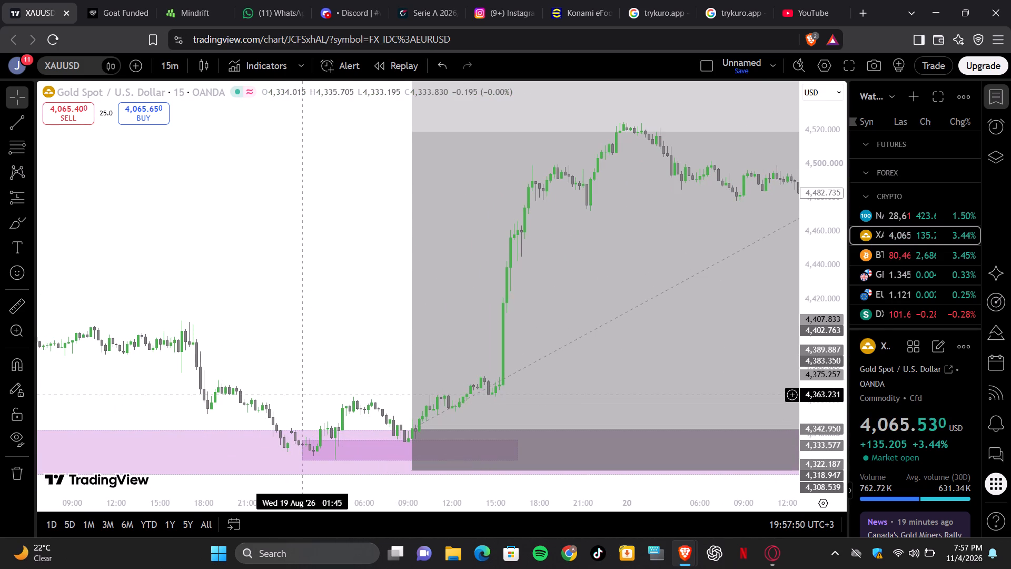
pyautogui.scroll(-7, 292, 402)
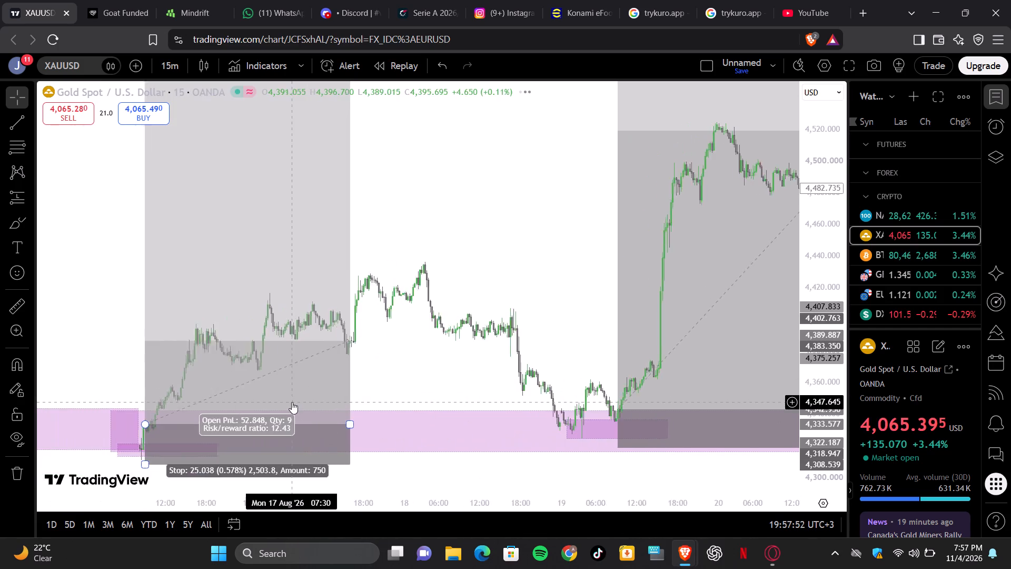
pyautogui.scroll(-2, 292, 402)
pyautogui.hscroll(4, 292, 402)
pyautogui.scroll(2, 292, 402)
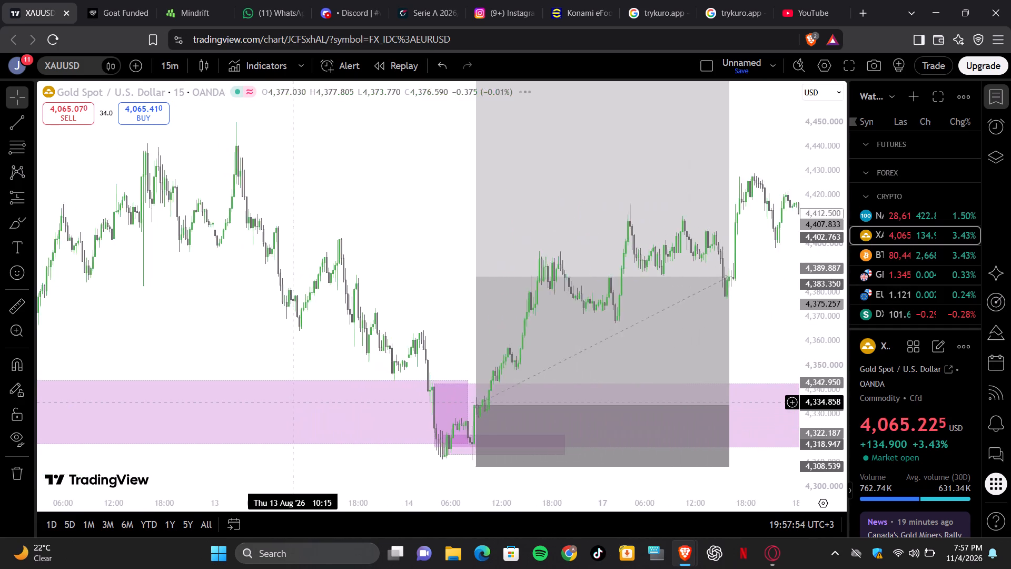
pyautogui.scroll(4, 292, 402)
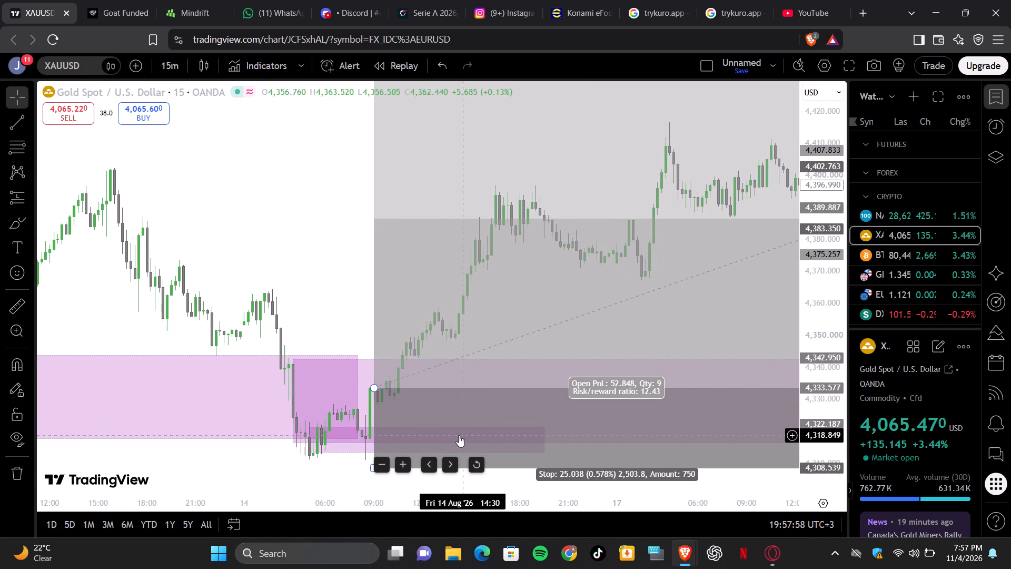
pyautogui.scroll(-9, 328, 364)
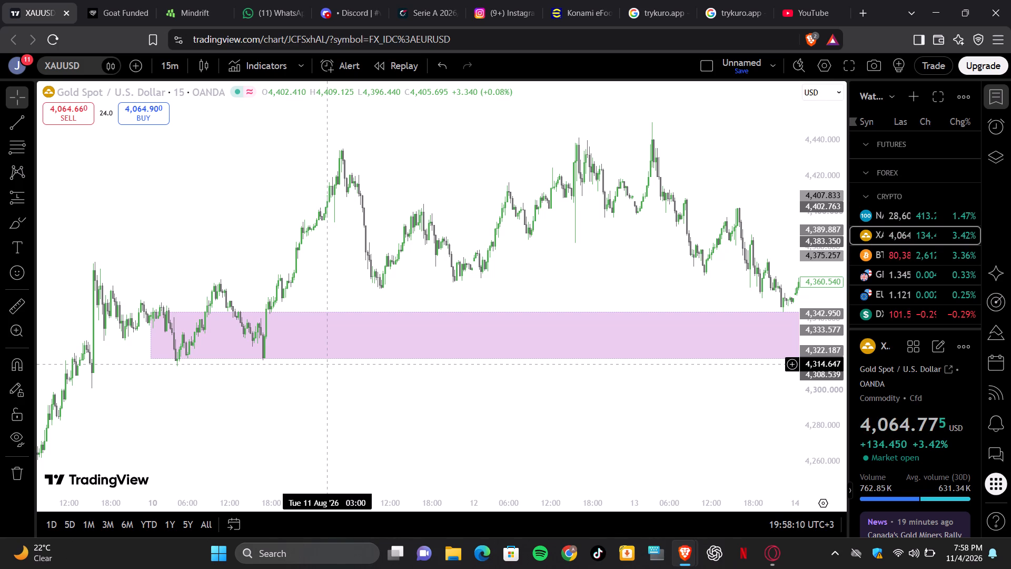
pyautogui.scroll(-8, 328, 364)
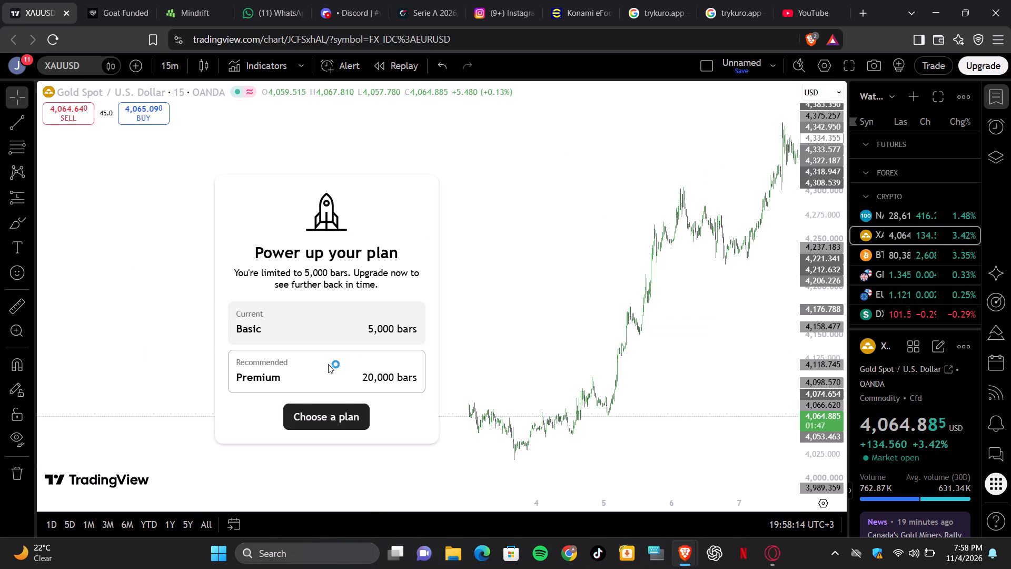
pyautogui.hscroll(-20, 328, 364)
pyautogui.hscroll(-10, 328, 364)
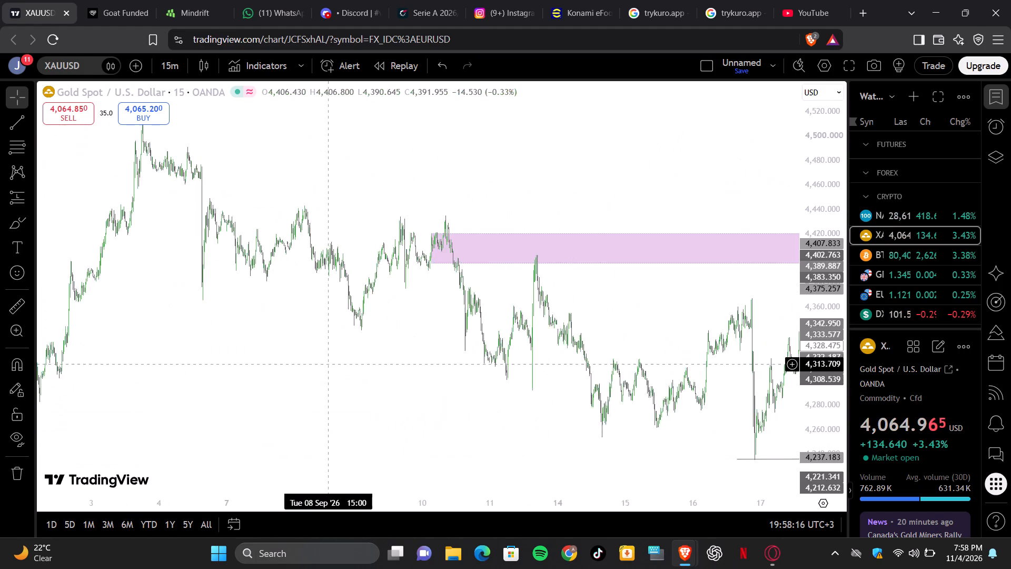
pyautogui.hscroll(-7, 328, 364)
# Switch the chart to BTCUSD from the watchlist.
pyautogui.click(886, 253)
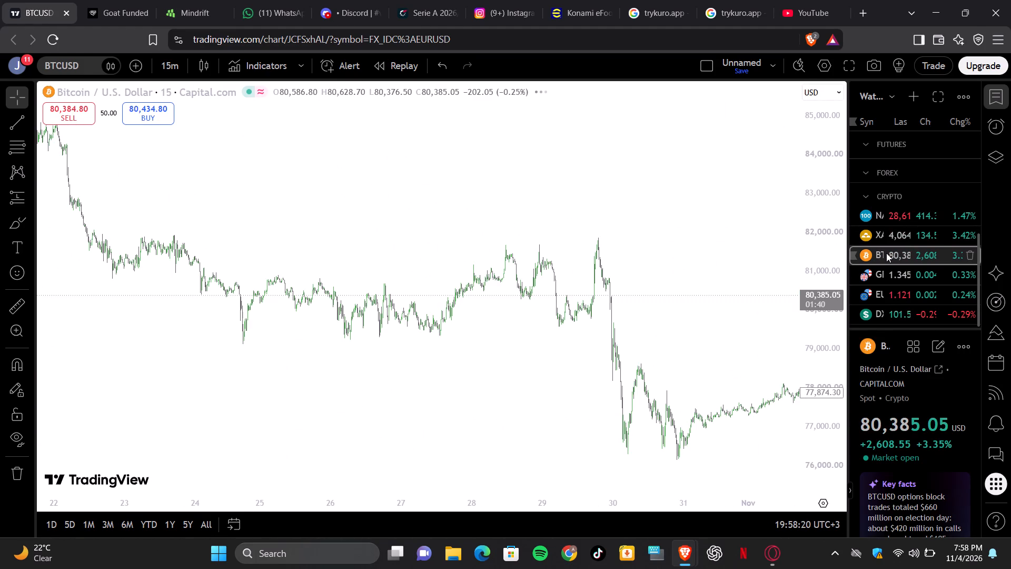
# Examine the BTCUSD price action from late October to 4 November around the marked zones, positions and bos lines.
pyautogui.hscroll(-4, 681, 404)
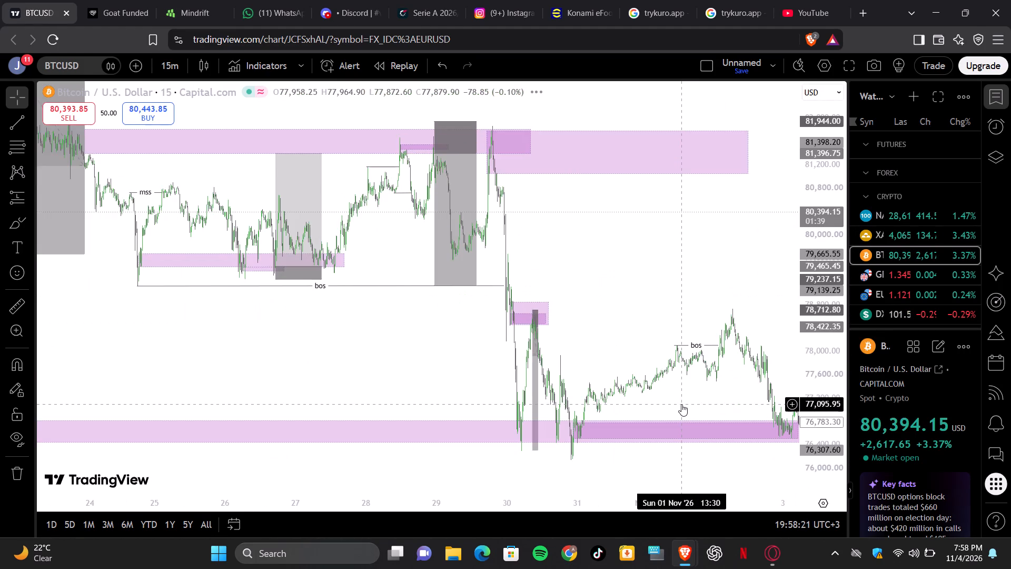
pyautogui.hscroll(-4, 681, 404)
pyautogui.scroll(4, 681, 404)
pyautogui.hscroll(3, 681, 404)
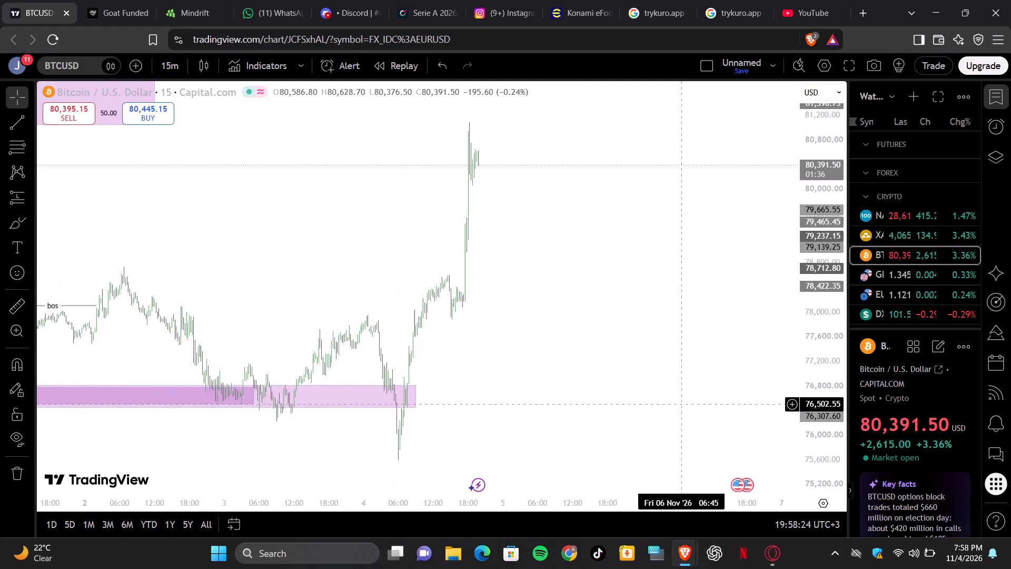
pyautogui.scroll(3, 681, 404)
pyautogui.scroll(-6, 681, 404)
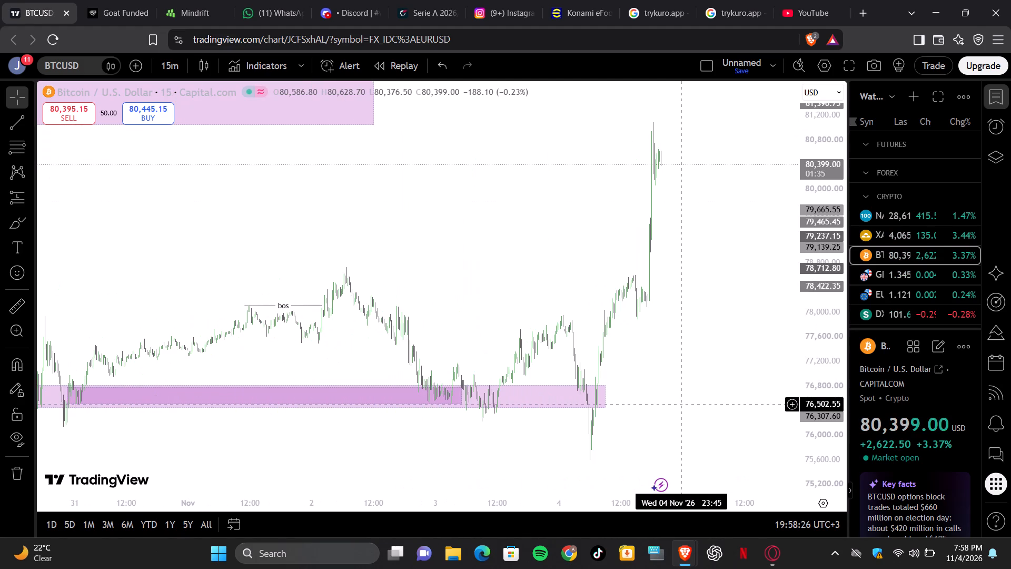
pyautogui.scroll(4, 681, 404)
pyautogui.hscroll(2, 445, 428)
pyautogui.scroll(1, 445, 428)
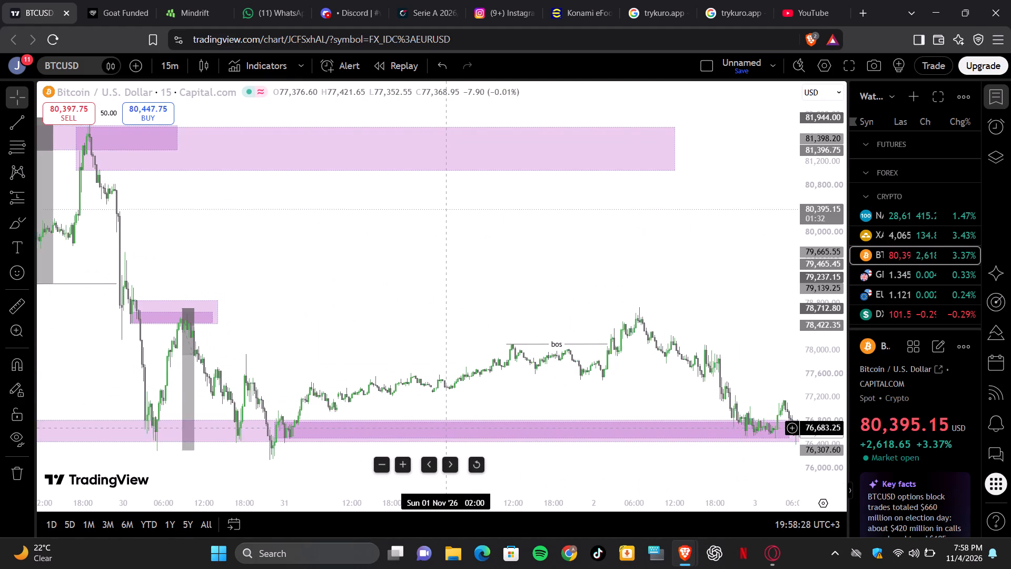
pyautogui.scroll(1, 445, 428)
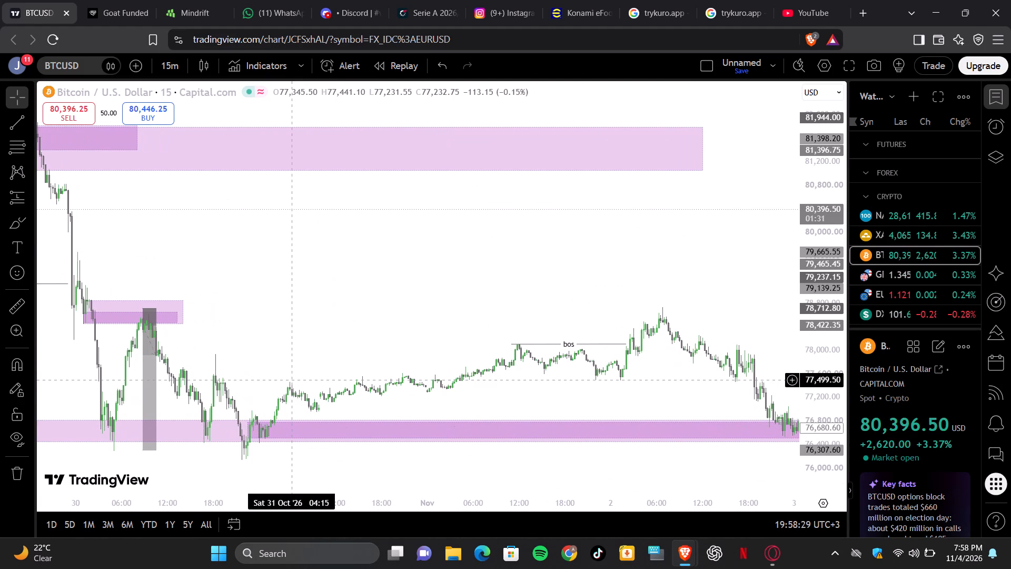
# Examine the BTCUSD price action from 31 October to 4 November around the lower zone and the bos line.
pyautogui.scroll(1, 421, 388)
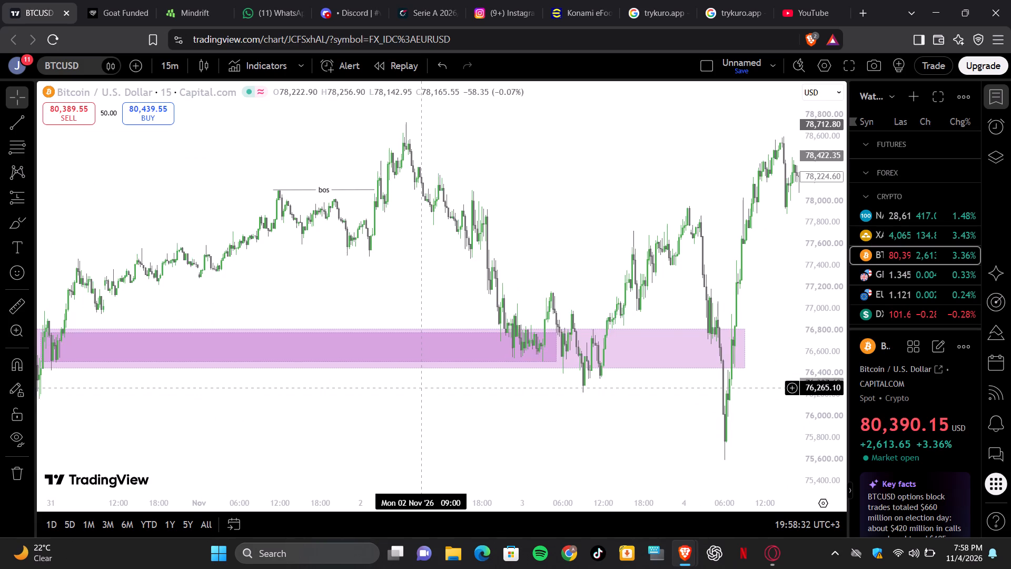
pyautogui.scroll(1, 421, 388)
pyautogui.hscroll(3, 421, 388)
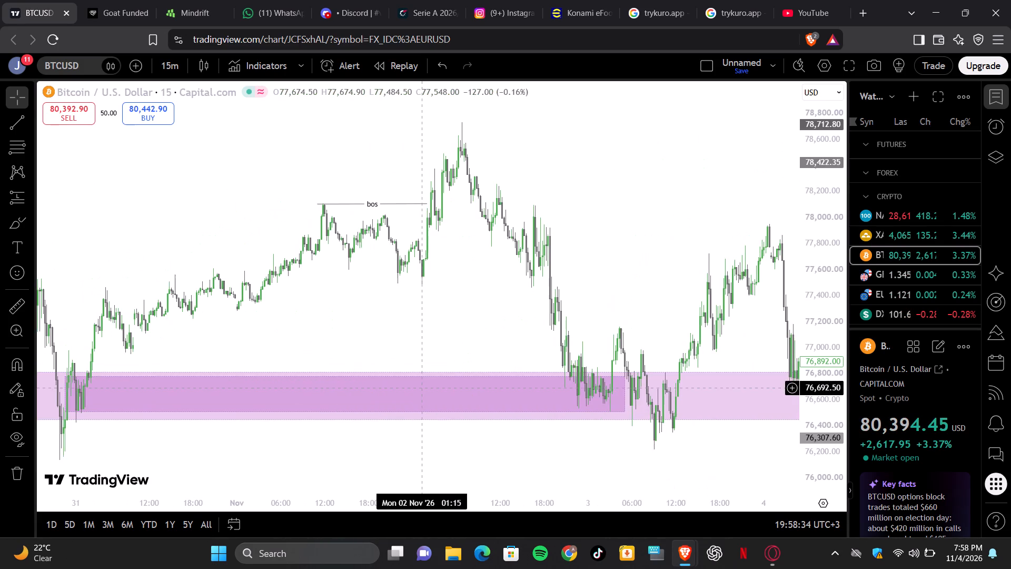
# Switch the chart to GBPUSD from the watchlist.
pyautogui.click(885, 276)
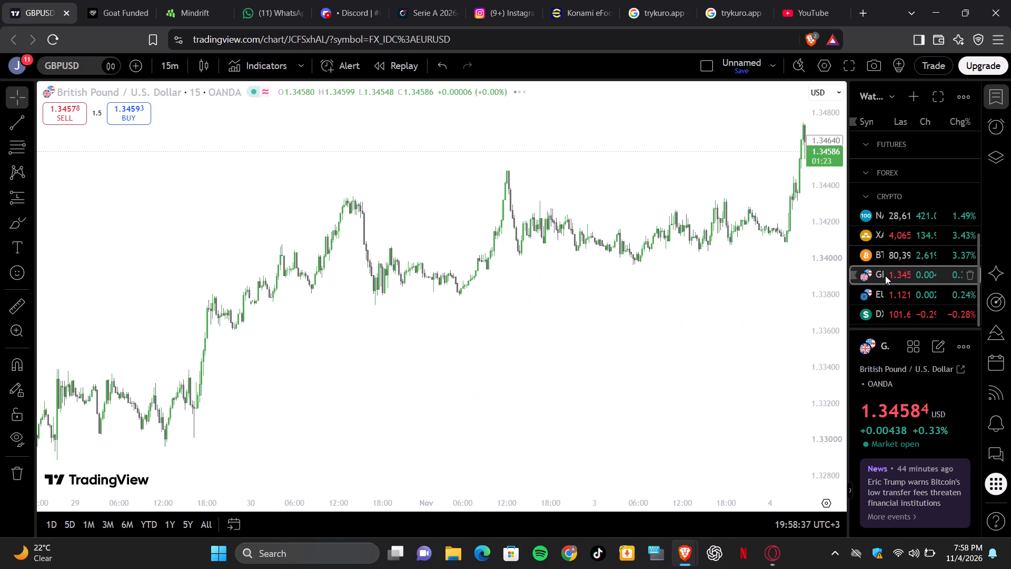
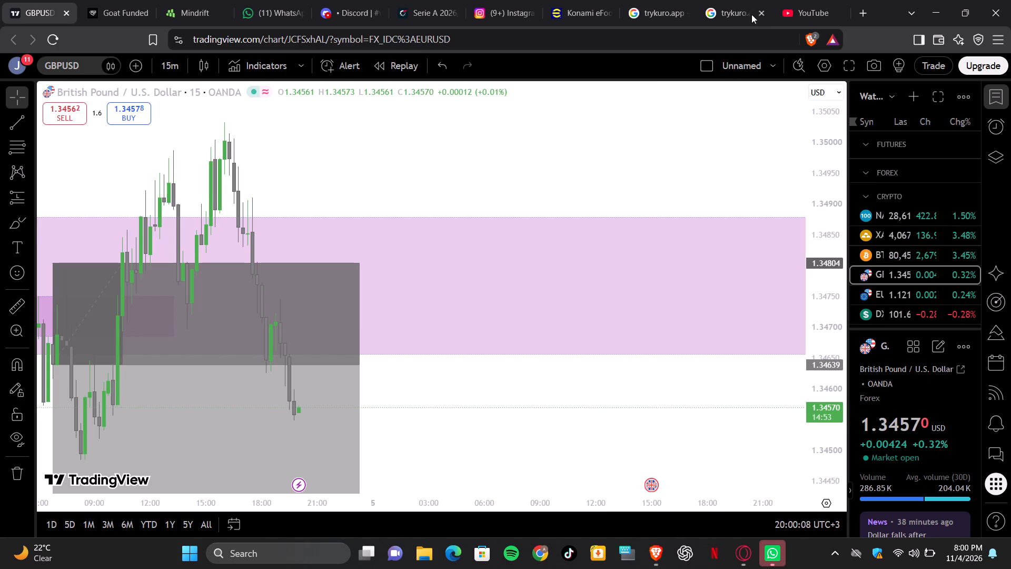
# Switch to YouTube, search for "nimechoka kupiga honi song" and play the video "Marlaw - Pii Pii With Lyrics".
pyautogui.click(796, 9)
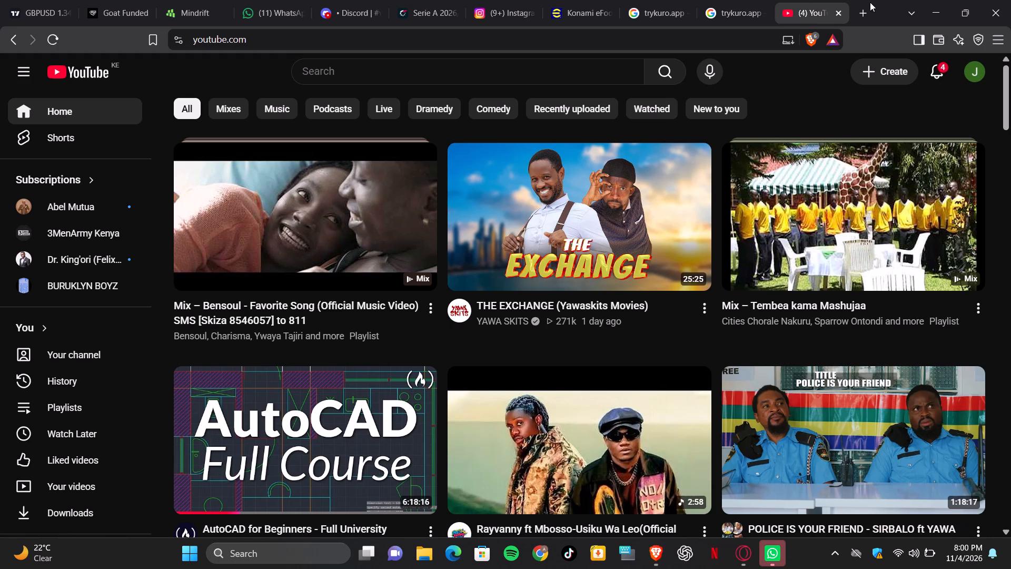
pyautogui.click(608, 71)
pyautogui.write('nimec')
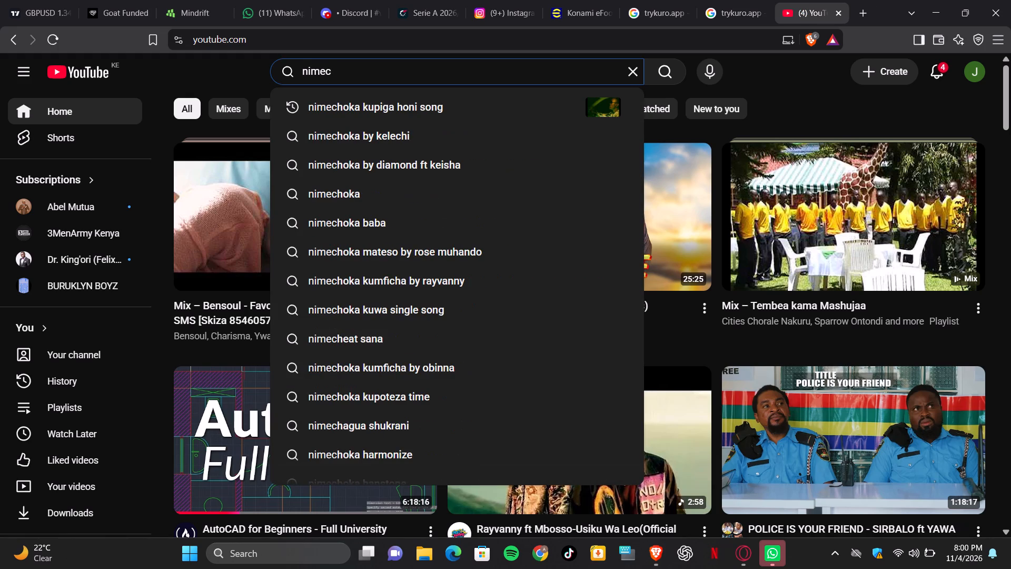
pyautogui.click(524, 108)
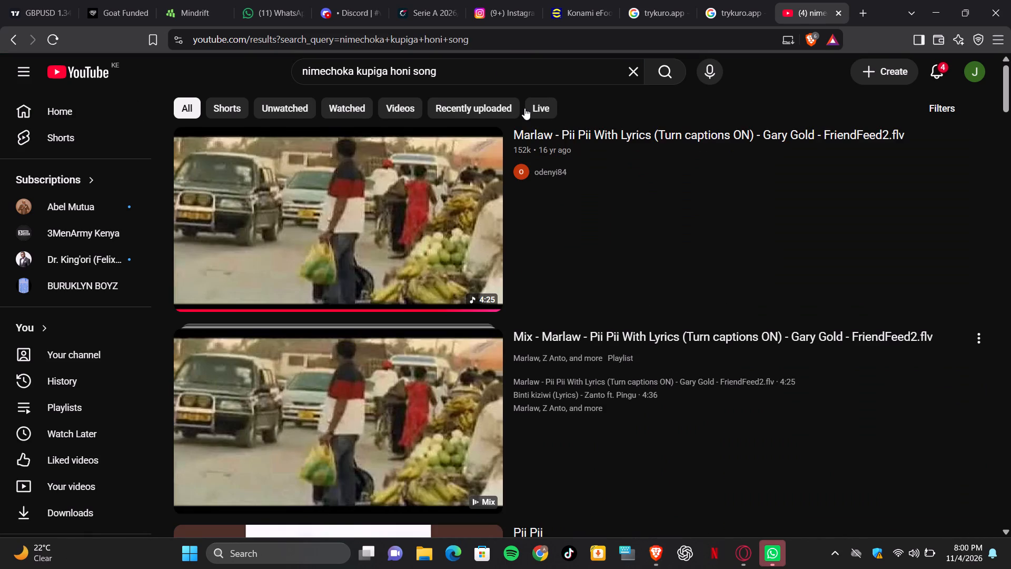
pyautogui.click(412, 198)
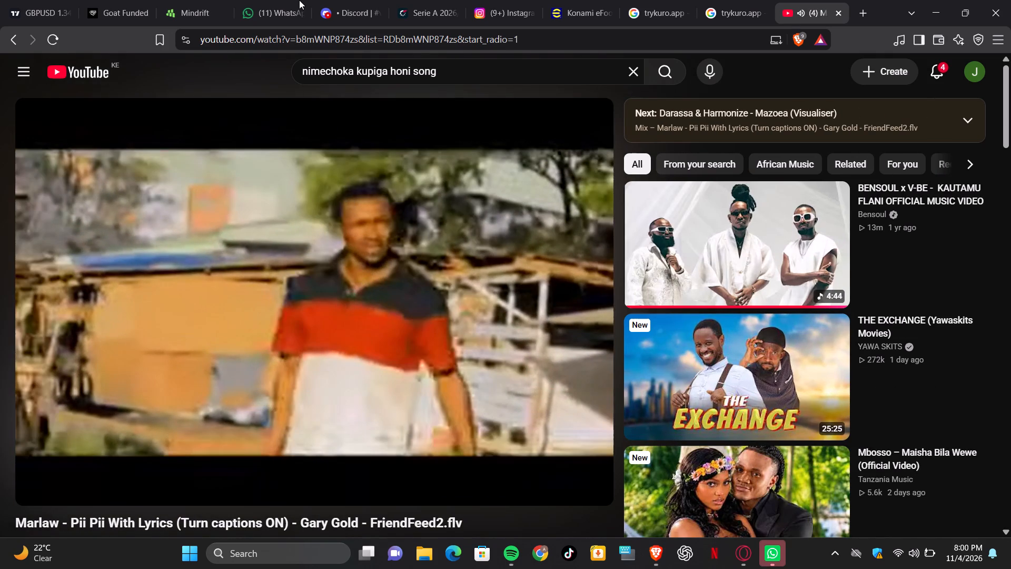
# Switch back to the GBPUSD chart in TradingView and delete the short position drawn on 4 November.
pyautogui.click(30, 19)
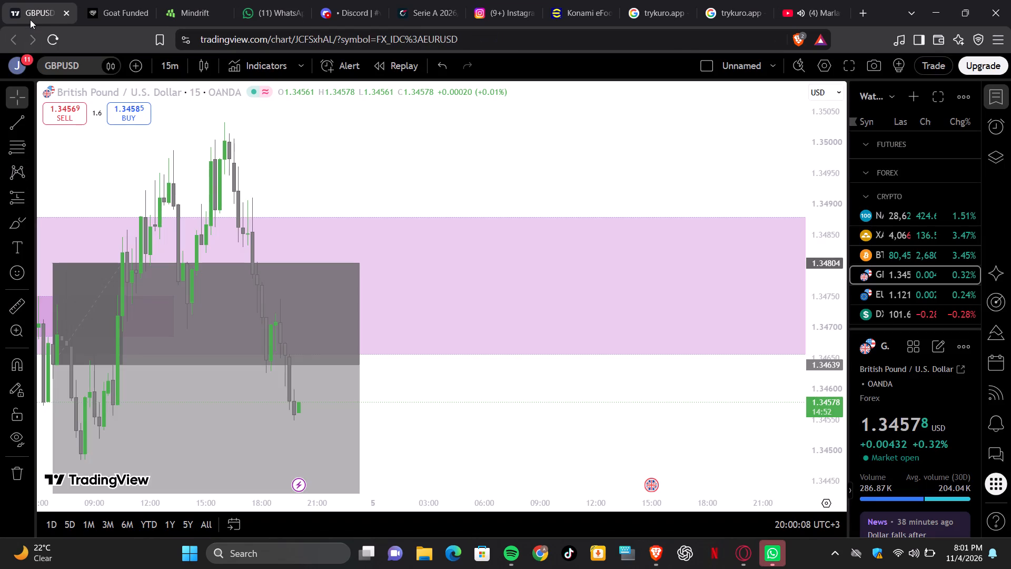
pyautogui.scroll(-3, 489, 282)
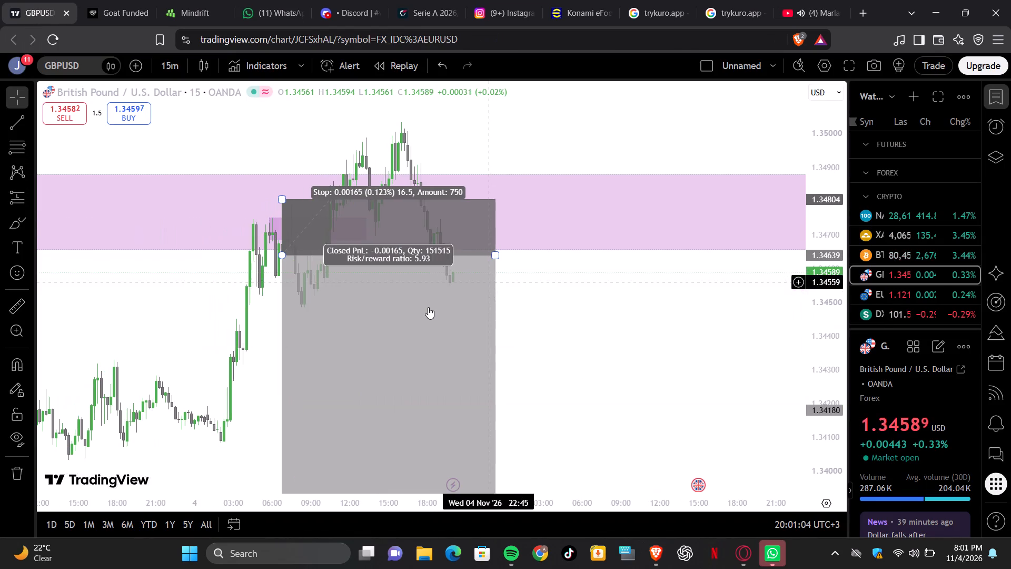
pyautogui.click(428, 307)
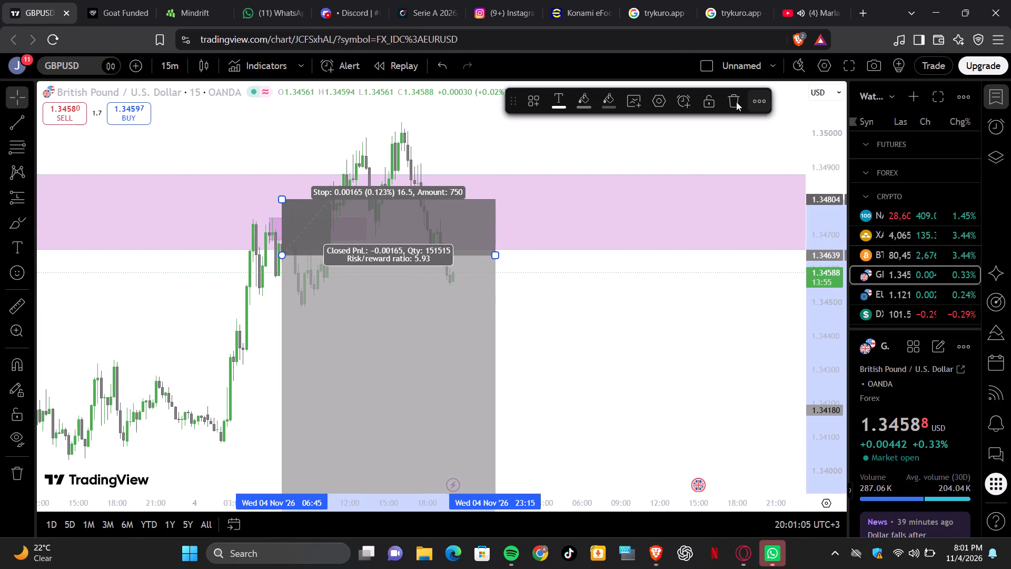
pyautogui.click(735, 101)
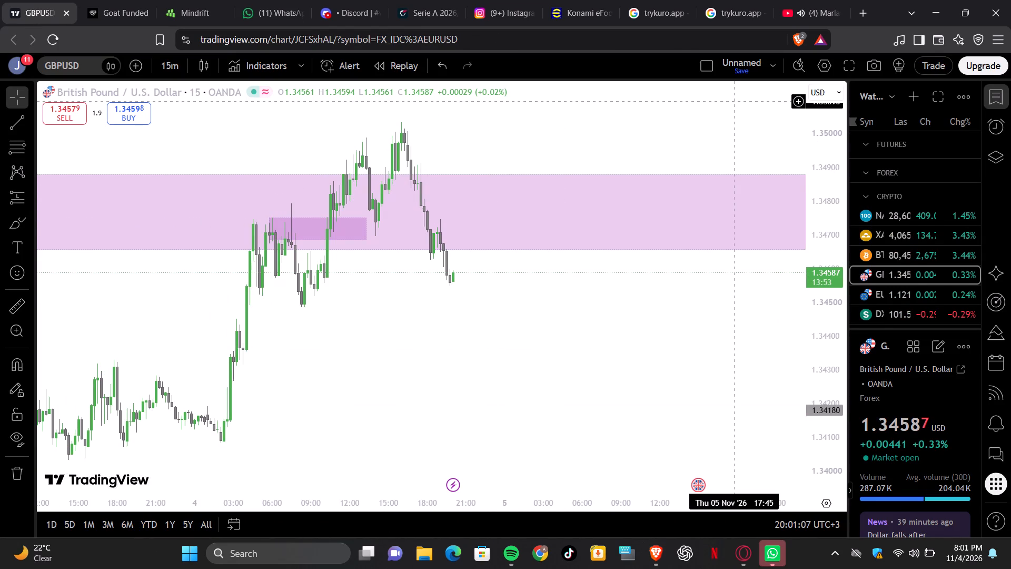
# Delete the small darker purple rectangle inside the wide supply zone on the GBPUSD chart.
pyautogui.click(375, 231)
pyautogui.click(364, 231)
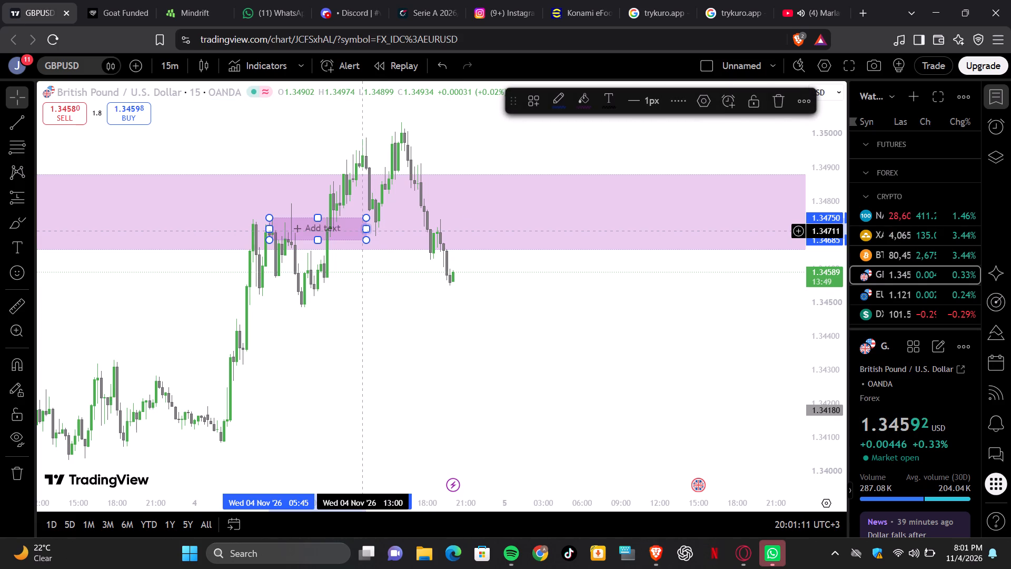
pyautogui.click(778, 100)
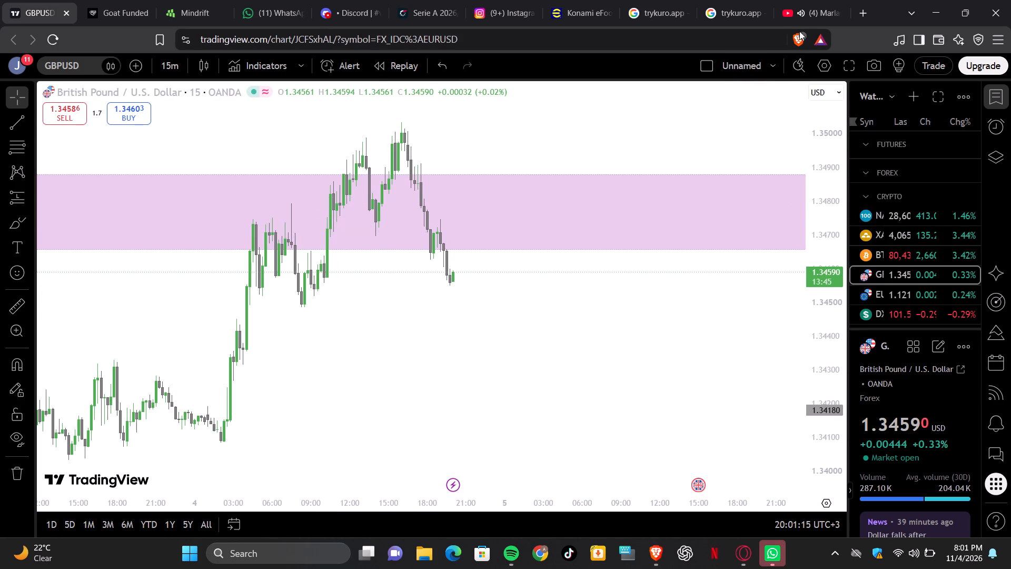
# Switch to YouTube and raise the playing Marlaw video's volume to nearly full.
pyautogui.click(810, 12)
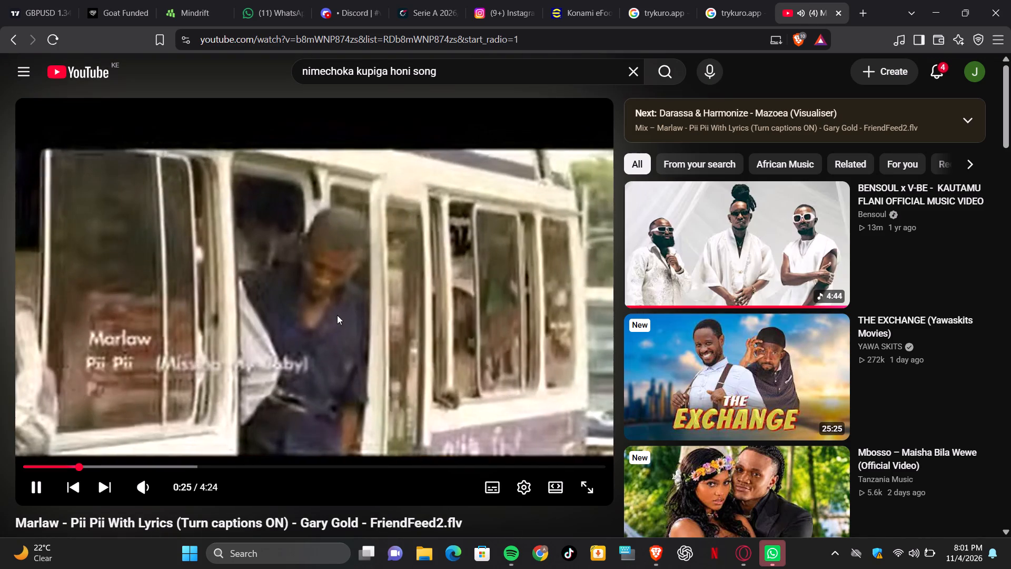
pyautogui.click(180, 489)
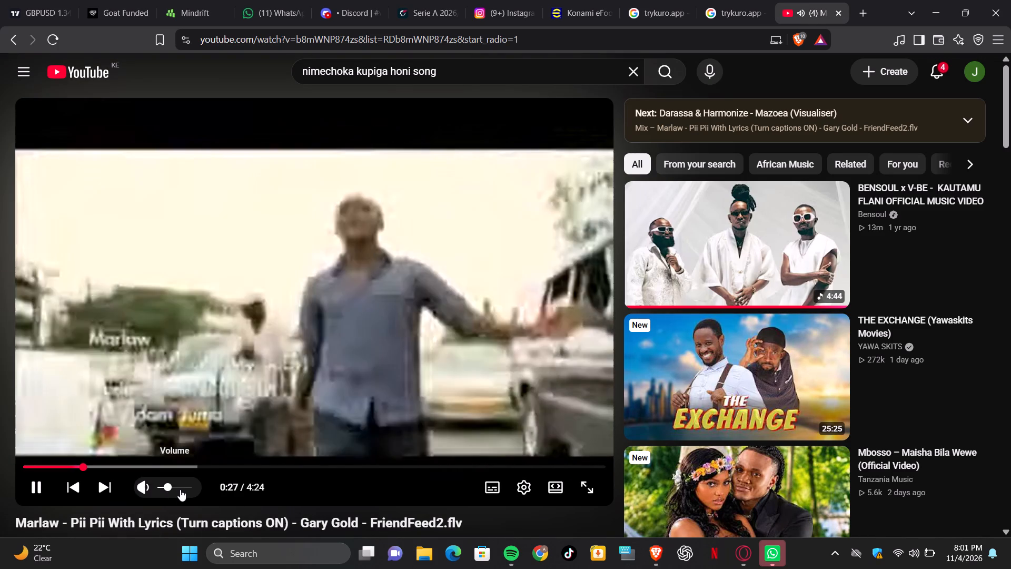
pyautogui.click(190, 487)
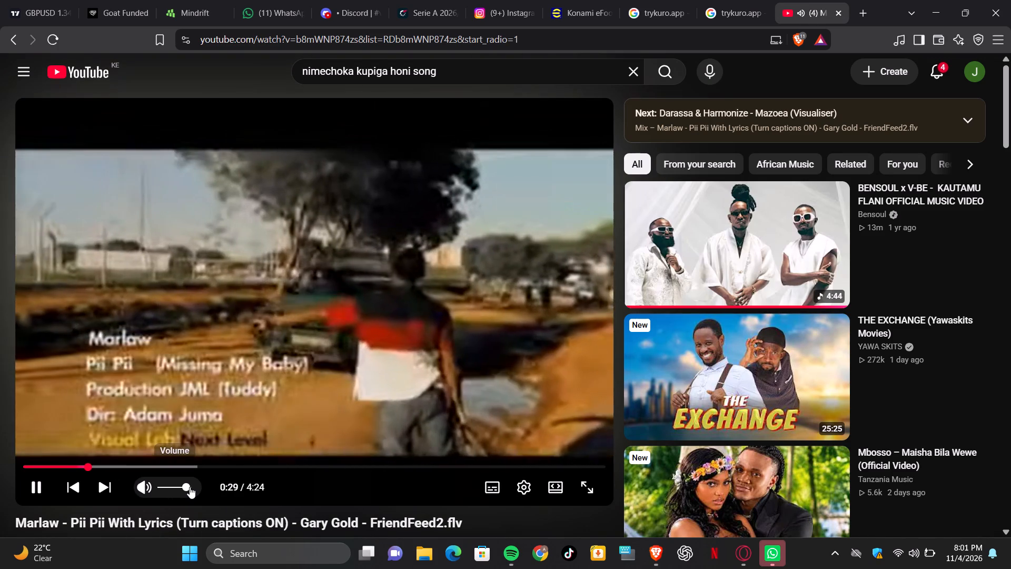
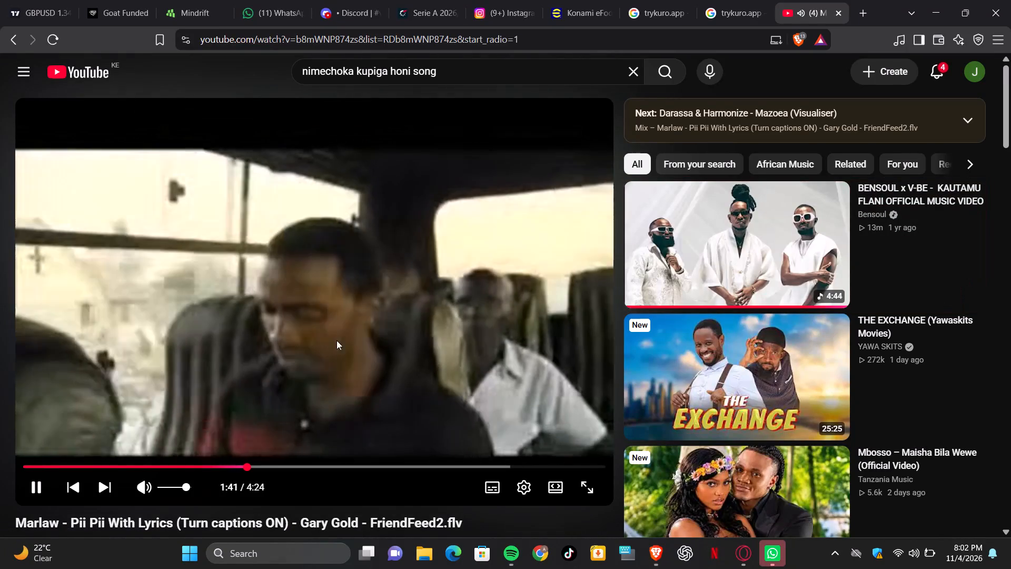
# Restart the playing Marlaw video from the beginning.
pyautogui.click(28, 466)
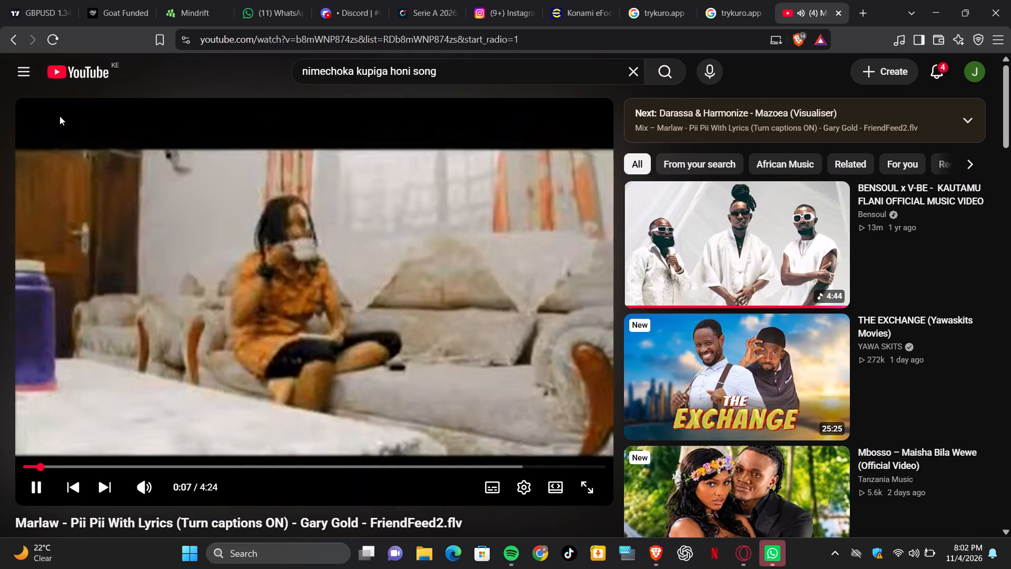
# Switch back to the GBPUSD chart in TradingView and examine the 4 November price action around the purple supply zone.
pyautogui.click(36, 7)
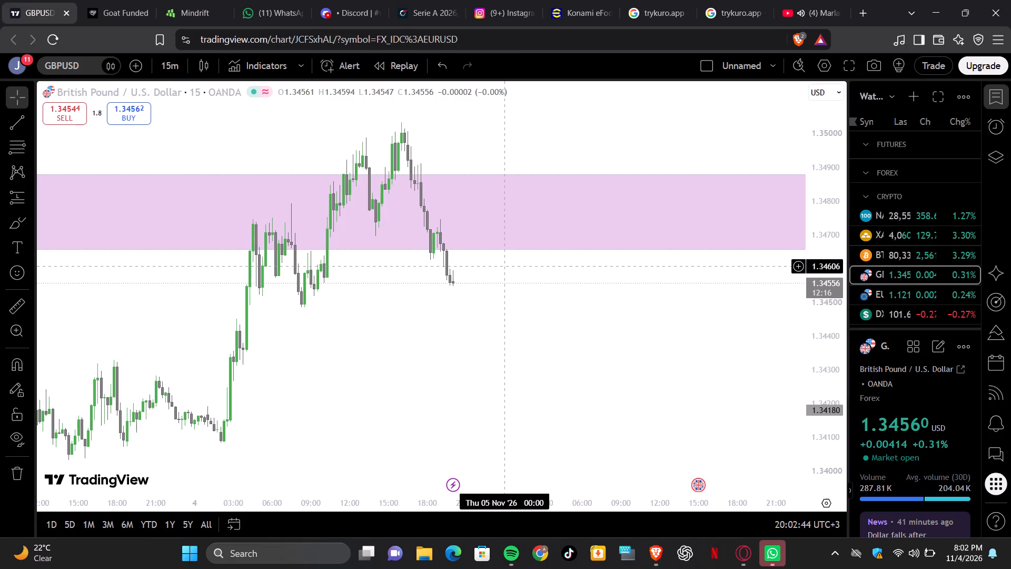
pyautogui.scroll(-2, 505, 266)
pyautogui.scroll(3, 505, 266)
pyautogui.hscroll(2, 505, 266)
pyautogui.scroll(2, 505, 266)
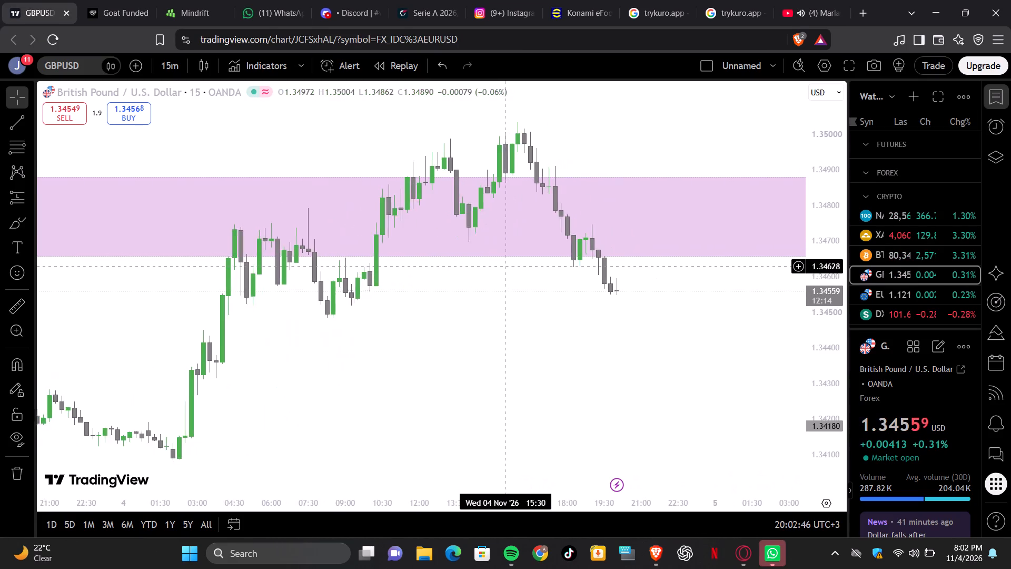
pyautogui.scroll(1, 505, 266)
pyautogui.scroll(2, 475, 301)
pyautogui.scroll(-2, 475, 301)
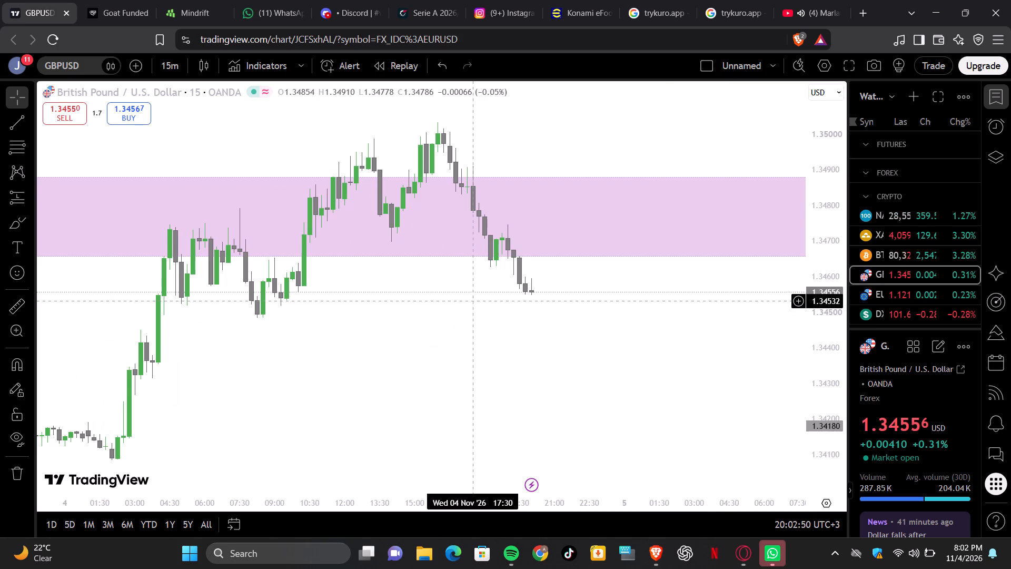
# Open the EURUSD chart from the watchlist and delete the short position drawn on 4 November.
pyautogui.click(919, 294)
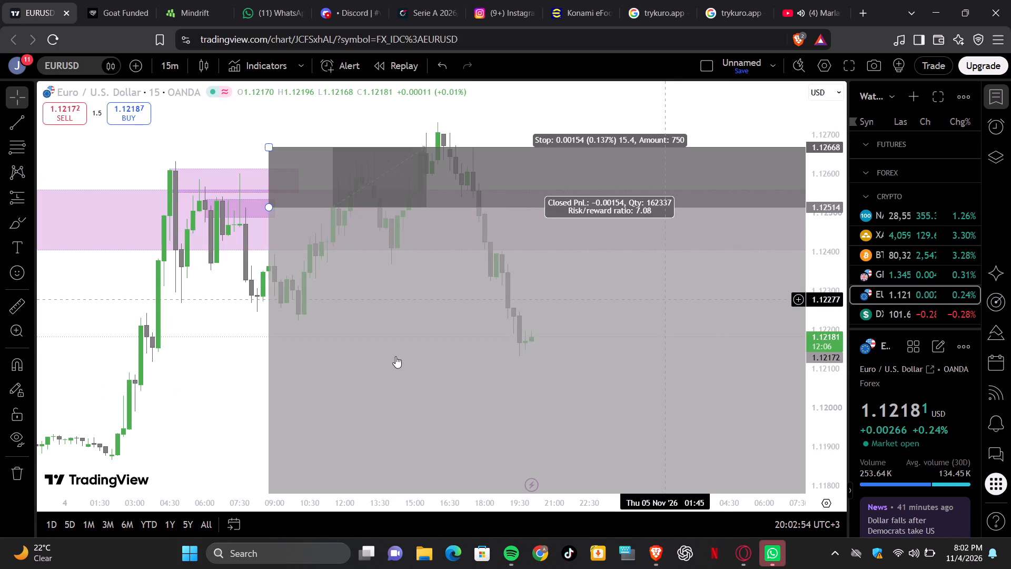
pyautogui.click(427, 423)
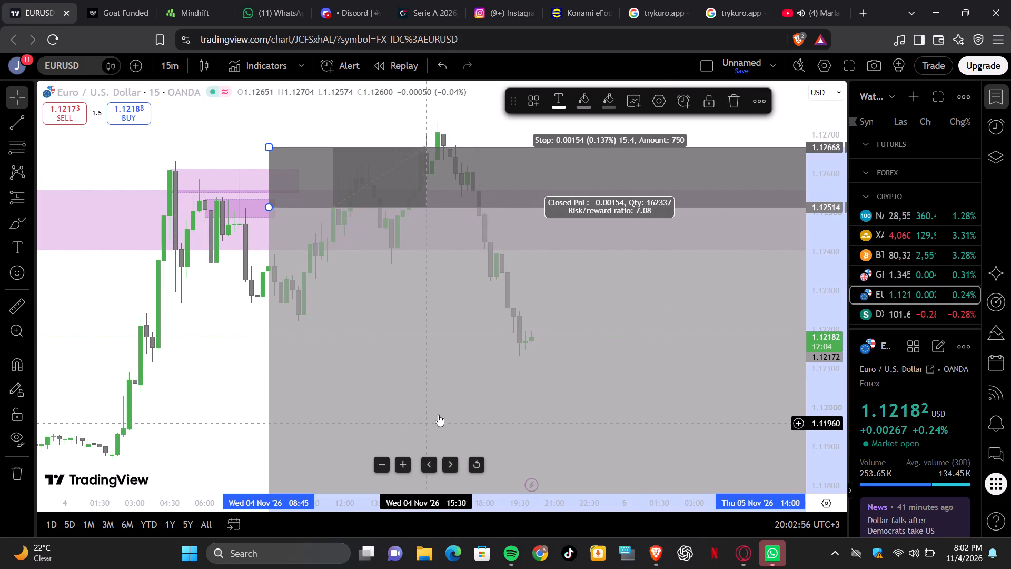
pyautogui.click(729, 106)
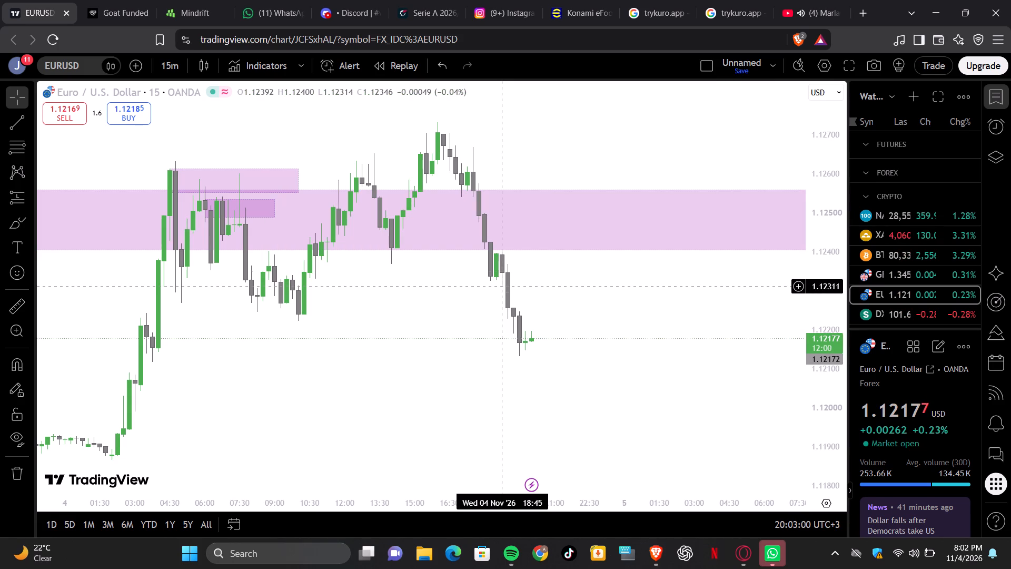
pyautogui.scroll(1, 626, 271)
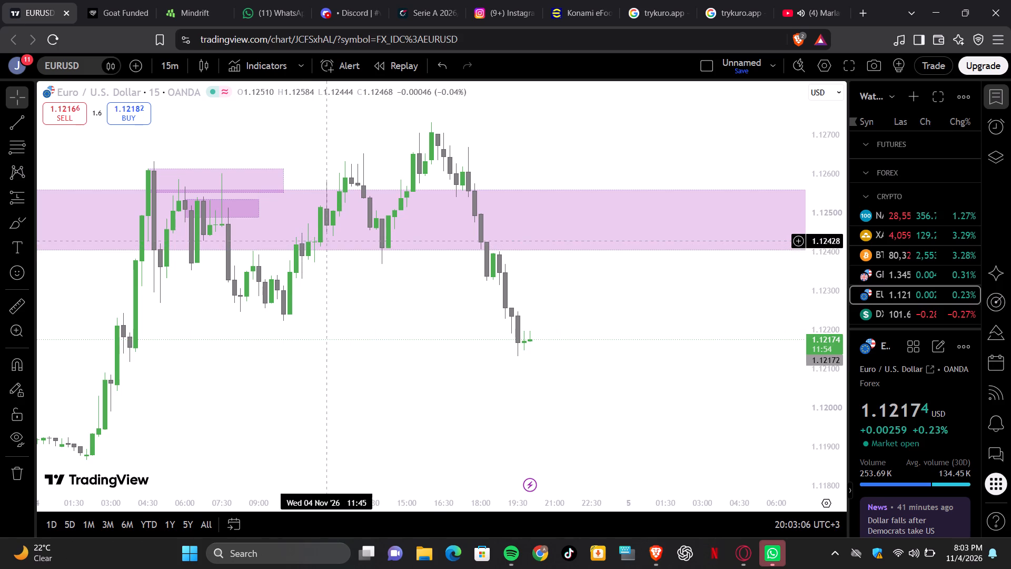
pyautogui.scroll(-5, 355, 225)
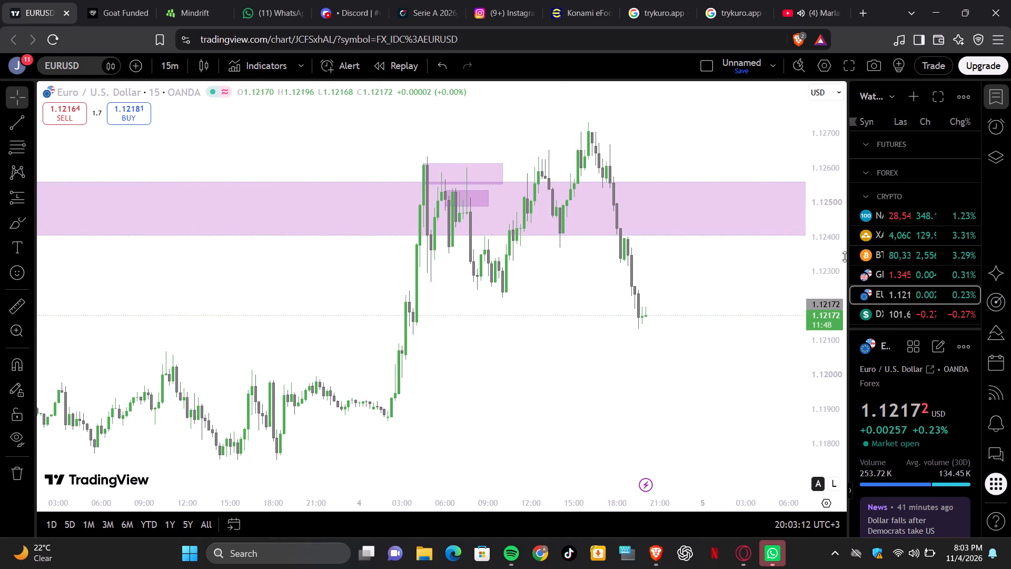
# Open the NASDAQ chart from the watchlist and examine recent 15-minute price action against the marked purple zones.
pyautogui.click(910, 214)
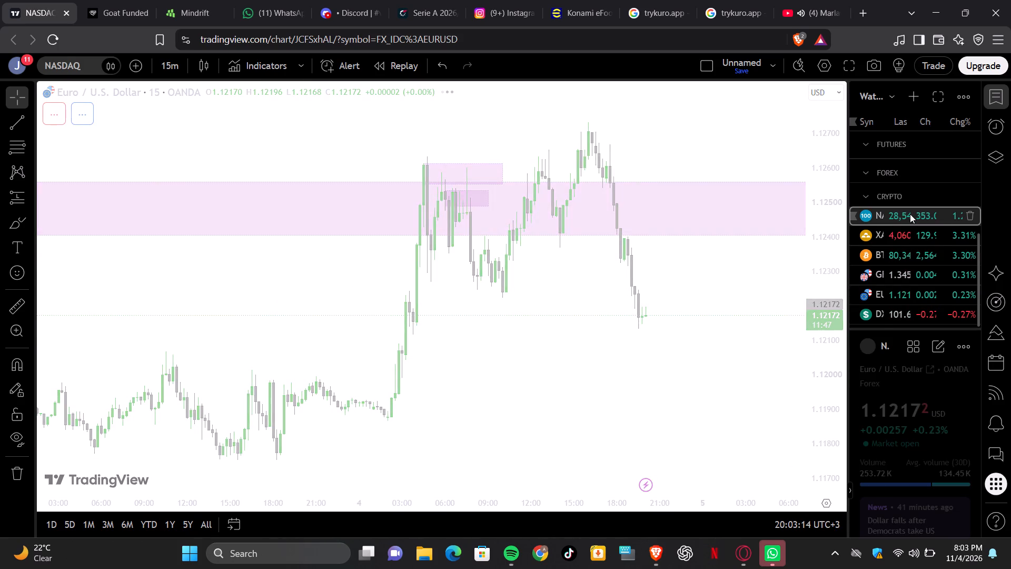
pyautogui.scroll(-5, 674, 356)
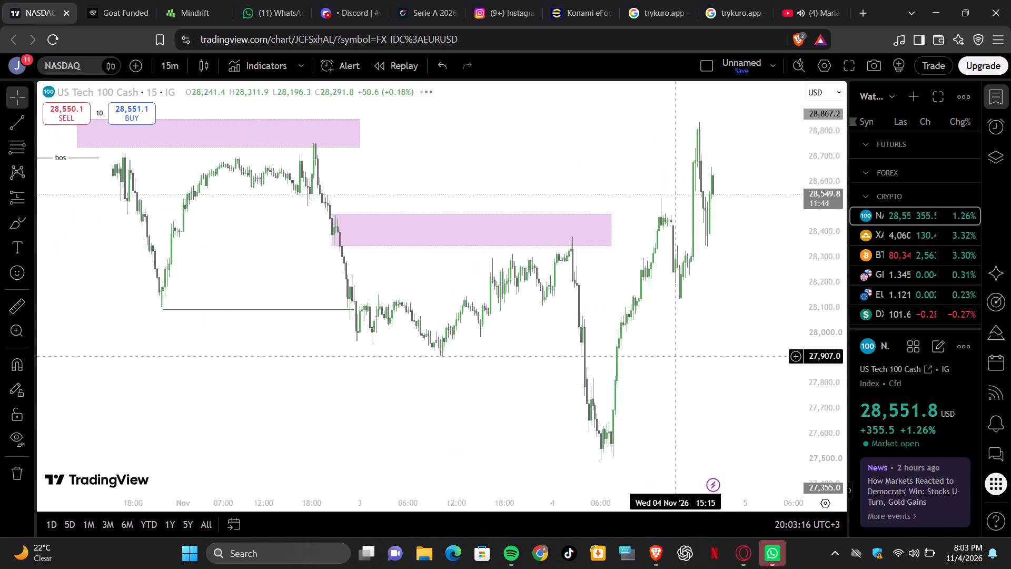
pyautogui.scroll(5, 674, 356)
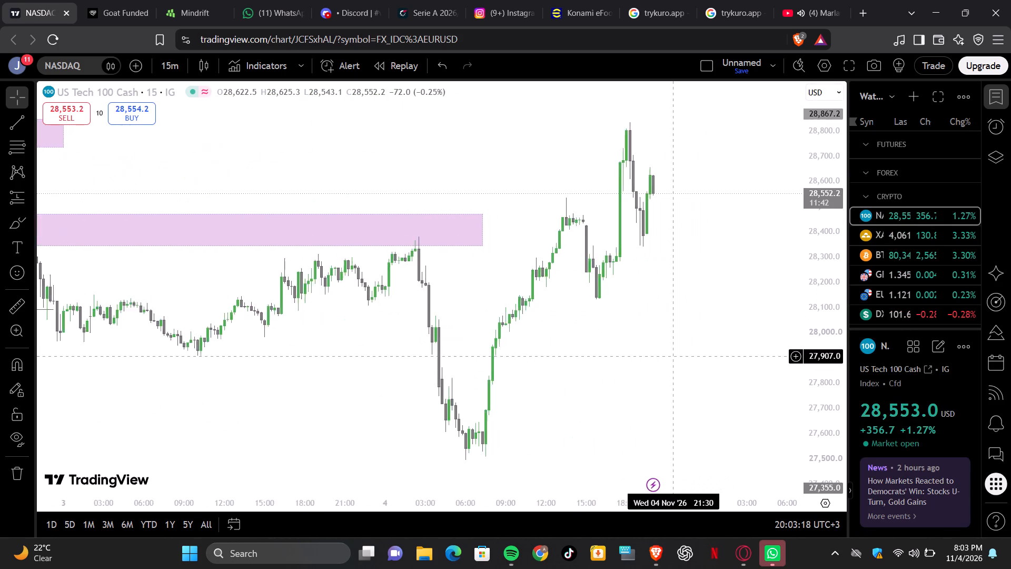
pyautogui.scroll(1, 674, 356)
pyautogui.scroll(-2, 674, 356)
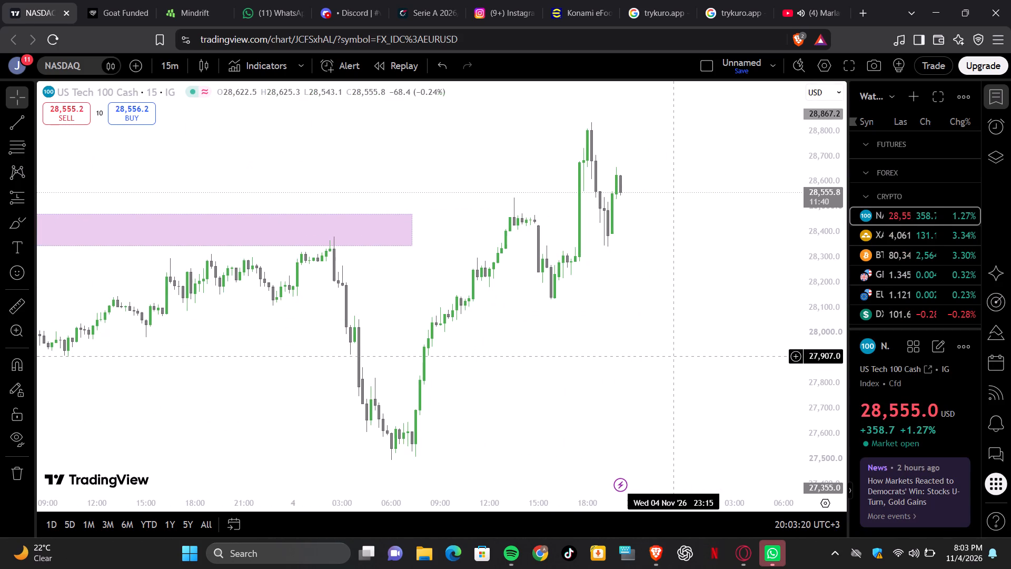
pyautogui.scroll(-1, 674, 356)
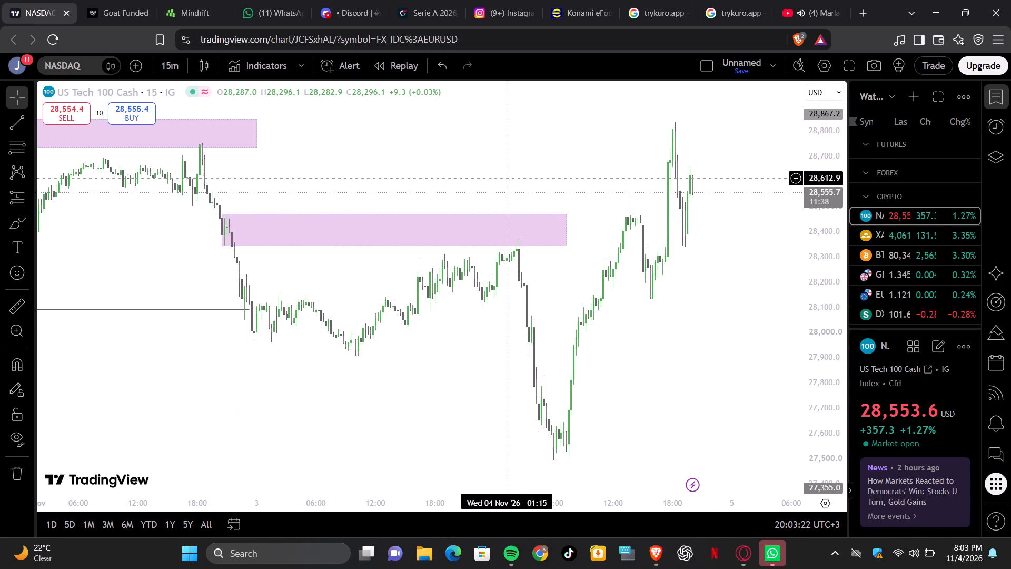
pyautogui.scroll(-2, 507, 178)
pyautogui.scroll(1, 507, 178)
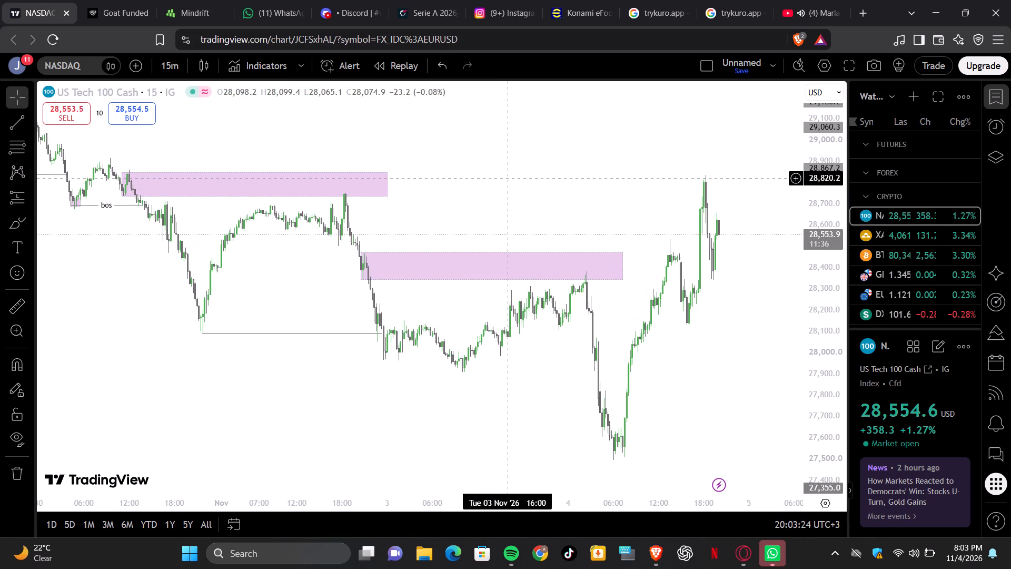
pyautogui.scroll(1, 507, 178)
# Set the NASDAQ chart to the 1-hour timeframe and delete the purple zone between about 28,345 and 28,470.
pyautogui.click(166, 66)
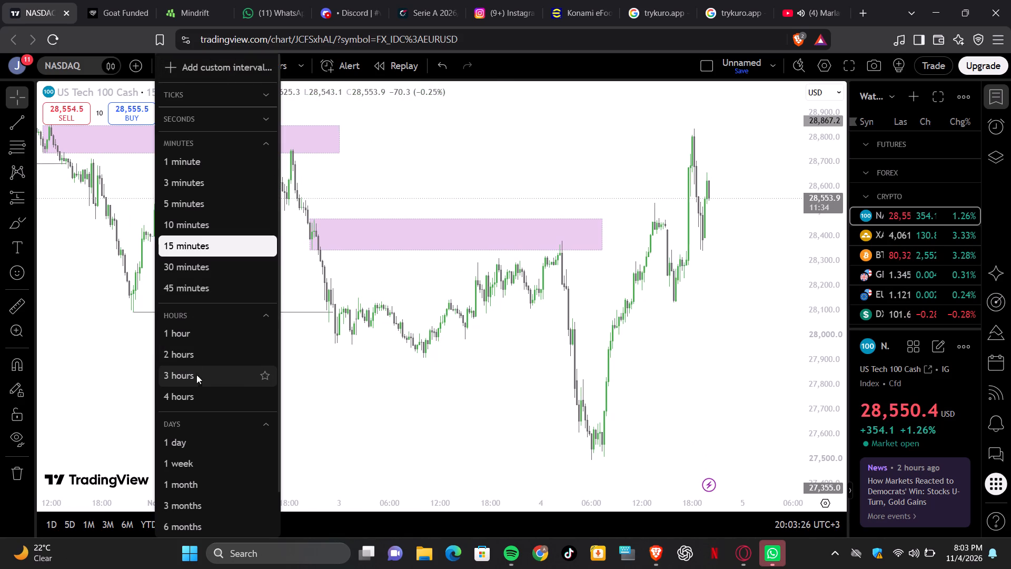
pyautogui.click(190, 335)
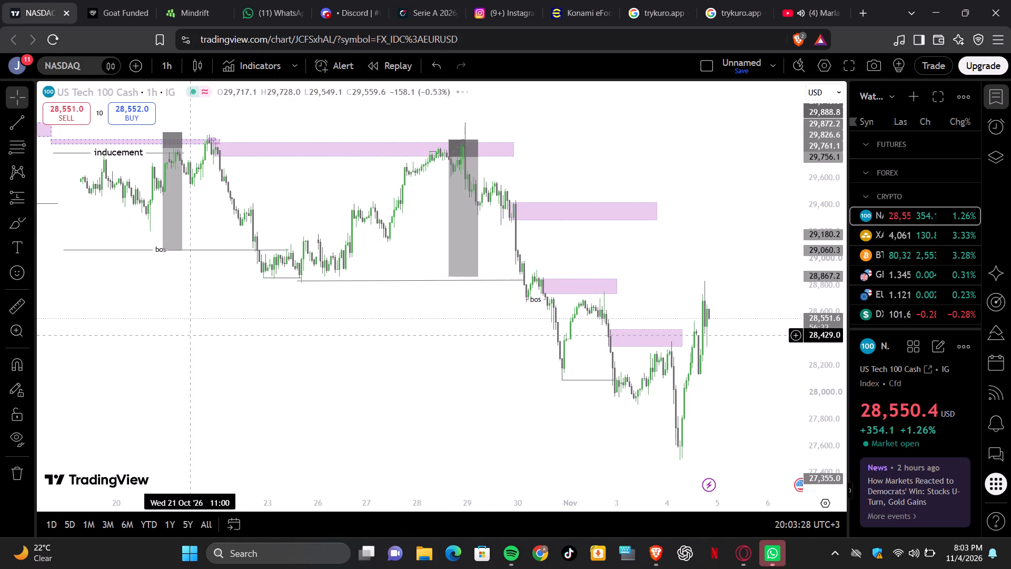
pyautogui.scroll(4, 567, 351)
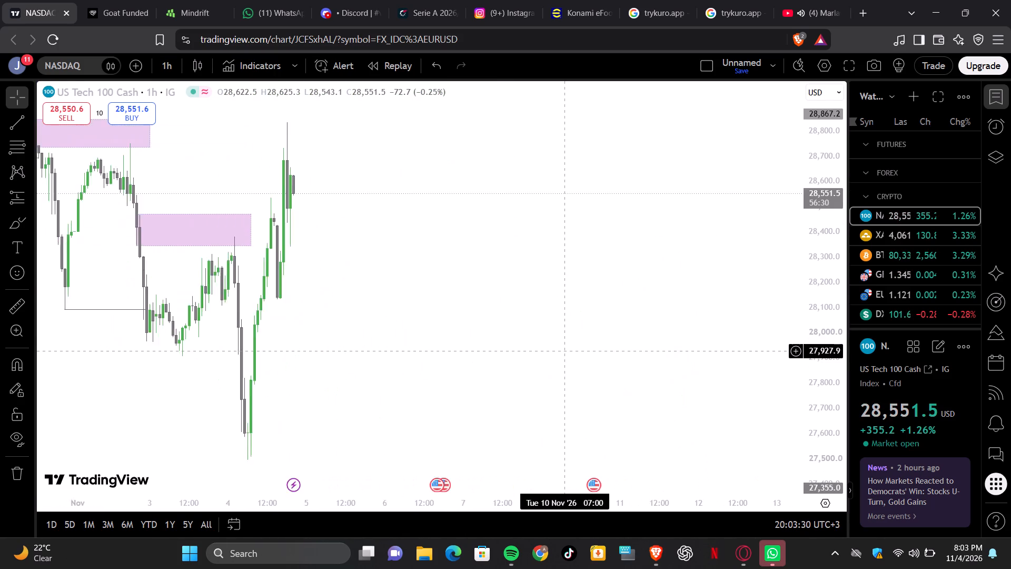
pyautogui.scroll(1, 567, 351)
pyautogui.hscroll(1, 410, 242)
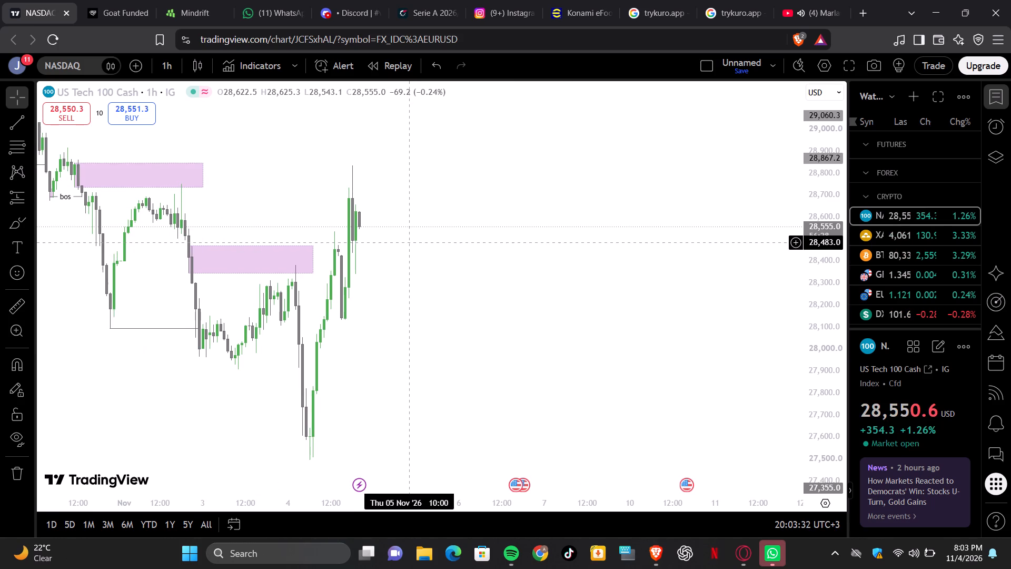
pyautogui.hscroll(1, 410, 242)
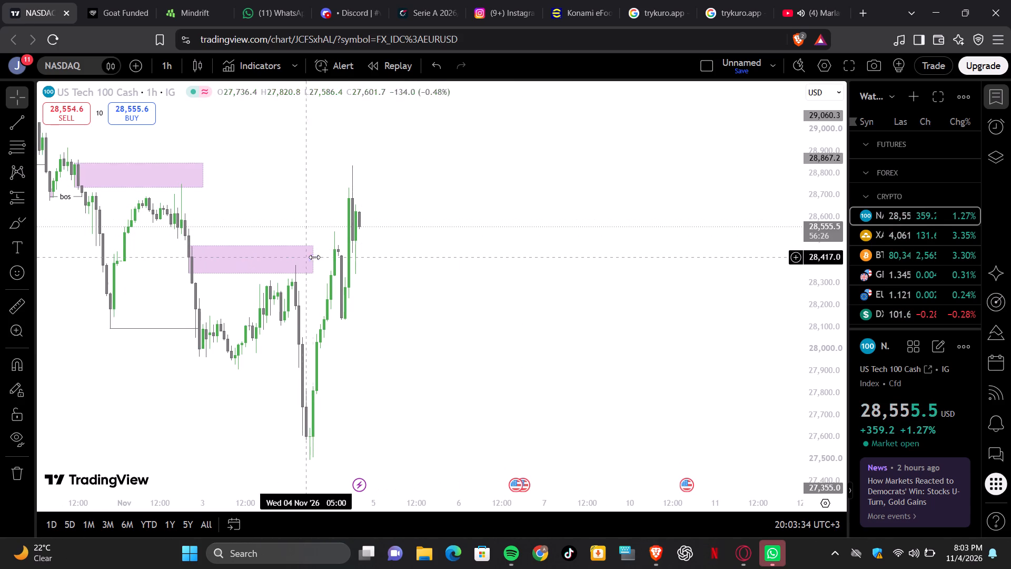
pyautogui.click(312, 258)
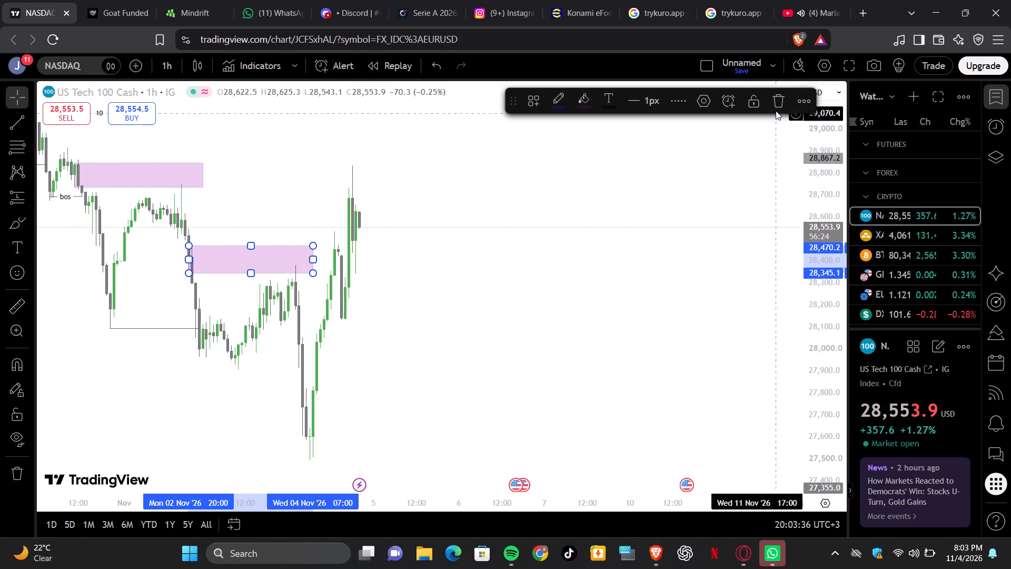
pyautogui.click(776, 111)
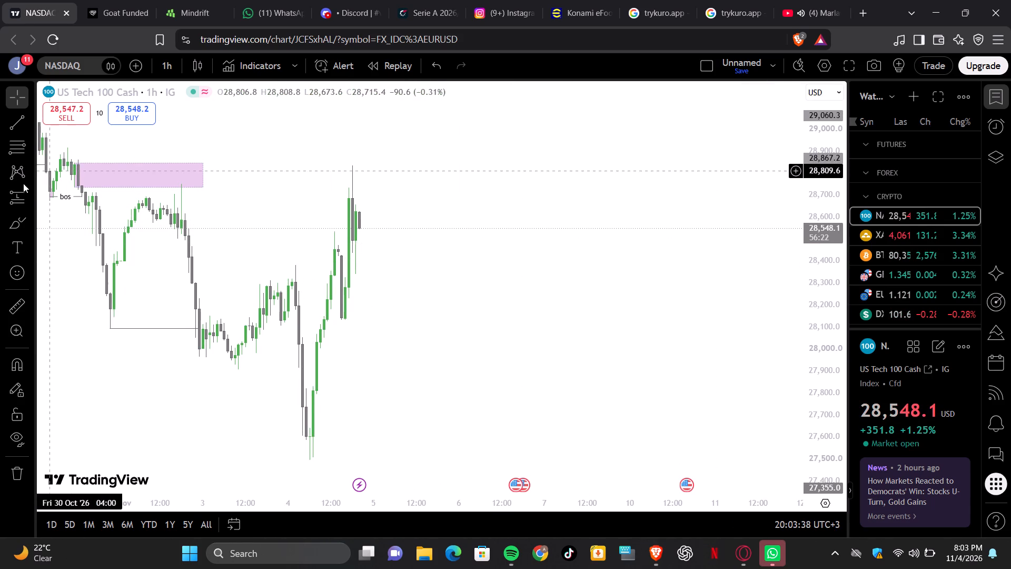
# Draw a rectangle zone from the 2 November 17:00 high at about 28,747 down to about 28,520, extending to early 6 November.
pyautogui.click(29, 225)
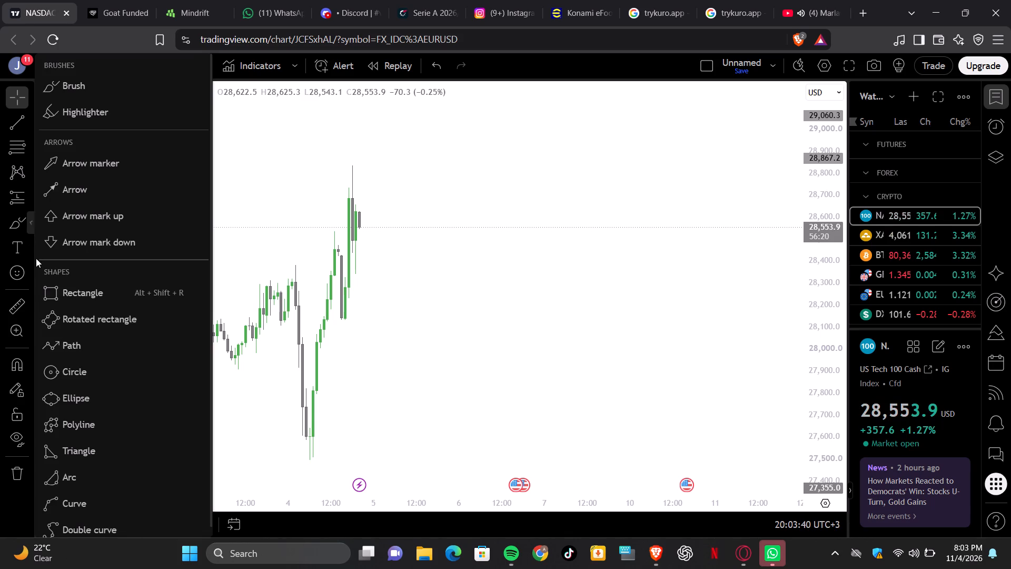
pyautogui.click(43, 295)
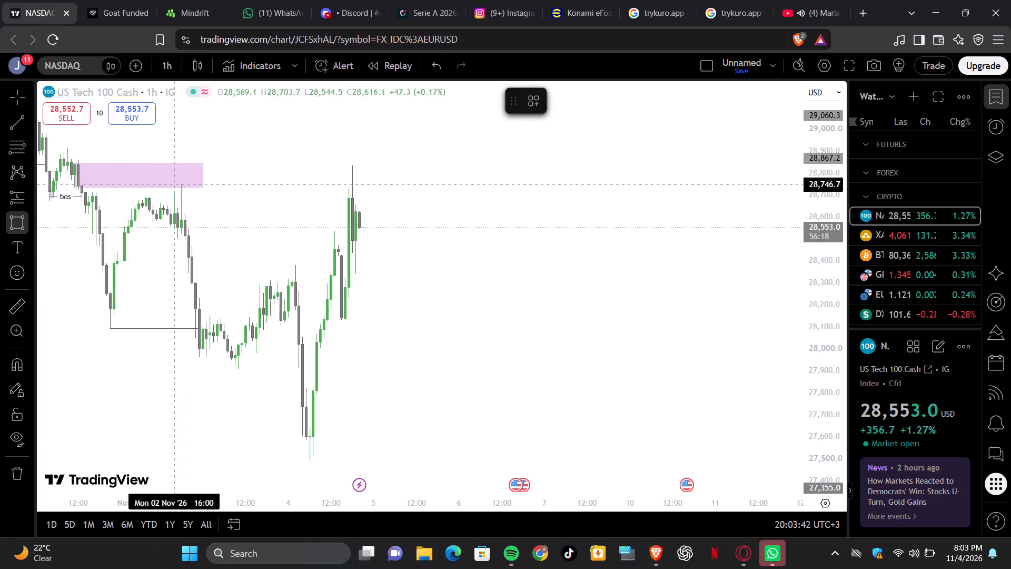
pyautogui.click(180, 184)
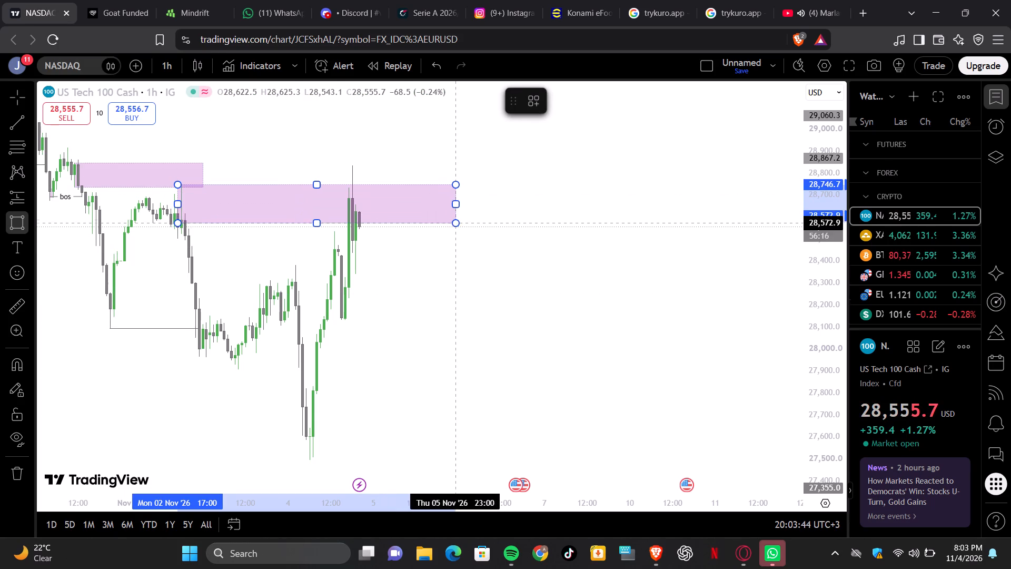
pyautogui.click(464, 234)
pyautogui.click(593, 298)
# Return the NASDAQ chart to the 15-minute timeframe and examine how price behaves around the newly drawn zone.
pyautogui.hscroll(1, 593, 298)
pyautogui.scroll(1, 593, 298)
pyautogui.click(168, 65)
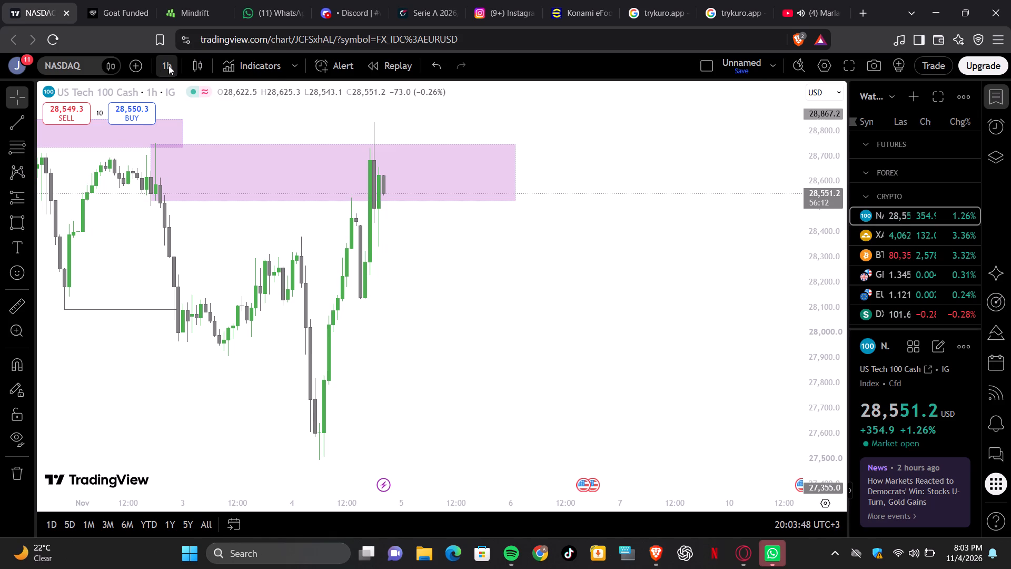
pyautogui.click(196, 248)
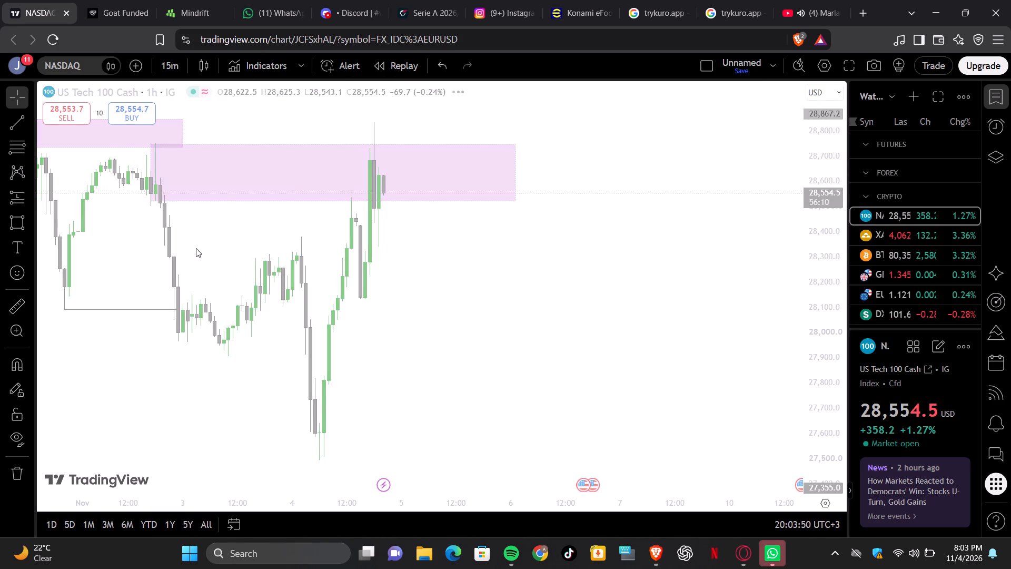
pyautogui.scroll(1, 510, 288)
pyautogui.hscroll(1, 510, 288)
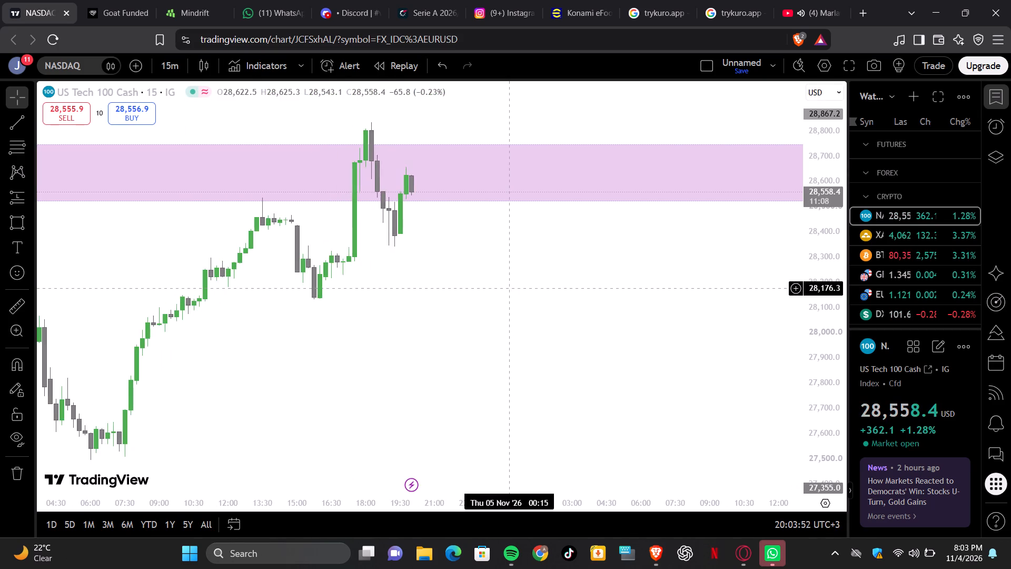
pyautogui.scroll(-2, 510, 288)
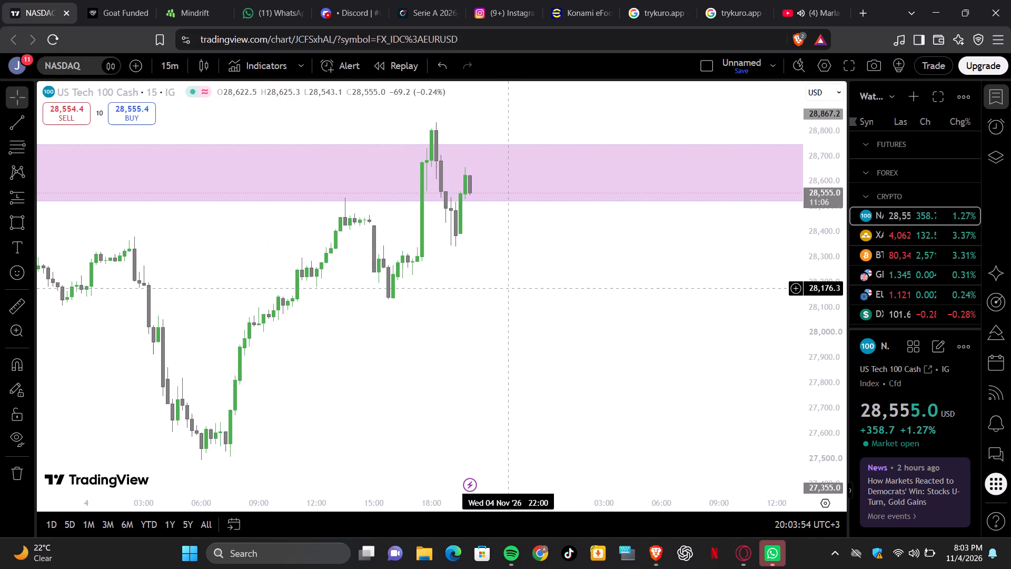
pyautogui.scroll(-2, 510, 288)
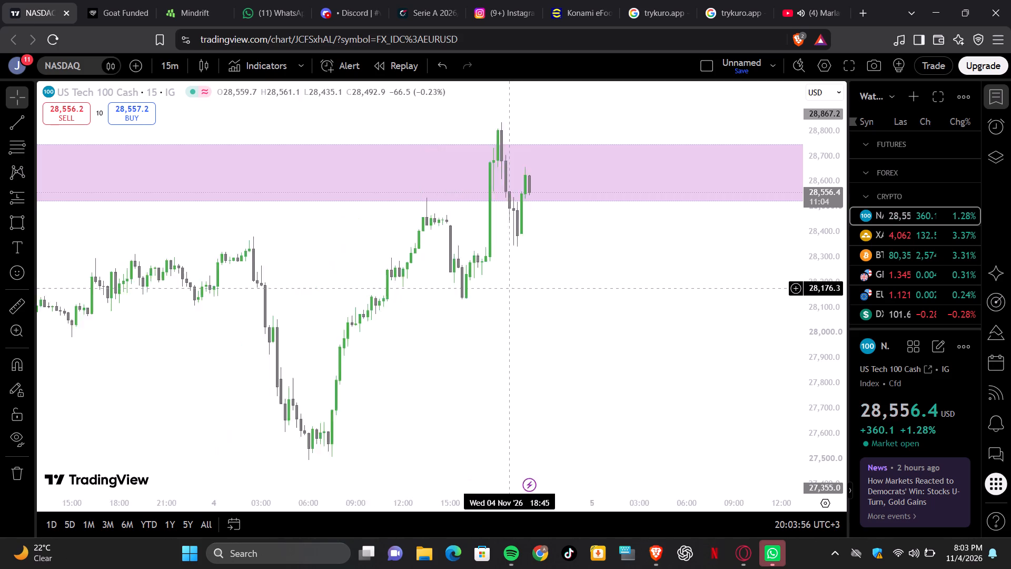
pyautogui.scroll(-4, 510, 288)
pyautogui.scroll(4, 510, 288)
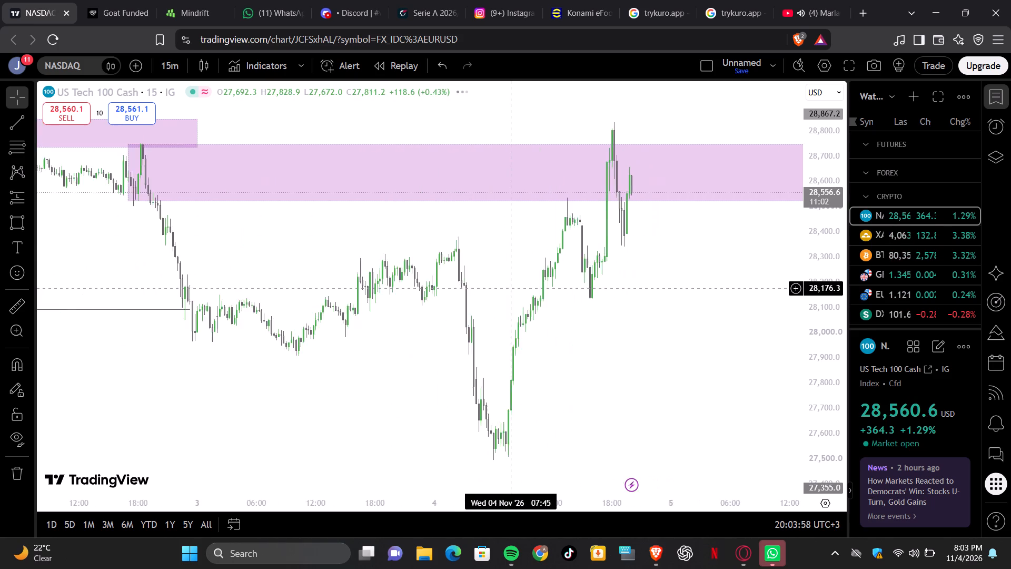
pyautogui.scroll(2, 510, 288)
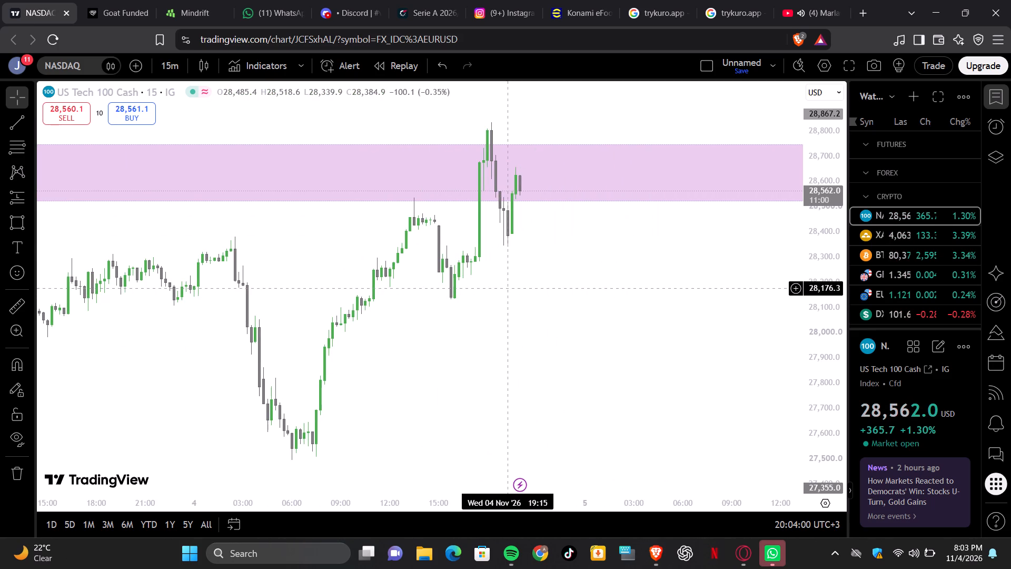
pyautogui.scroll(2, 510, 288)
pyautogui.scroll(-8, 510, 288)
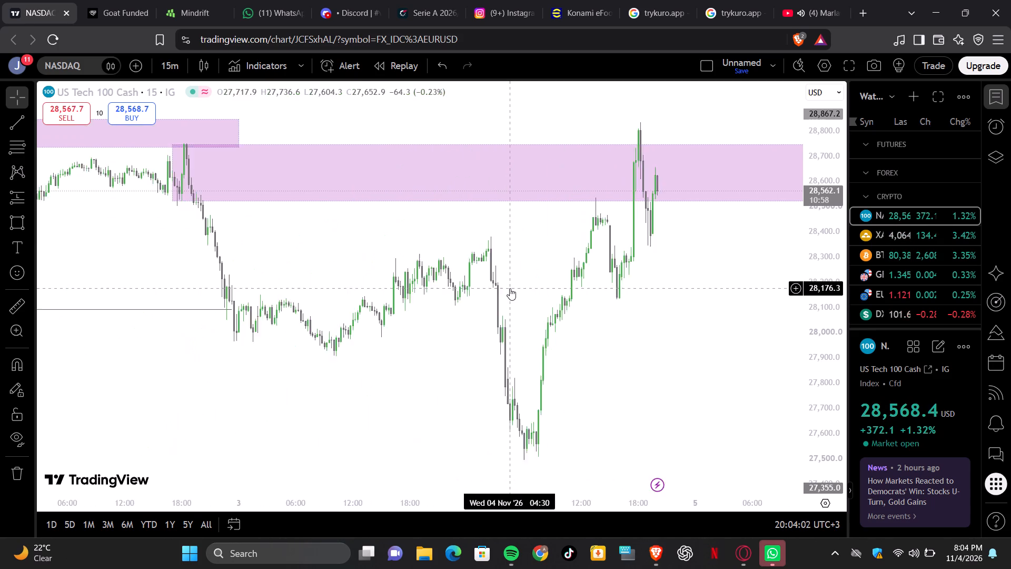
pyautogui.scroll(-3, 510, 288)
pyautogui.scroll(6, 510, 288)
pyautogui.scroll(-3, 510, 288)
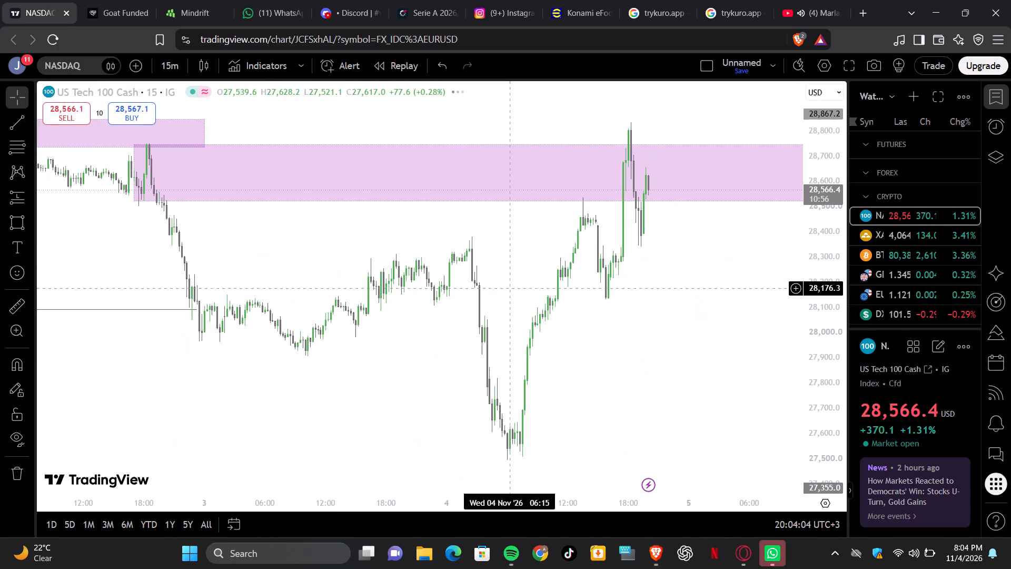
pyautogui.scroll(-2, 510, 288)
pyautogui.hscroll(-1, 510, 288)
pyautogui.scroll(4, 510, 288)
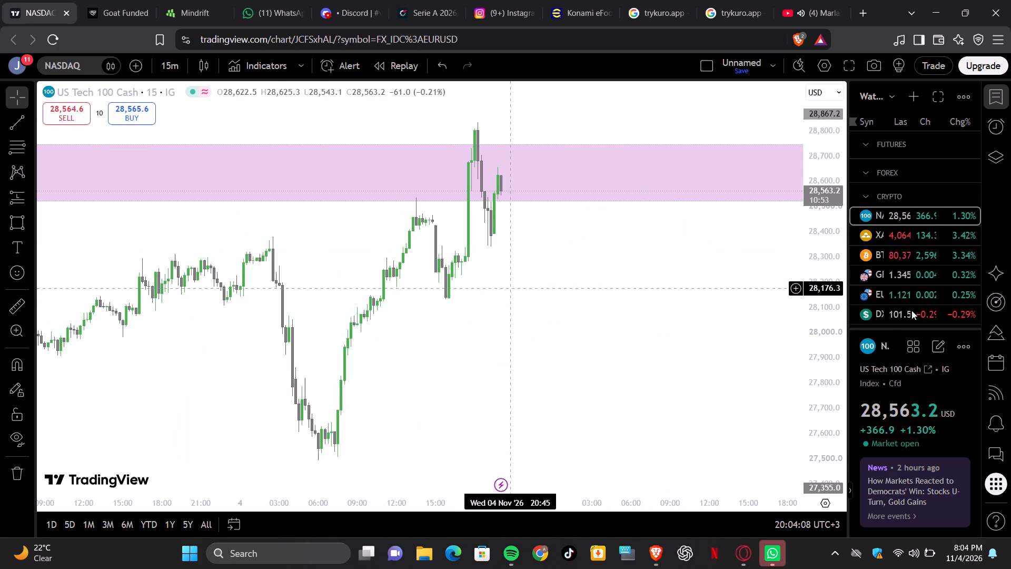
# Open the XAUUSD chart from the watchlist and delete the wide purple zone between about 3,964 and 4,010.
pyautogui.click(901, 239)
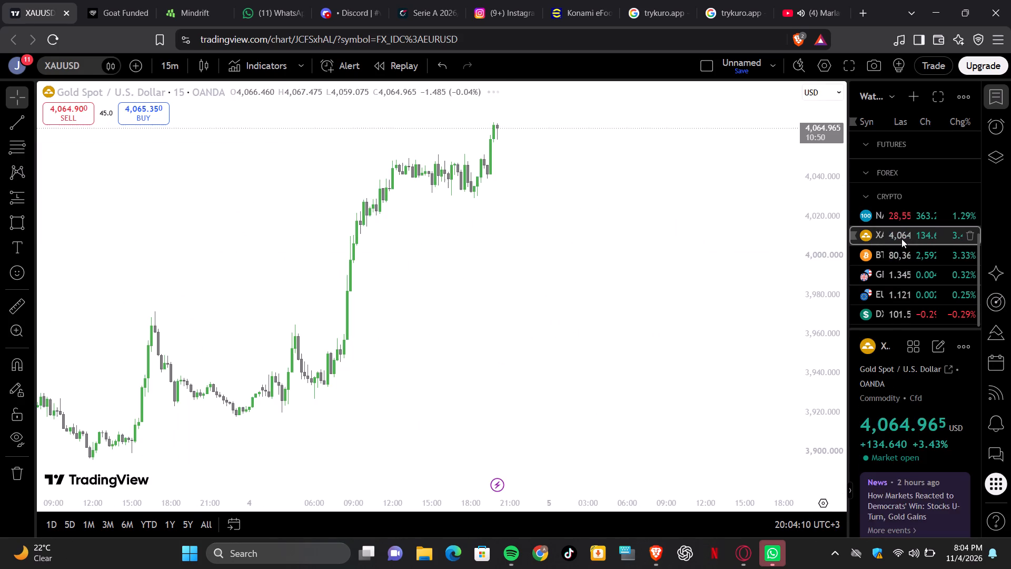
pyautogui.scroll(-2, 667, 303)
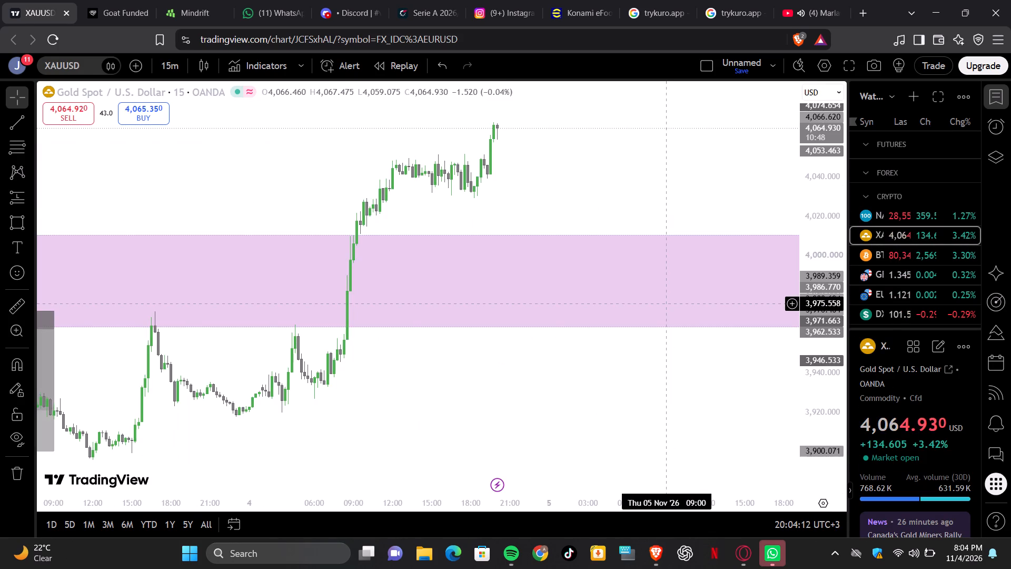
pyautogui.scroll(-2, 667, 303)
pyautogui.hscroll(-2, 667, 303)
pyautogui.click(639, 262)
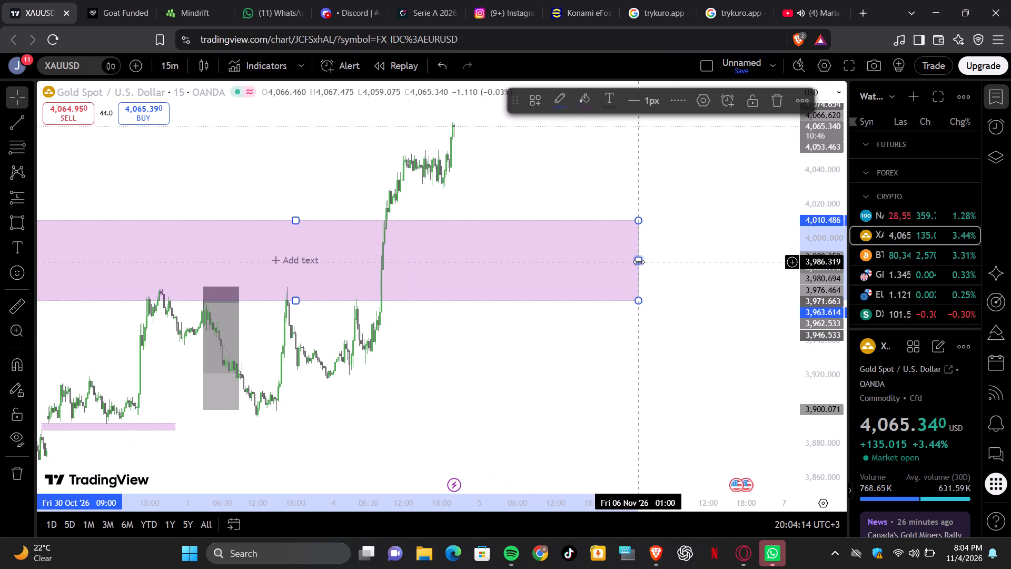
pyautogui.click(775, 106)
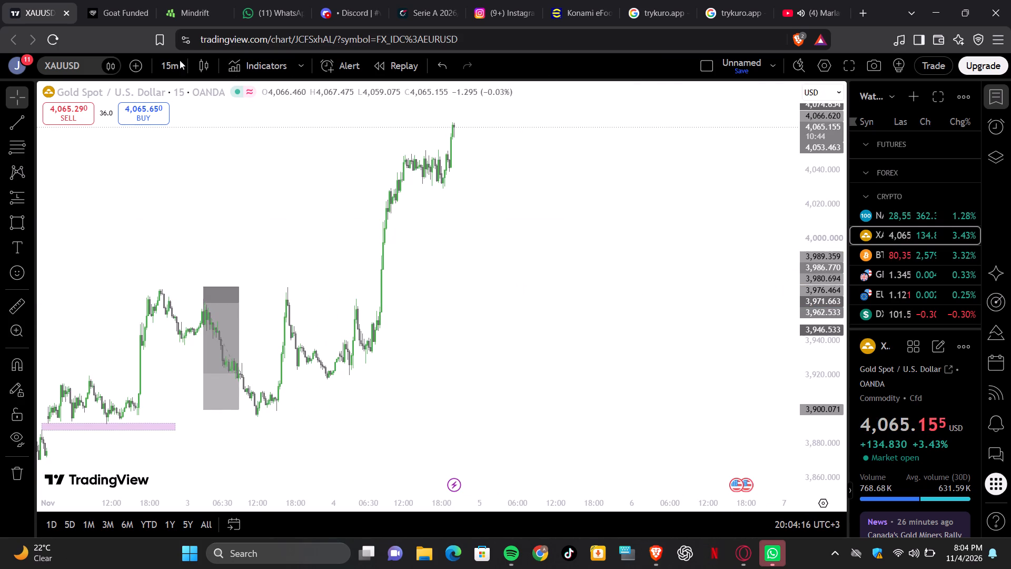
# Set the XAUUSD chart to the 4-hour timeframe.
pyautogui.click(173, 60)
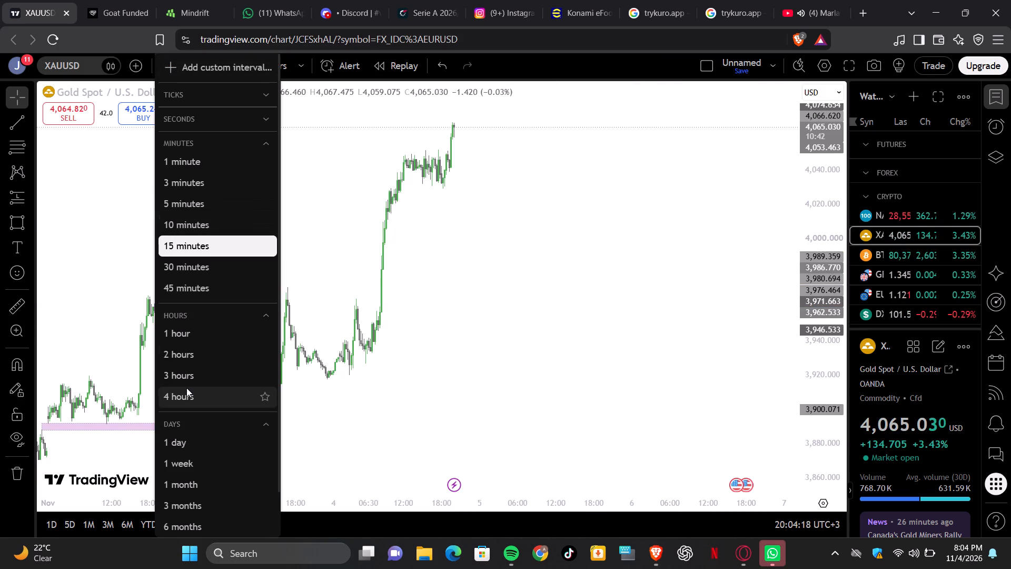
pyautogui.click(186, 392)
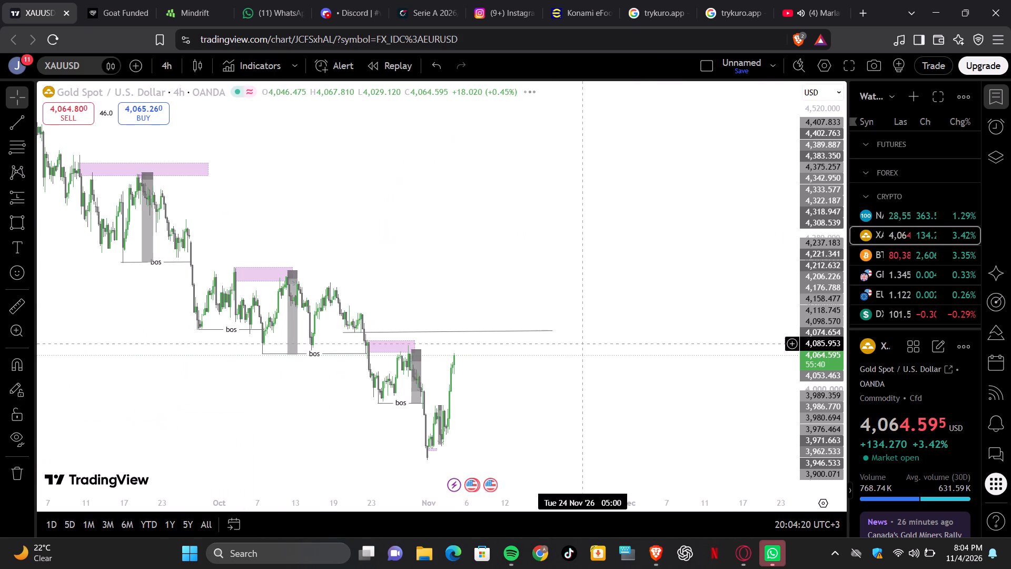
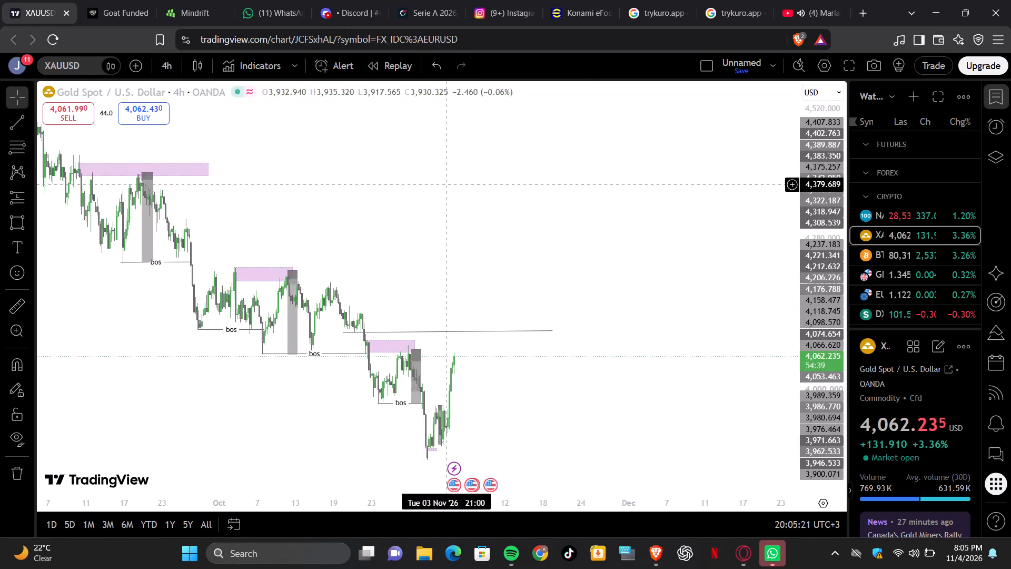
# Examine the past trades, zones and structure breaks on the XAUUSD 4-hour chart back to April, ending at the latest candles.
pyautogui.hscroll(2, 447, 185)
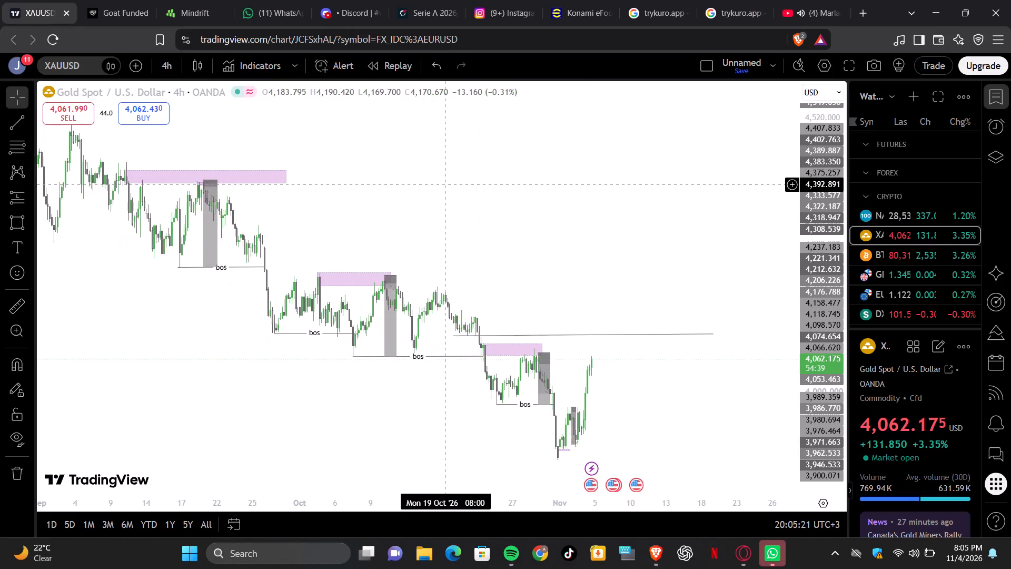
pyautogui.hscroll(1, 447, 185)
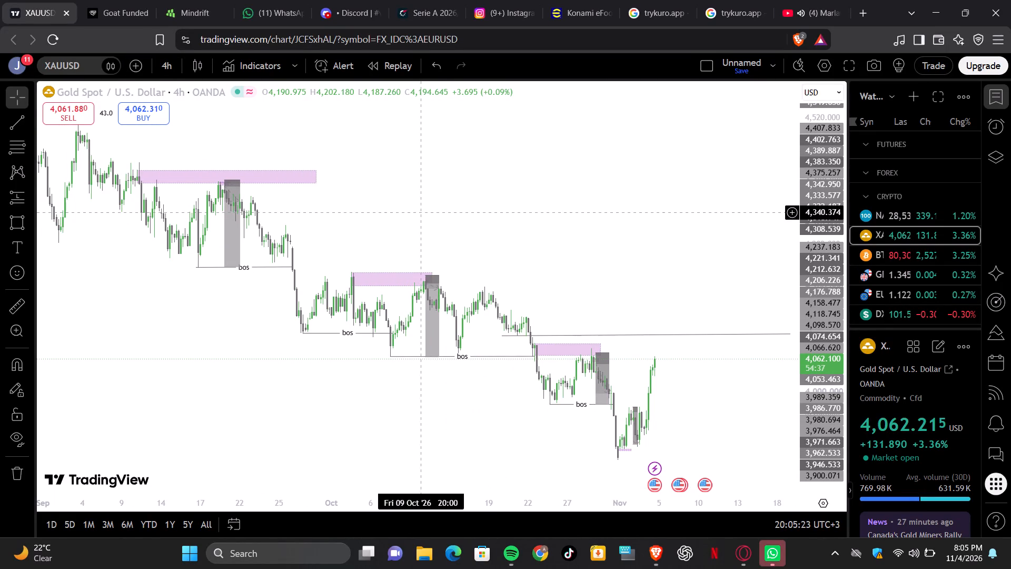
pyautogui.hscroll(4, 568, 213)
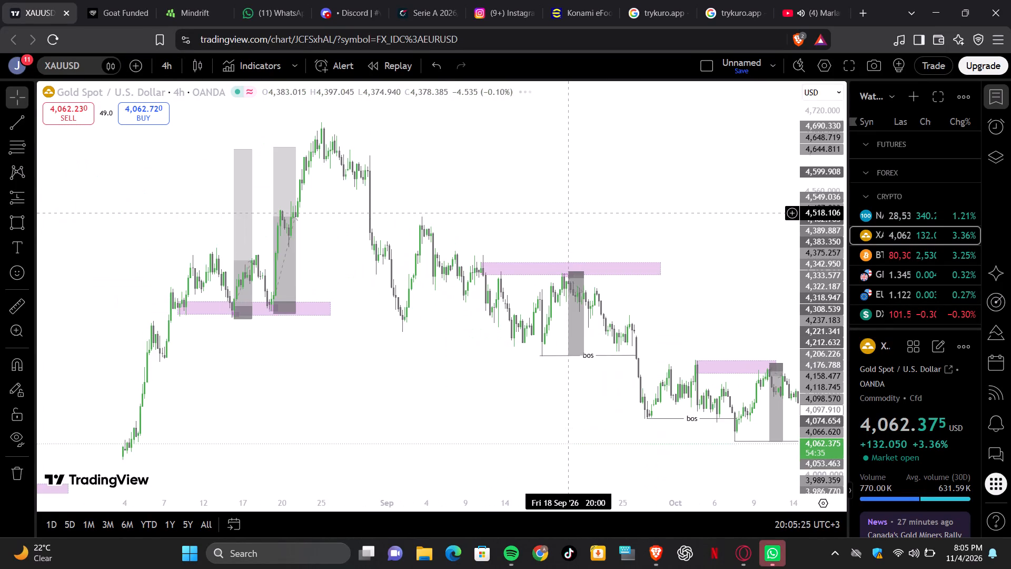
pyautogui.hscroll(2, 568, 213)
pyautogui.scroll(1, 568, 213)
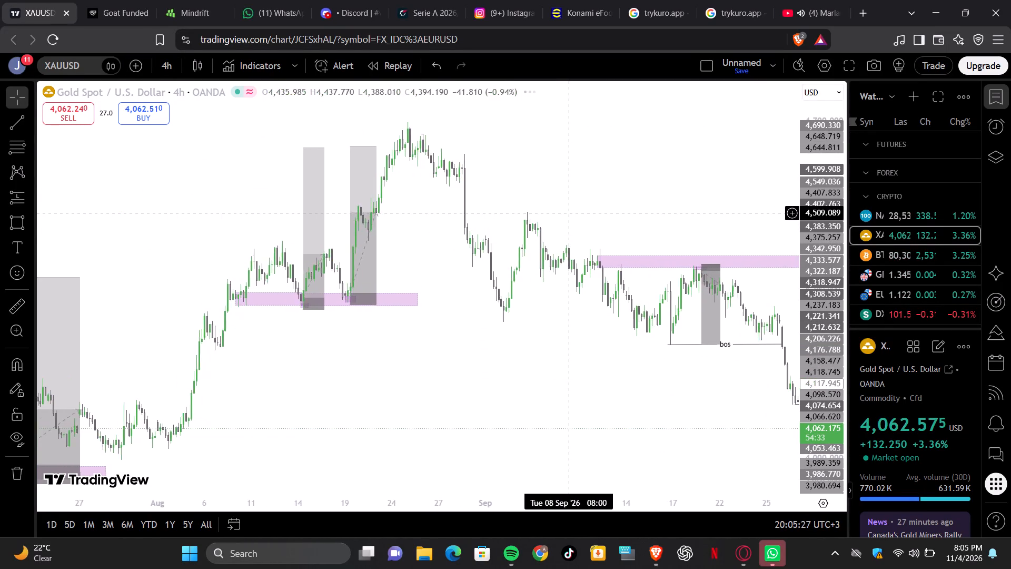
pyautogui.scroll(1, 568, 213)
pyautogui.scroll(-3, 369, 352)
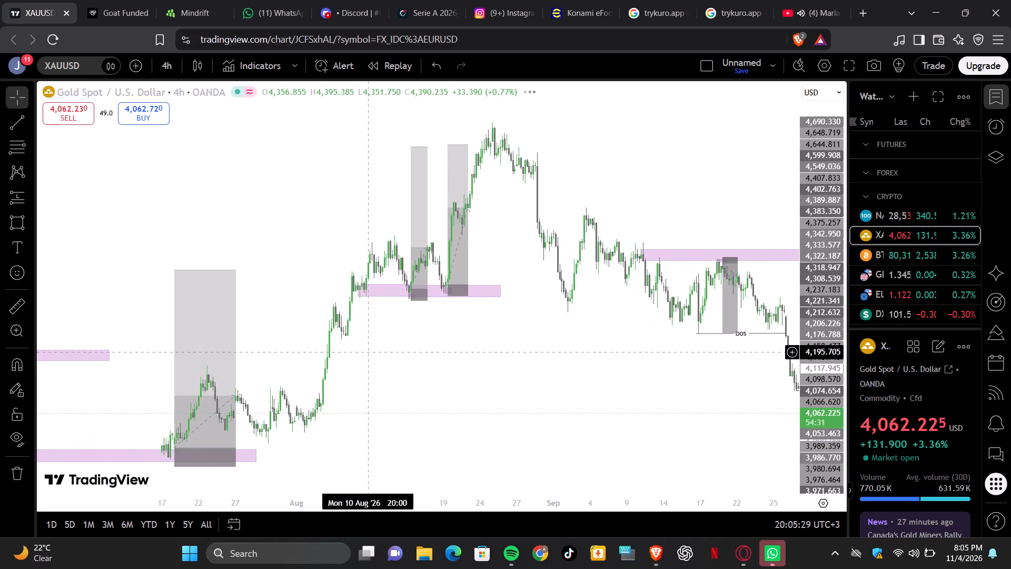
pyautogui.hscroll(5, 369, 352)
pyautogui.scroll(1, 369, 352)
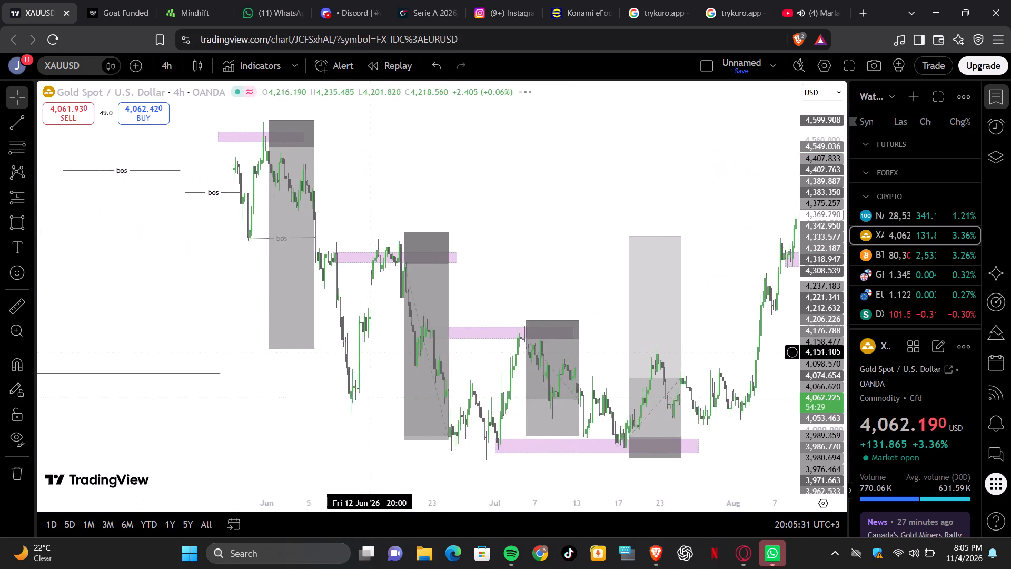
pyautogui.scroll(5, 369, 352)
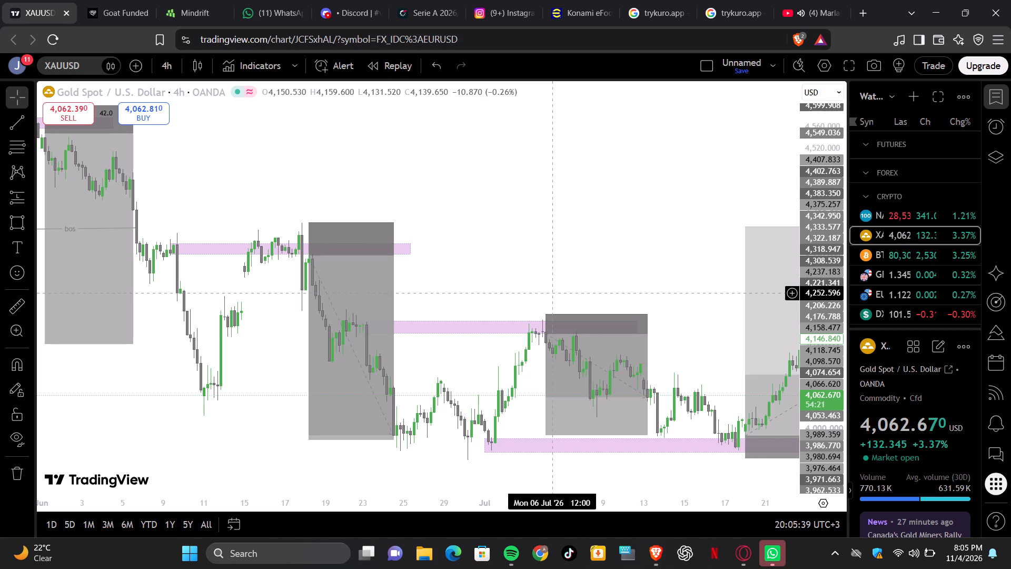
pyautogui.scroll(-2, 552, 293)
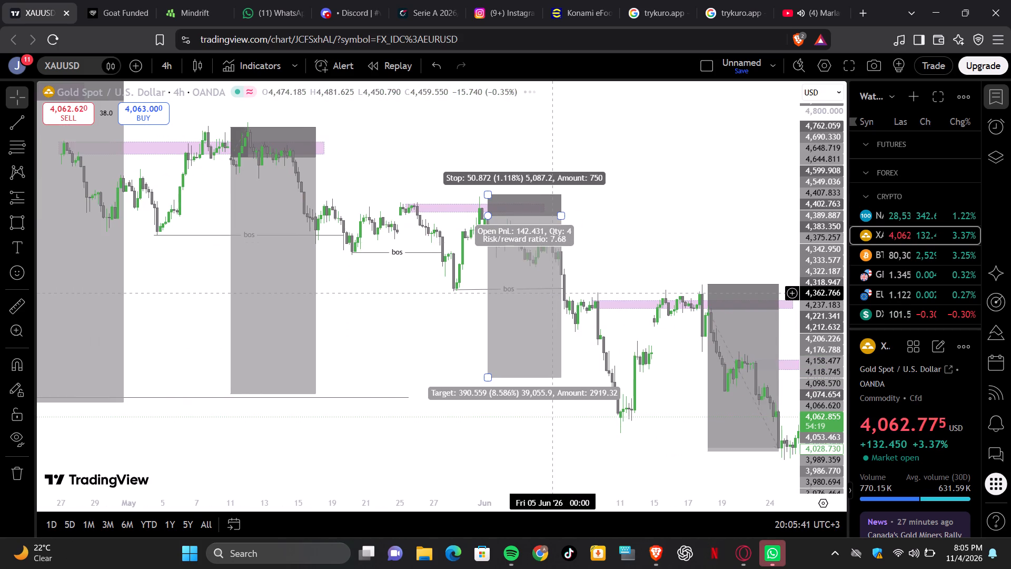
pyautogui.click(713, 221)
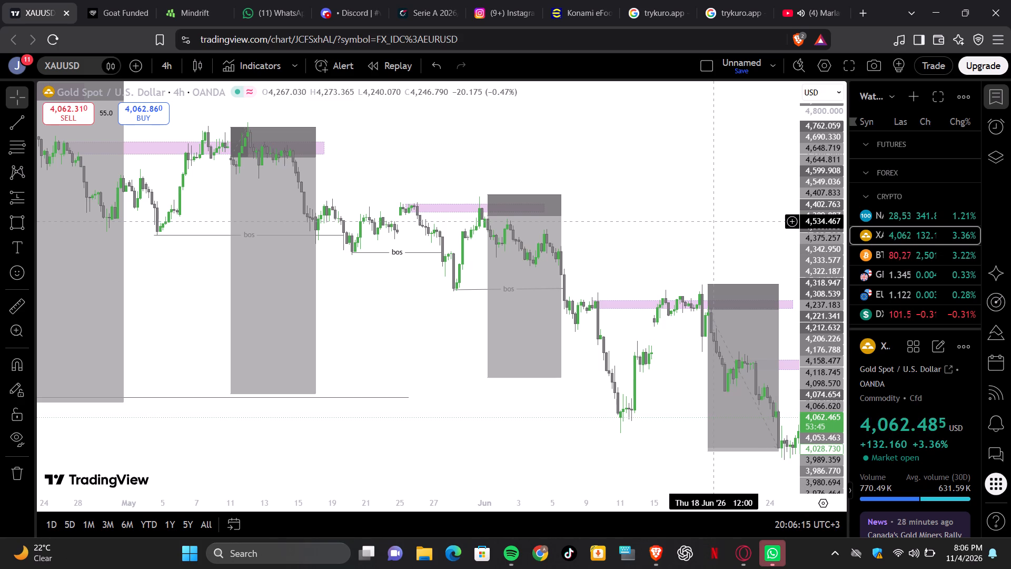
pyautogui.hscroll(2, 506, 270)
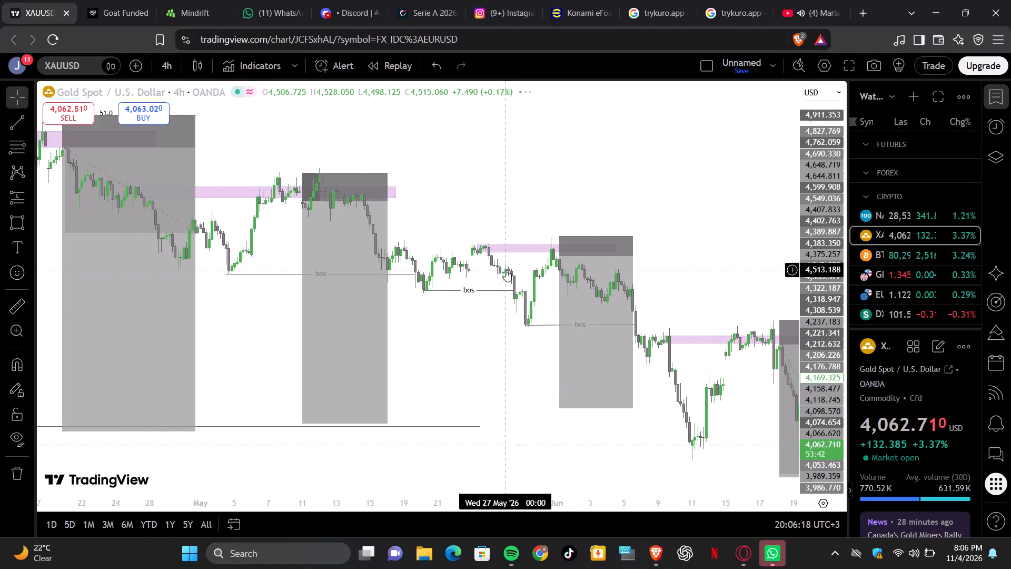
pyautogui.hscroll(1, 506, 270)
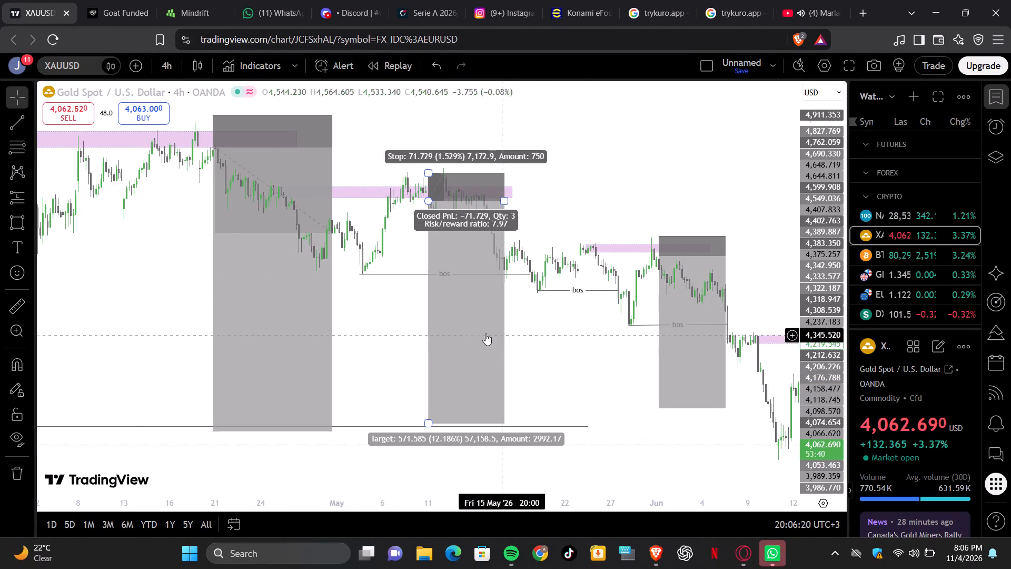
pyautogui.hscroll(-17, 598, 345)
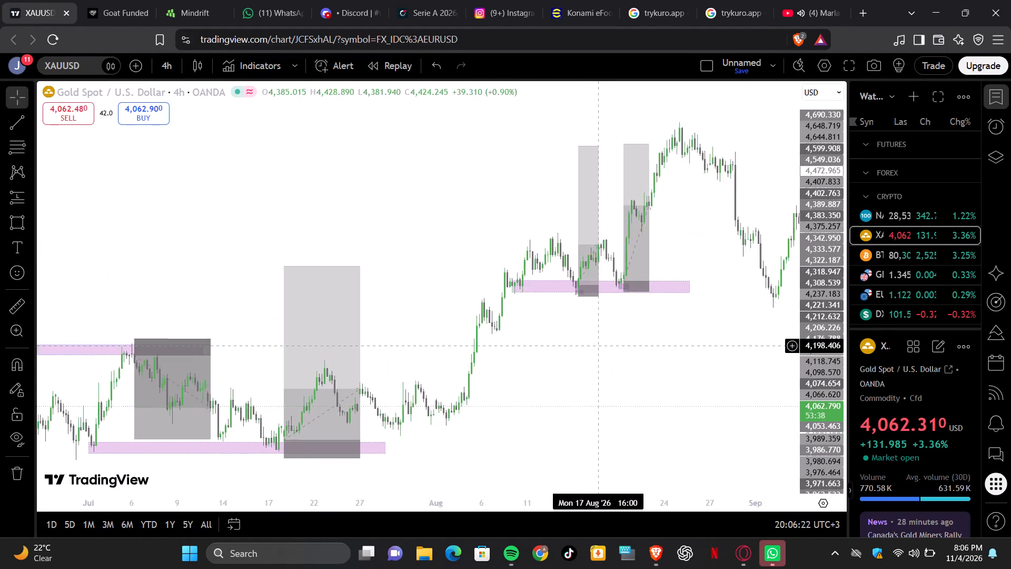
pyautogui.hscroll(-8, 598, 345)
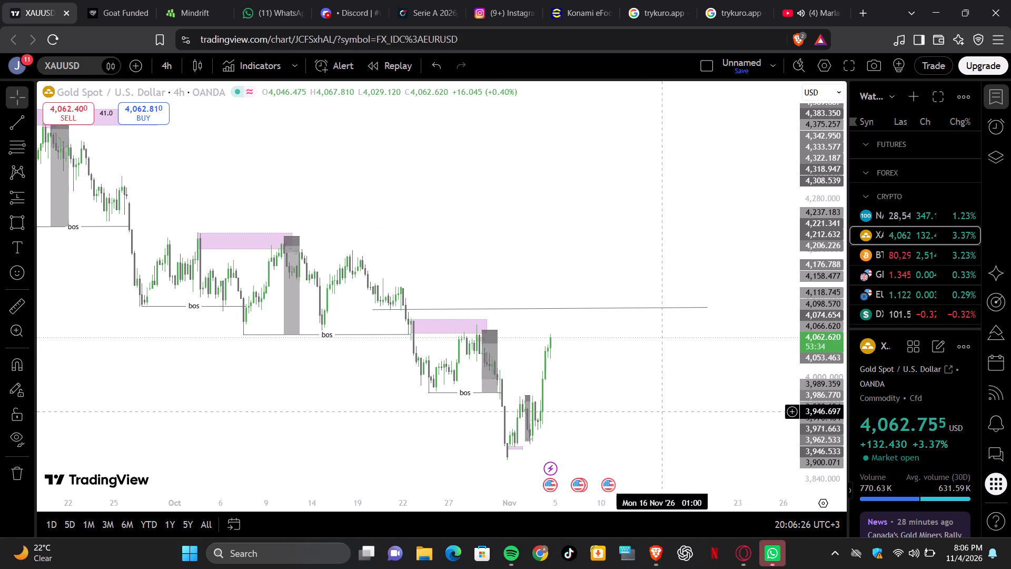
# Open the NASDAQ chart from the watchlist and step down through the 15-minute to the 5-minute timeframe.
pyautogui.click(890, 216)
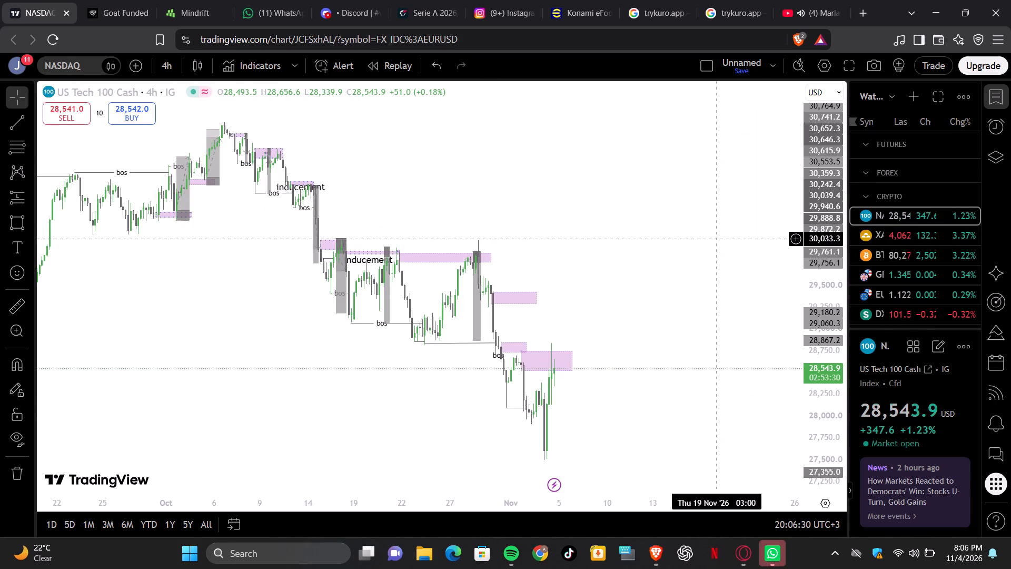
pyautogui.scroll(8, 688, 237)
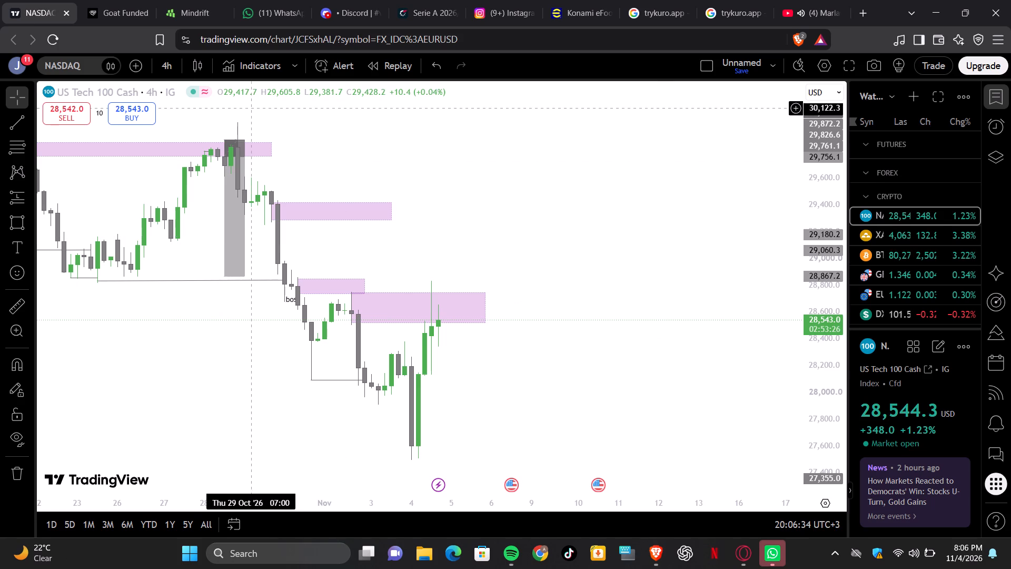
pyautogui.click(160, 65)
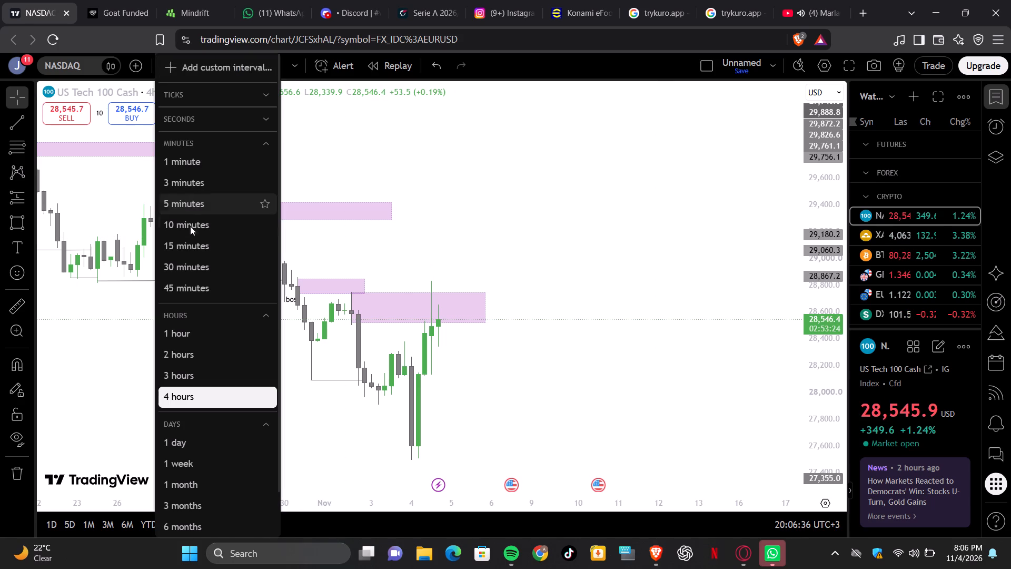
pyautogui.click(184, 242)
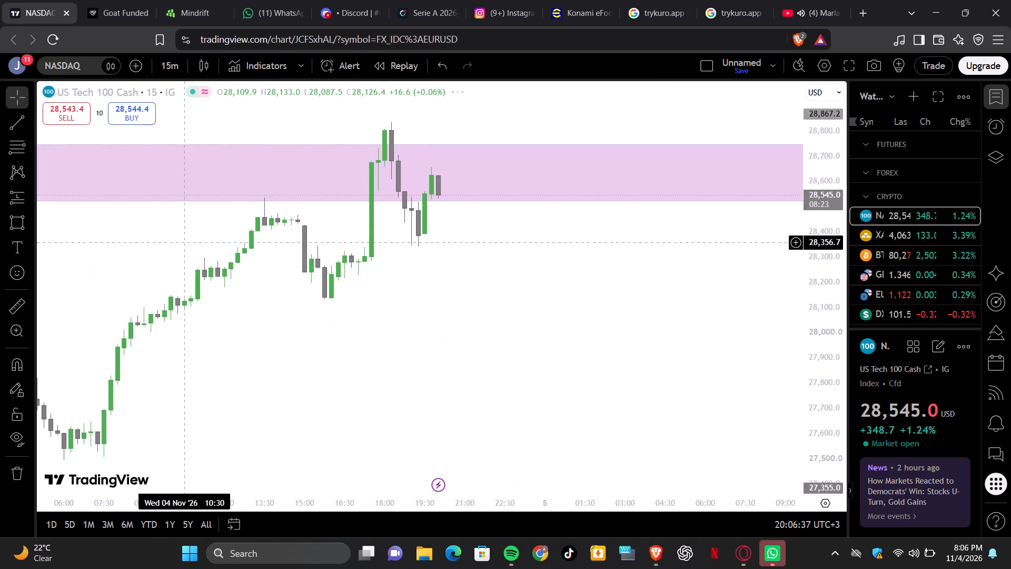
pyautogui.scroll(2, 538, 318)
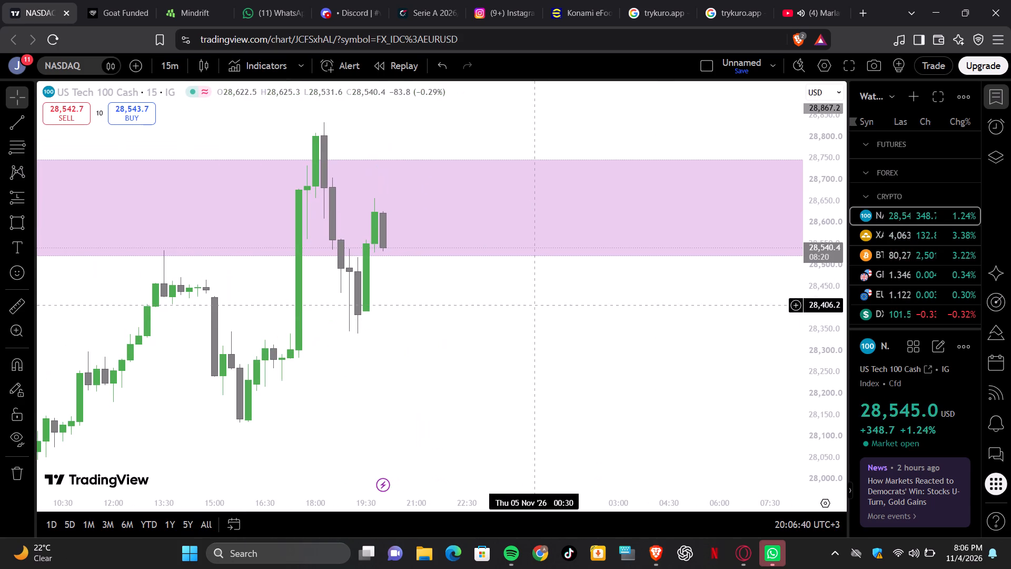
pyautogui.click(161, 62)
pyautogui.click(168, 209)
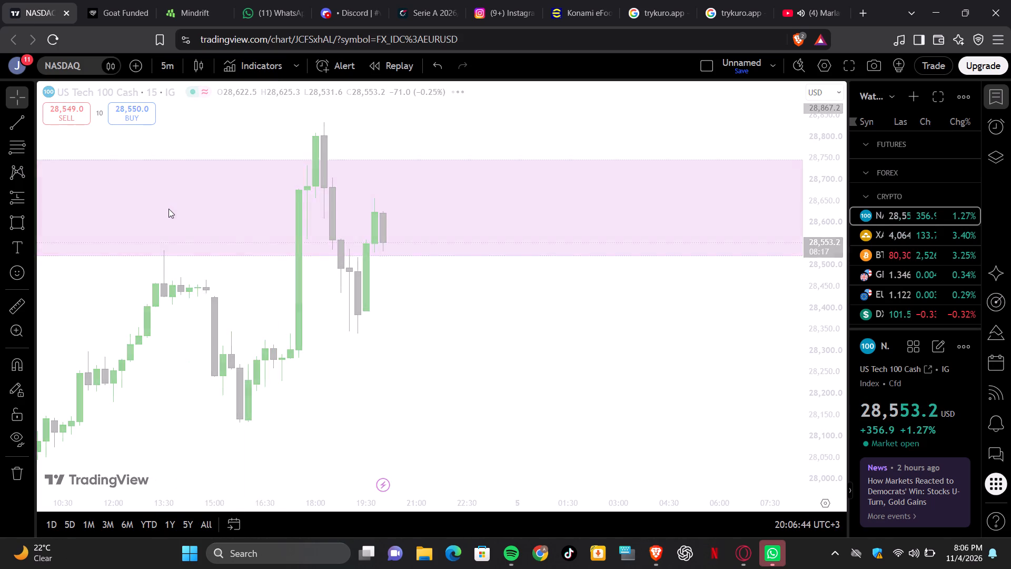
pyautogui.scroll(-1, 461, 256)
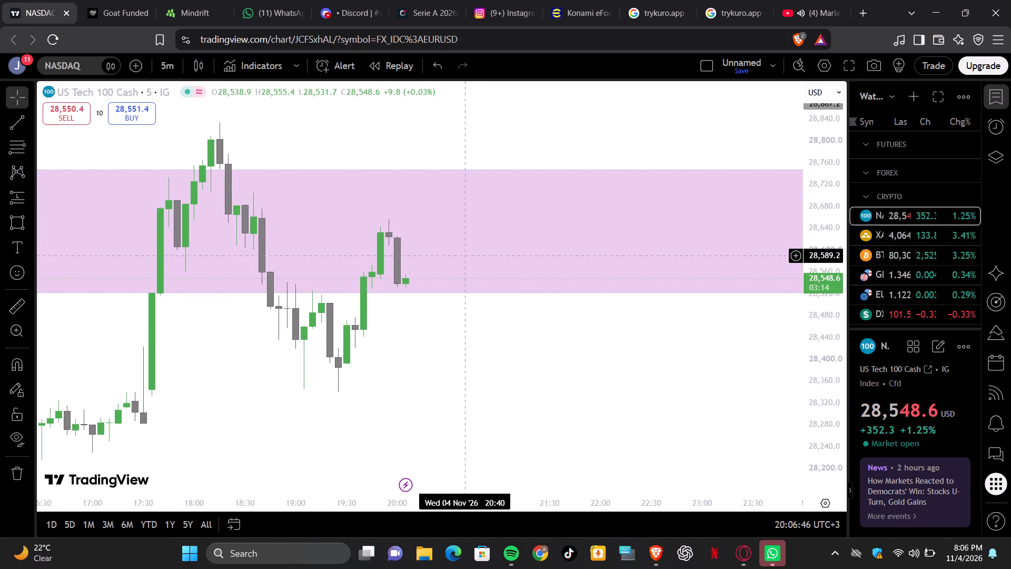
# Draw a rectangle zone from the 4 November 18:35 high at about 28,707 down to about 28,602, extending to 21:40.
pyautogui.click(5, 229)
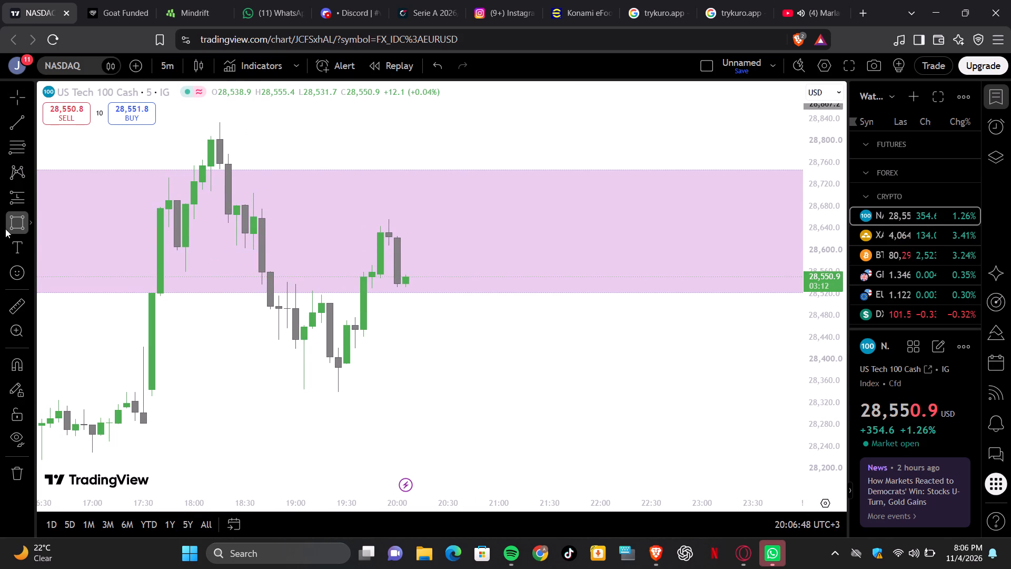
pyautogui.click(252, 191)
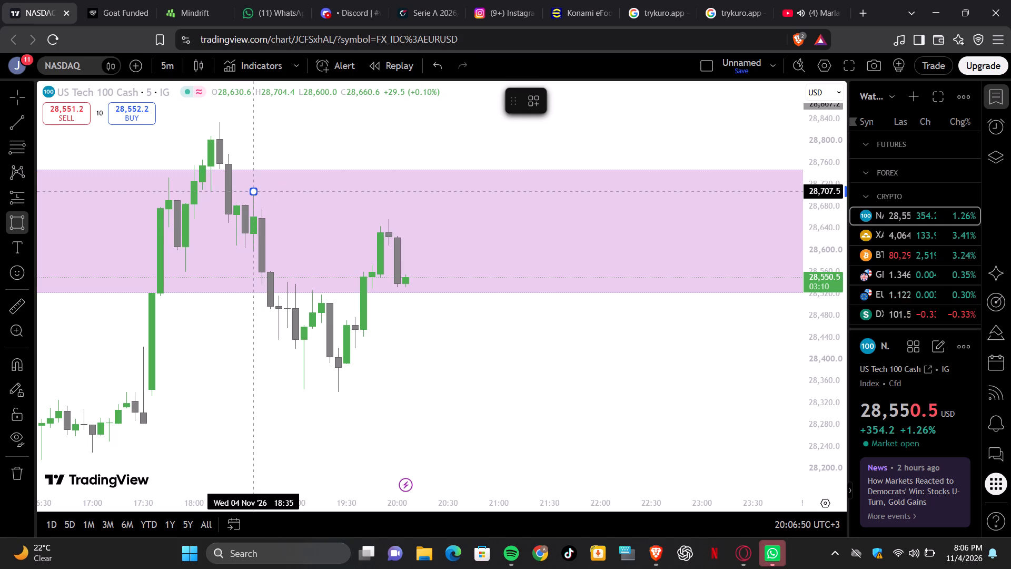
pyautogui.click(564, 249)
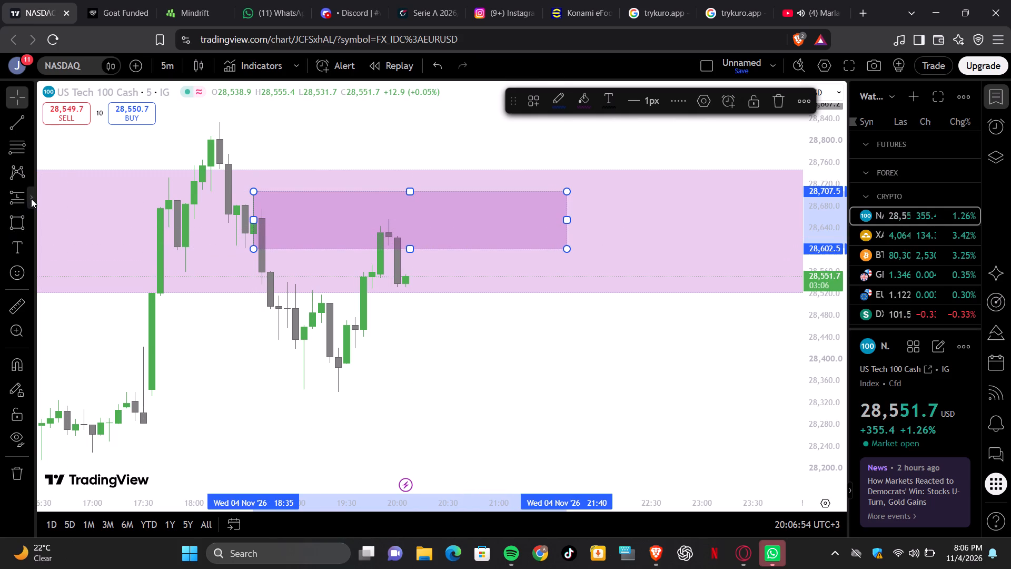
# Place a short position at 20:15 with entry about 28,594, stop about 28,718 and target extended down to about 27,533.
pyautogui.click(31, 199)
pyautogui.click(93, 211)
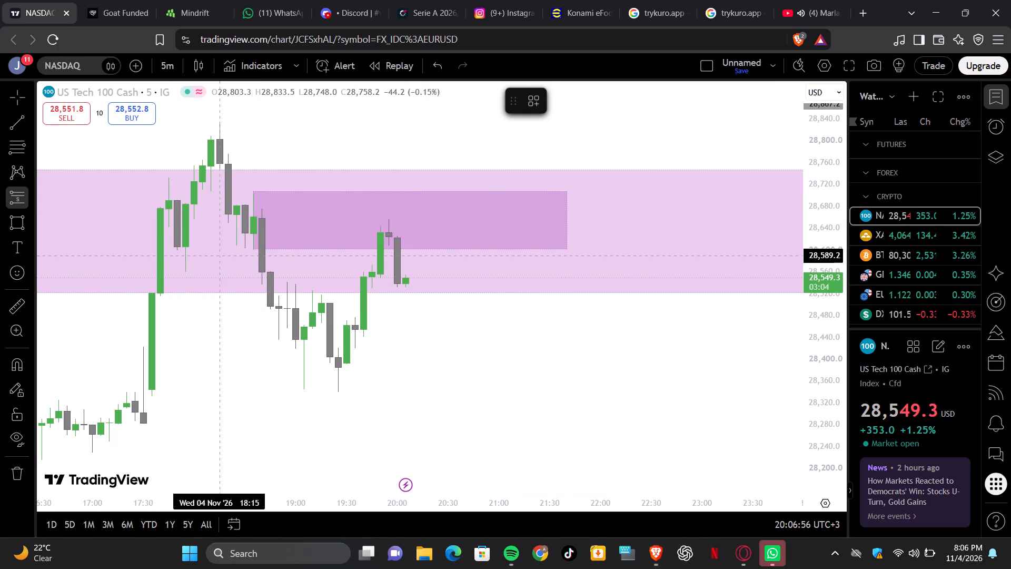
pyautogui.click(419, 253)
pyautogui.scroll(-7, 597, 293)
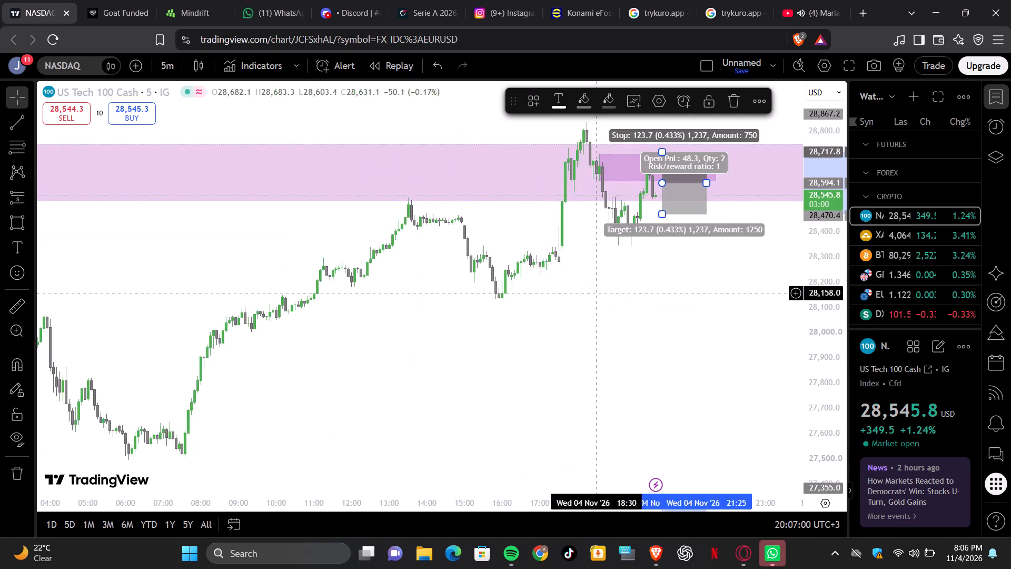
pyautogui.scroll(-2, 597, 293)
pyautogui.hscroll(-2, 597, 293)
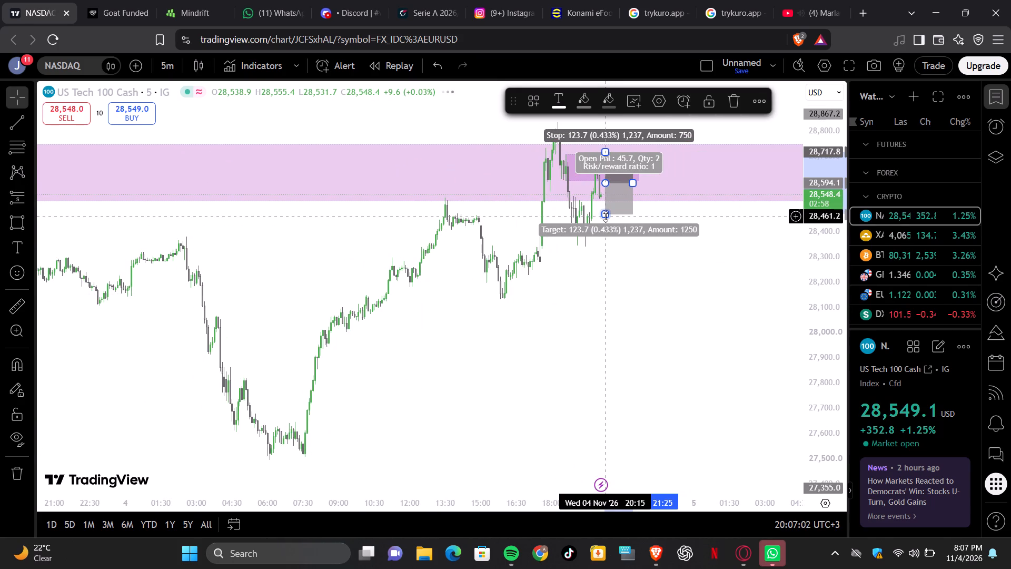
pyautogui.moveTo(606, 217); pyautogui.dragTo(582, 446)
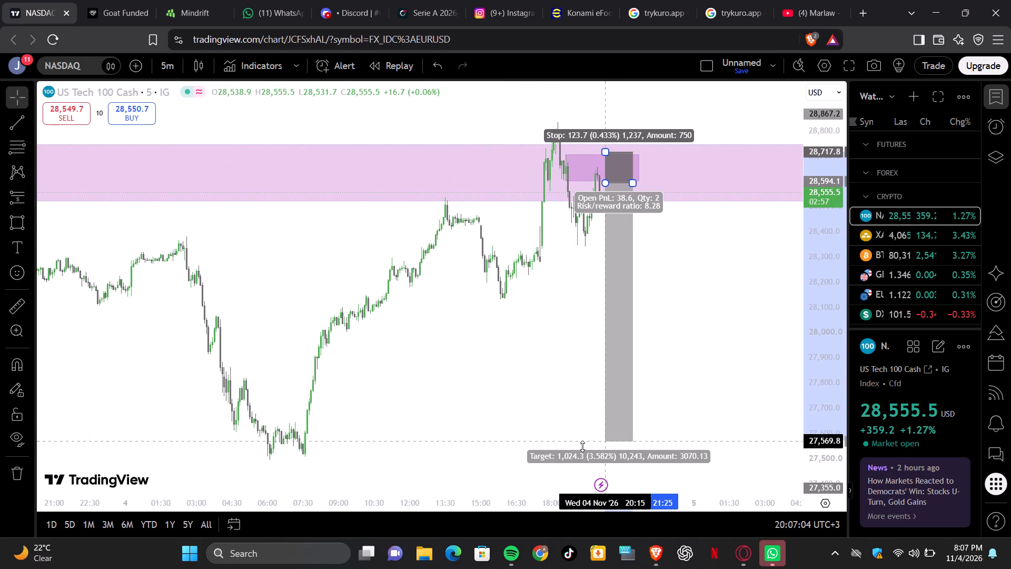
pyautogui.moveTo(582, 446); pyautogui.dragTo(581, 450)
pyautogui.click(514, 354)
# Examine the new NASDAQ short setup against the 5-minute price action of 4 November and the surrounding zones.
pyautogui.scroll(3, 514, 354)
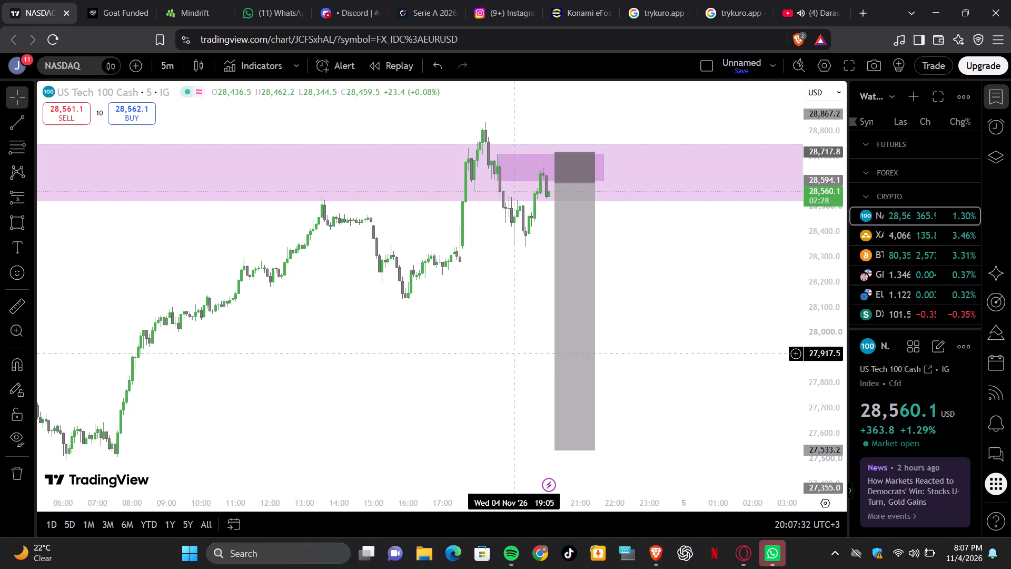
pyautogui.scroll(-1, 514, 354)
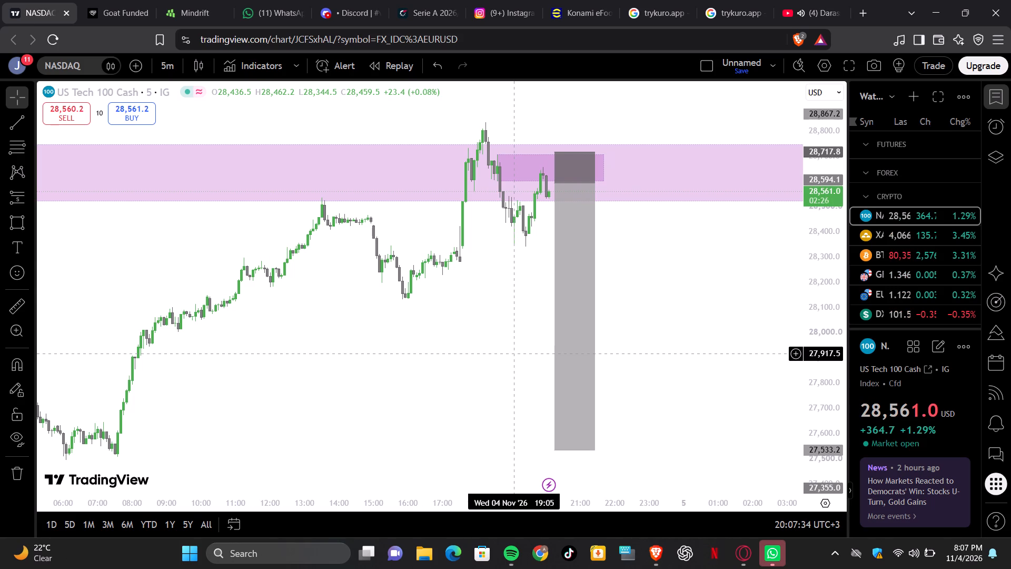
pyautogui.scroll(-3, 514, 354)
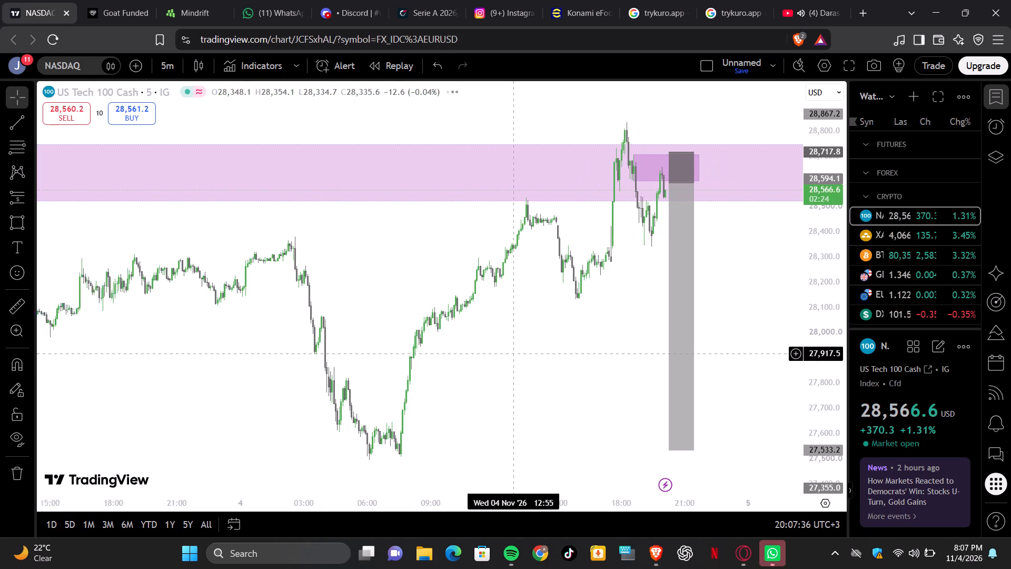
pyautogui.scroll(-1, 514, 354)
pyautogui.scroll(8, 514, 354)
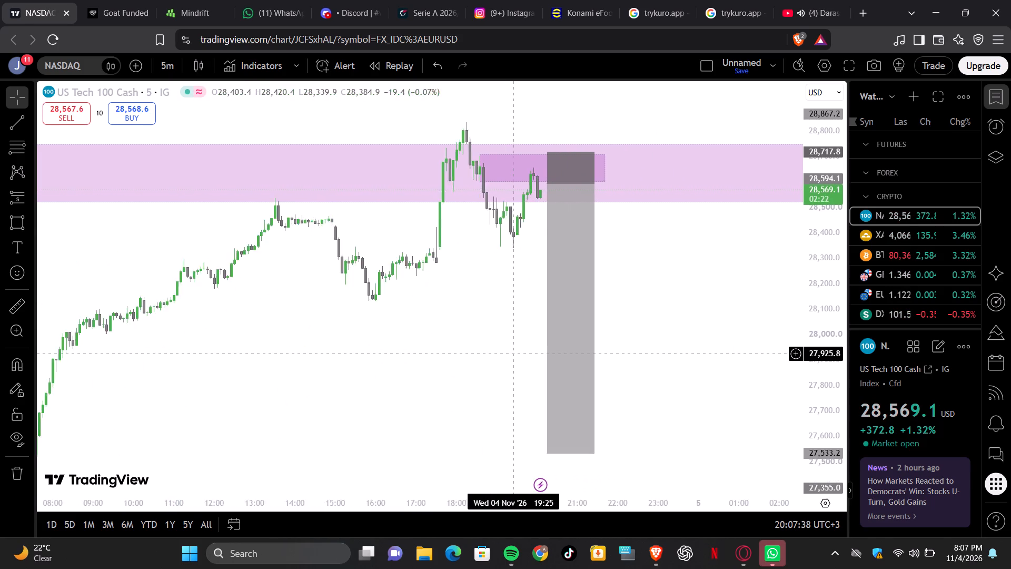
pyautogui.scroll(2, 514, 354)
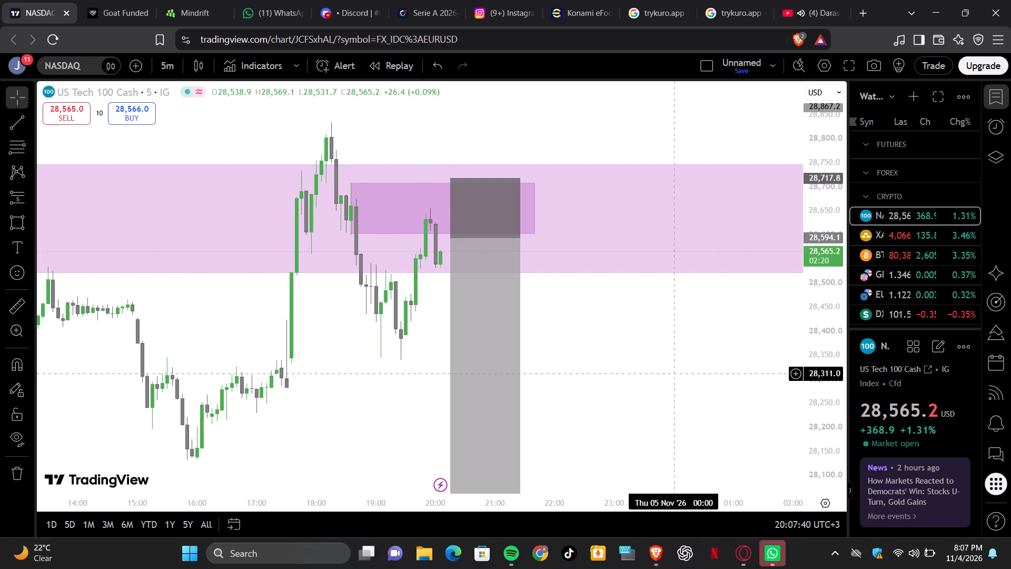
pyautogui.click(675, 374)
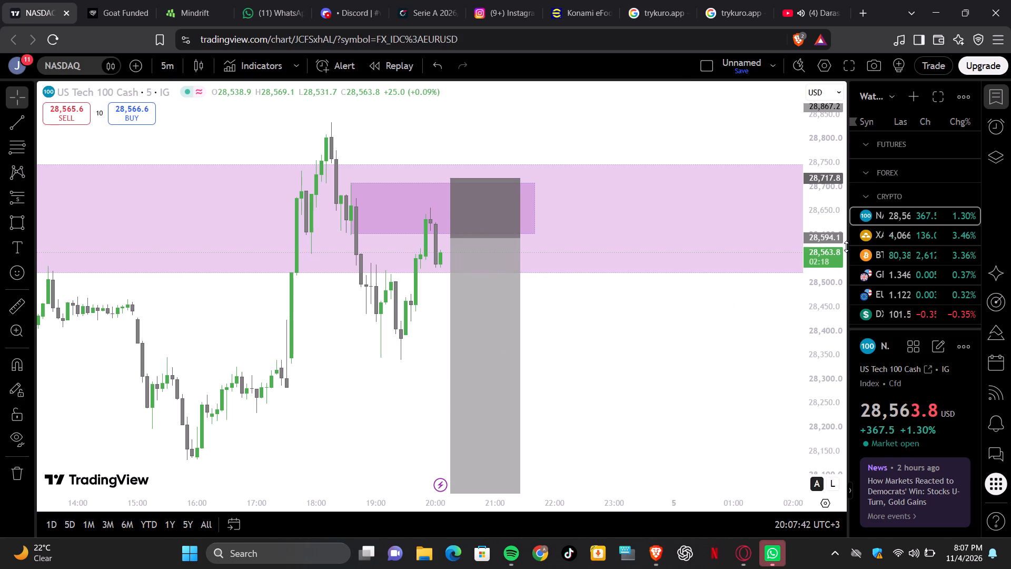
# Open the XAUUSD chart from the watchlist and examine its 5-minute price action of 4 November.
pyautogui.click(873, 232)
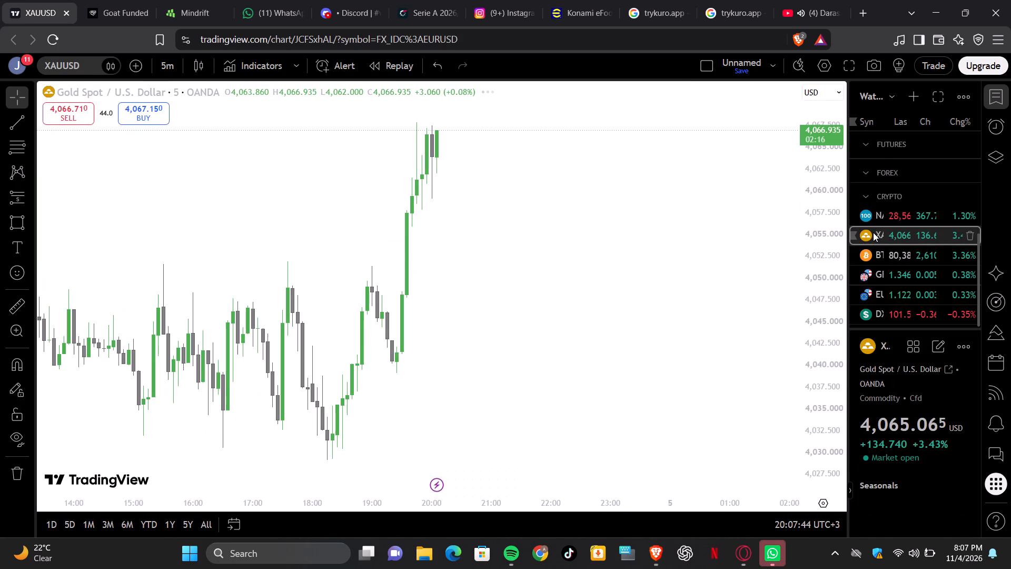
pyautogui.scroll(-4, 692, 283)
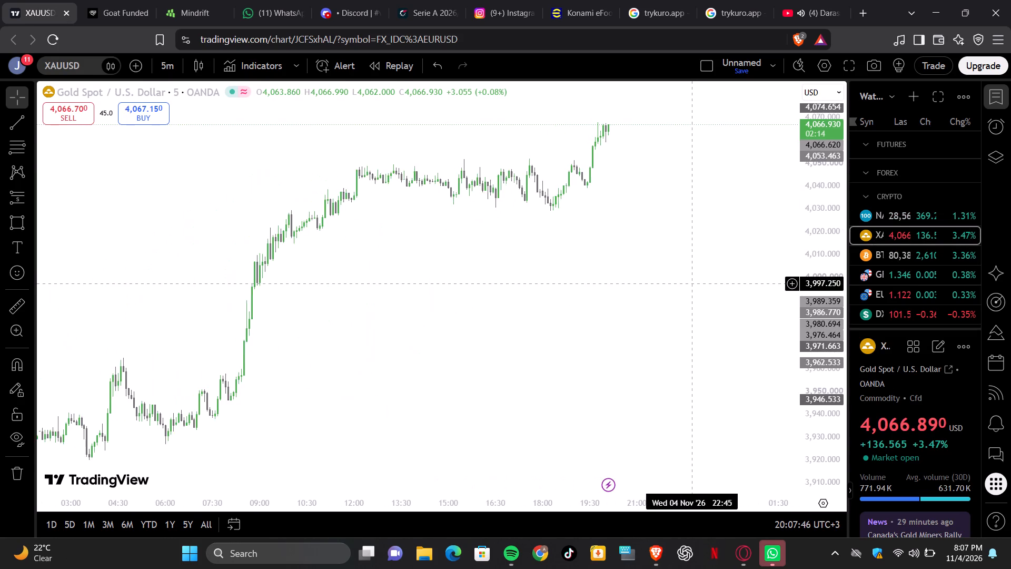
pyautogui.scroll(-2, 692, 283)
pyautogui.scroll(1, 554, 326)
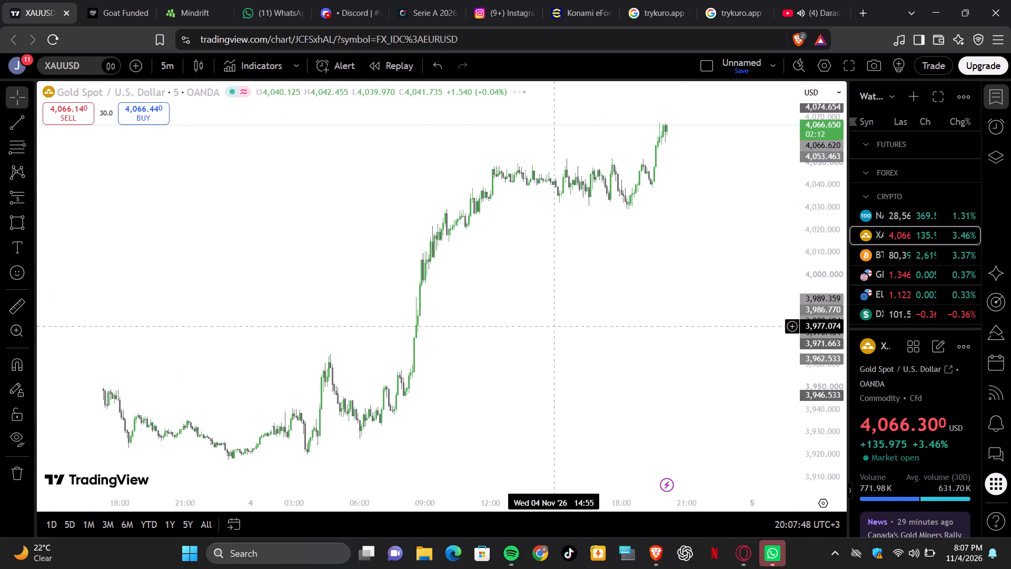
pyautogui.scroll(2, 554, 326)
# Open the BTCUSD chart and examine its 5-minute price action of 4 November around the marked zone and the evening rally.
pyautogui.click(899, 259)
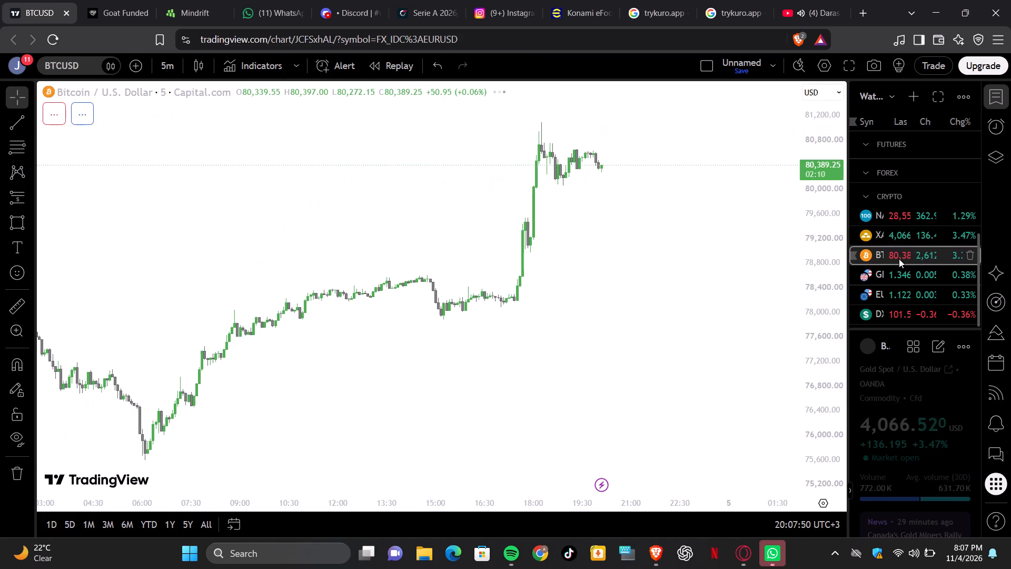
pyautogui.hscroll(3, 275, 409)
pyautogui.scroll(3, 275, 409)
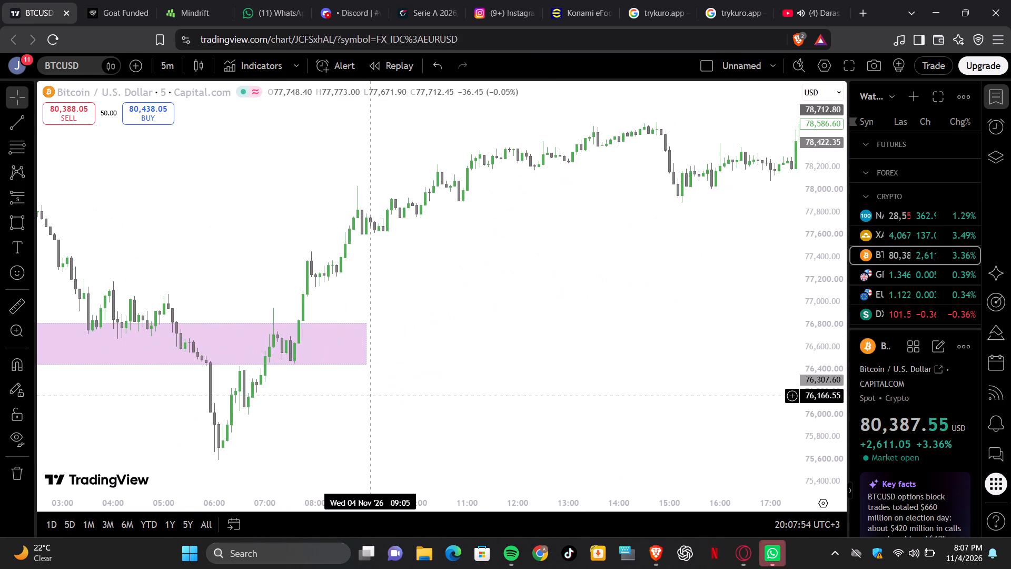
pyautogui.hscroll(3, 370, 395)
pyautogui.scroll(3, 370, 395)
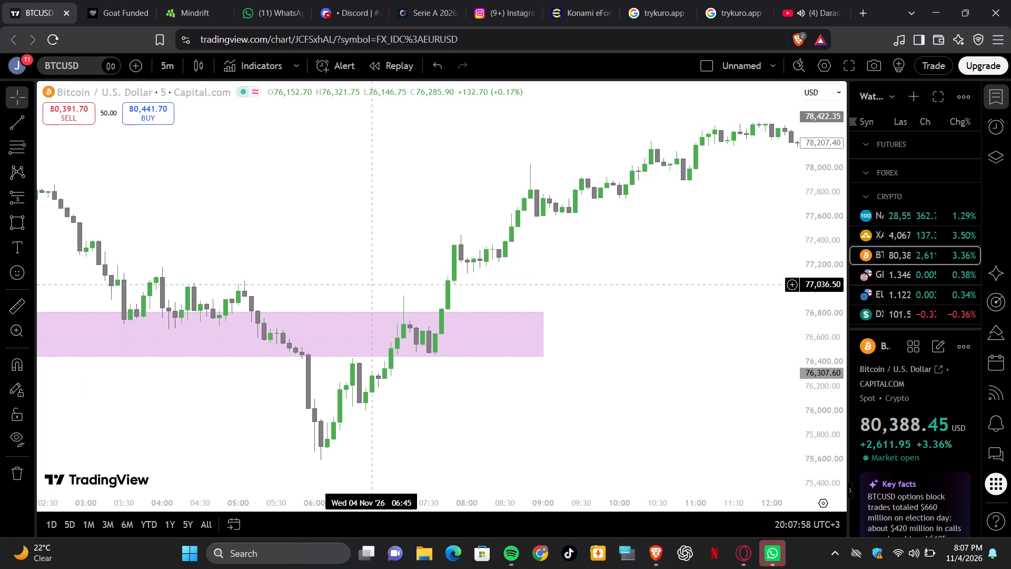
pyautogui.hscroll(-6, 372, 285)
pyautogui.scroll(-2, 372, 285)
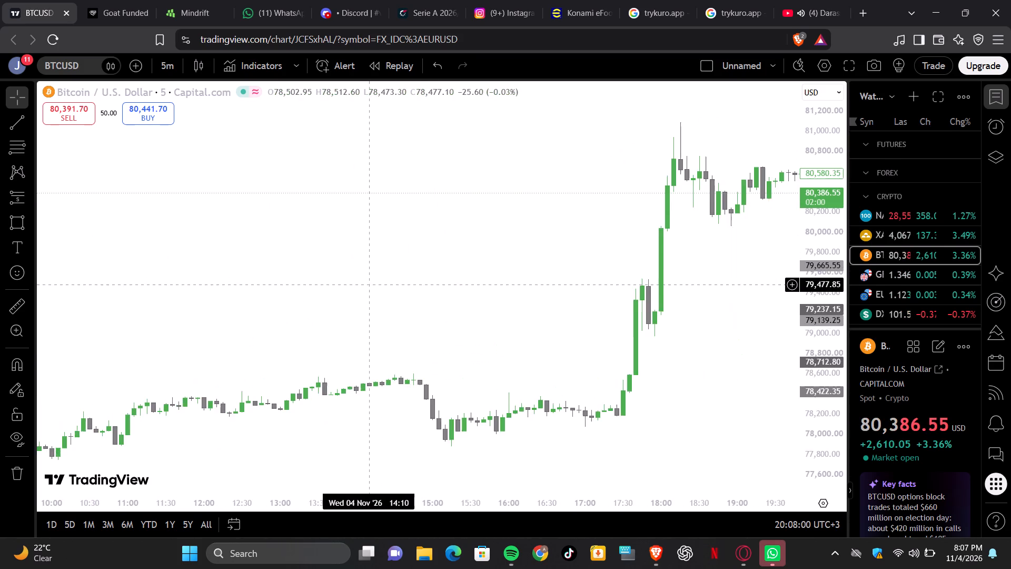
pyautogui.hscroll(-3, 372, 285)
pyautogui.scroll(-4, 372, 285)
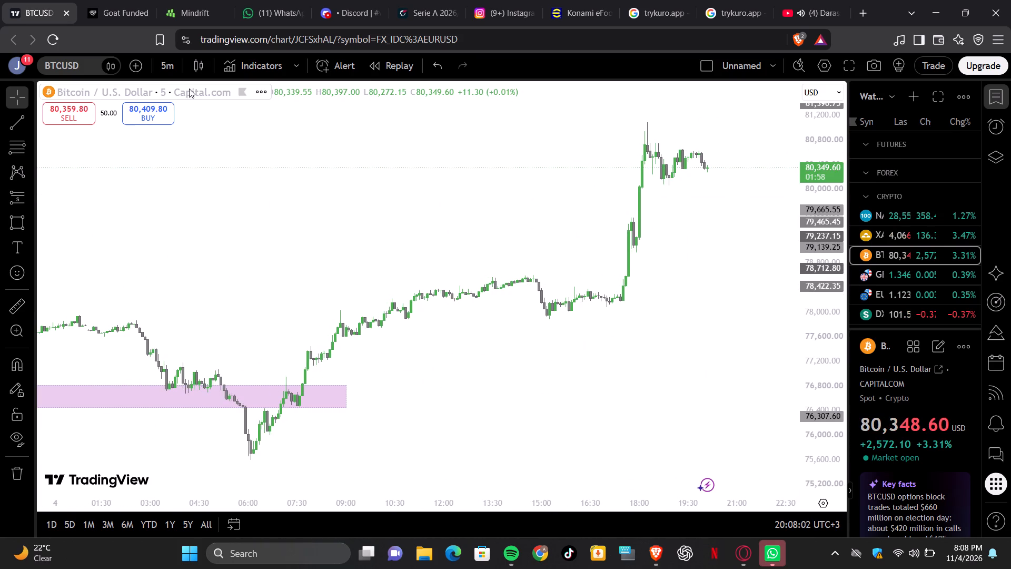
# Switch the BTCUSD chart to the 15-minute timeframe and check the recent price action.
pyautogui.click(156, 55)
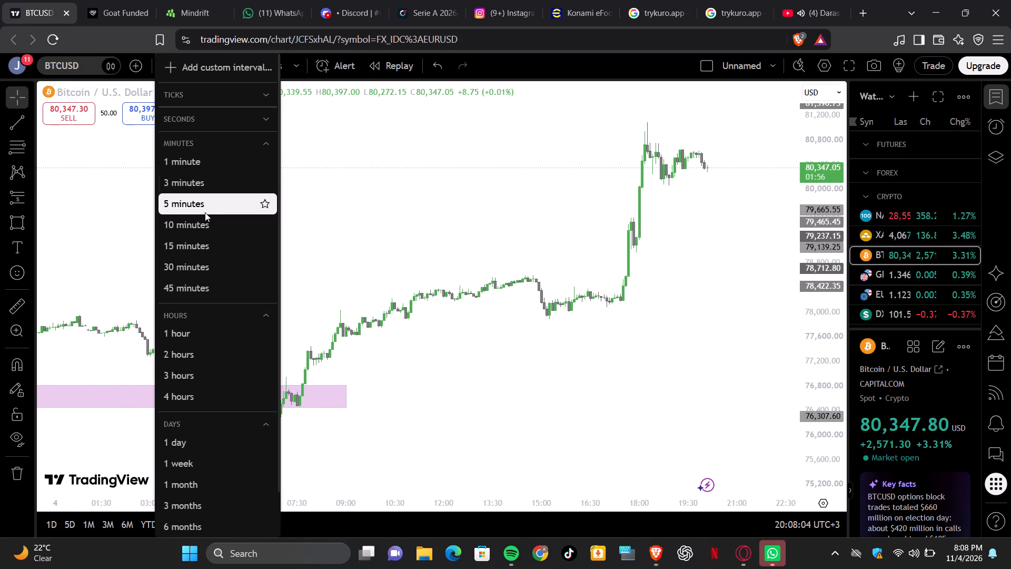
pyautogui.click(189, 246)
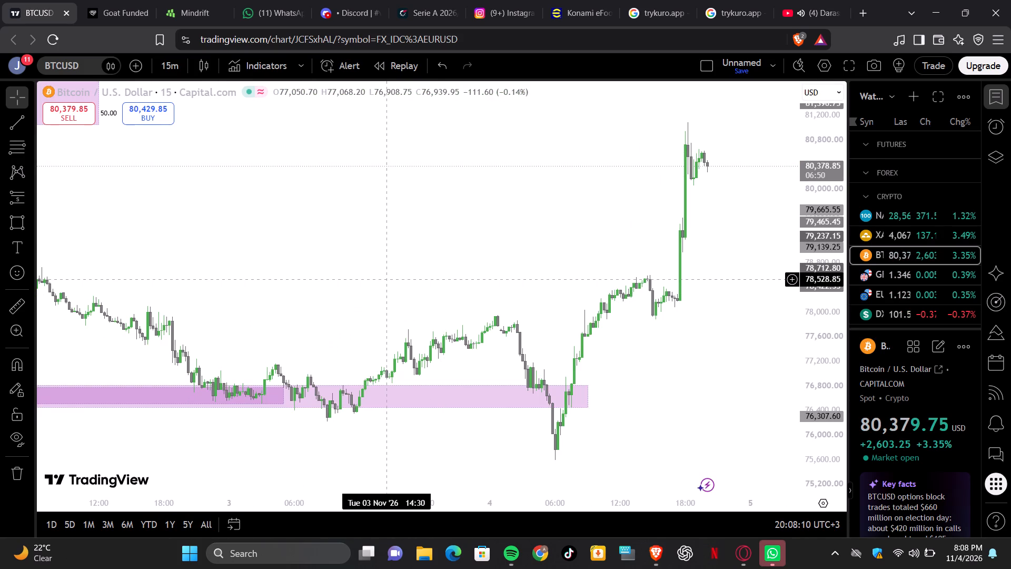
pyautogui.hscroll(-3, 512, 236)
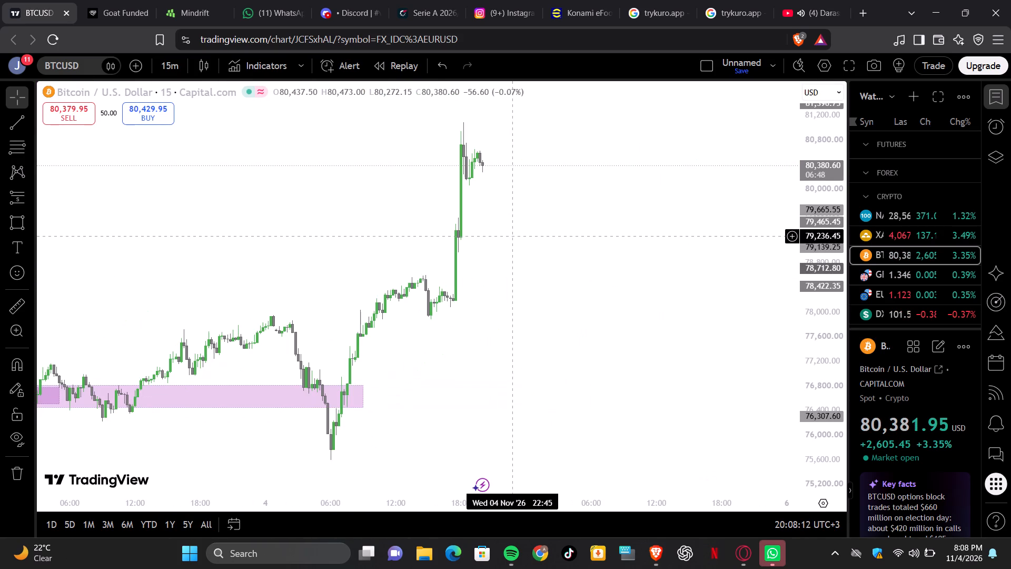
# Open the GBPUSD chart and draw a trend line from the 4 November 13:00 high at about 1.34987 across to 15:45.
pyautogui.click(919, 266)
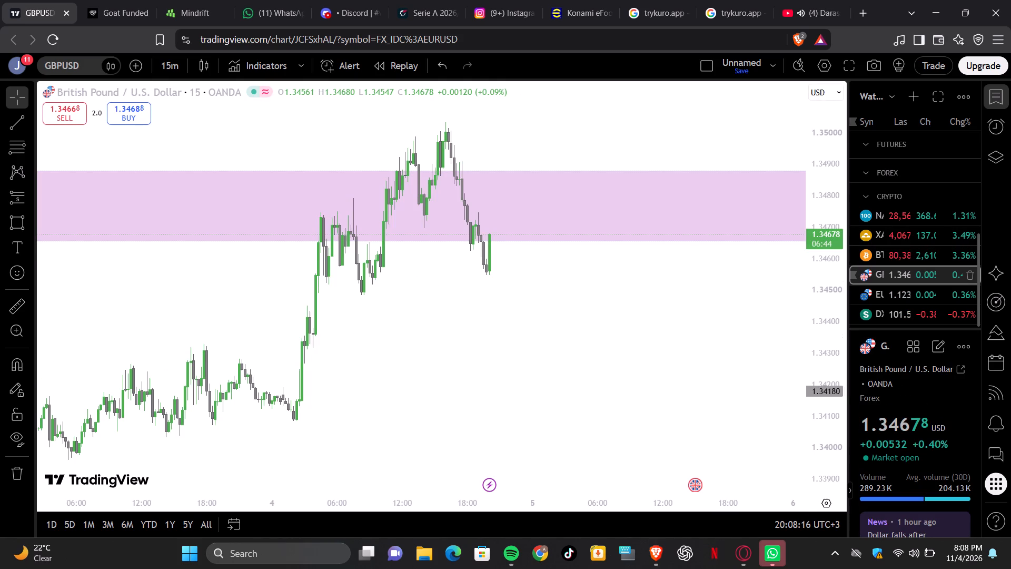
pyautogui.scroll(2, 622, 341)
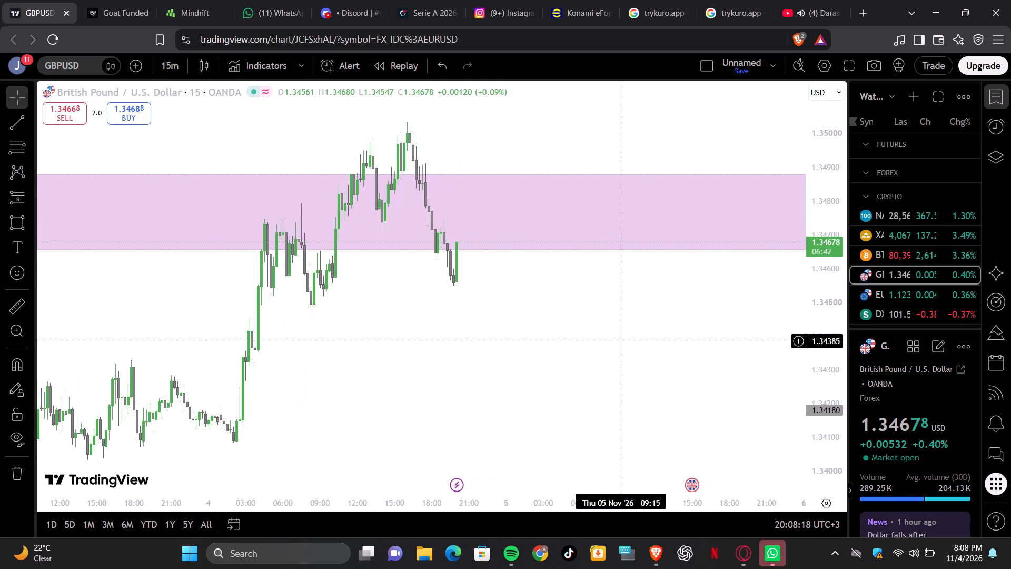
pyautogui.scroll(2, 622, 341)
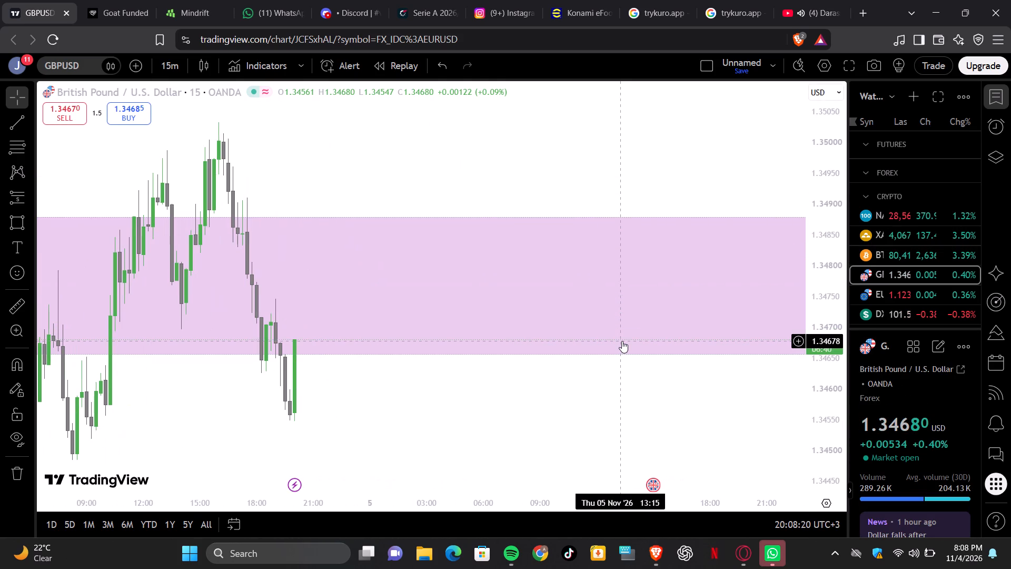
pyautogui.click(11, 119)
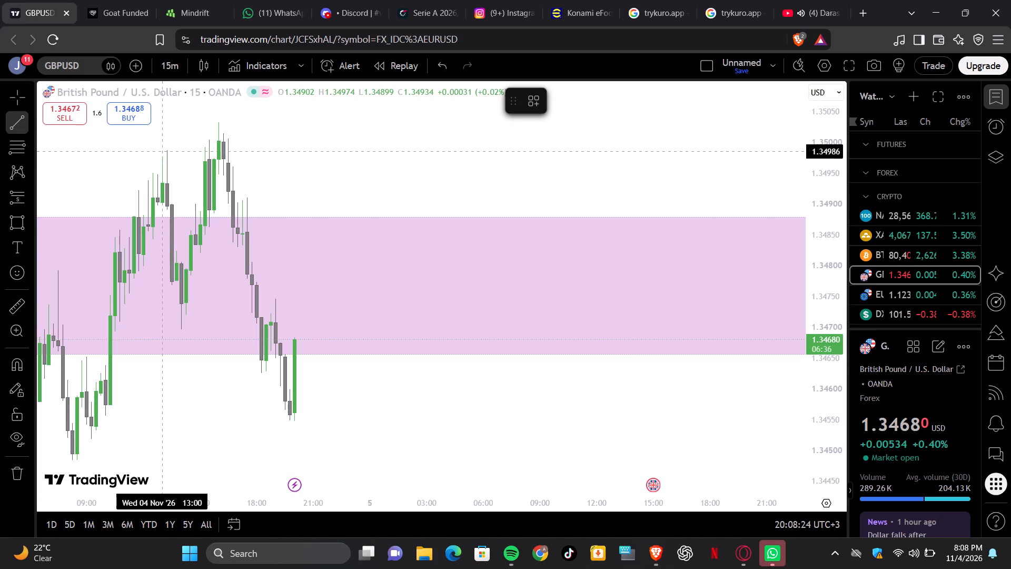
pyautogui.click(163, 150)
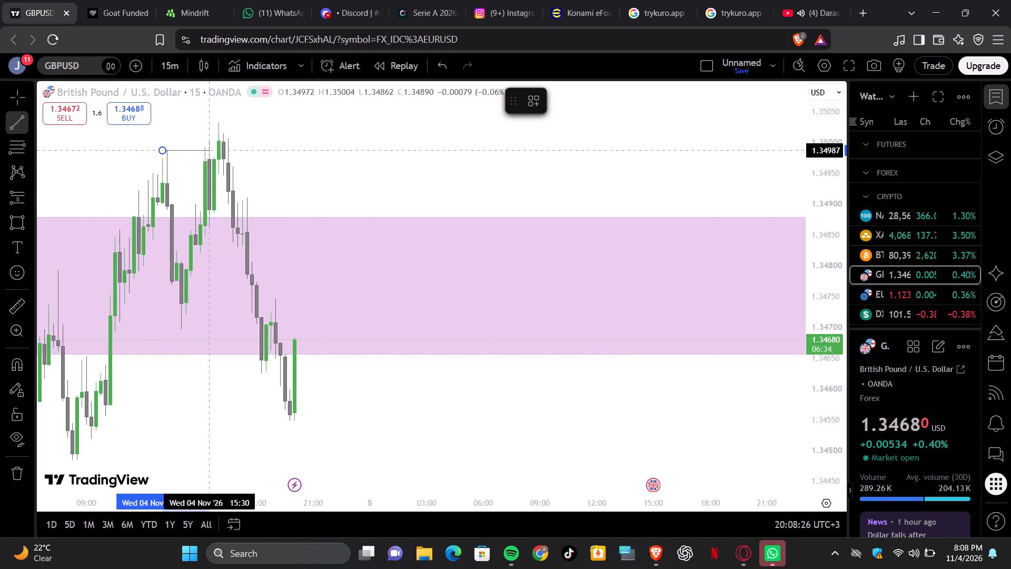
pyautogui.click(213, 150)
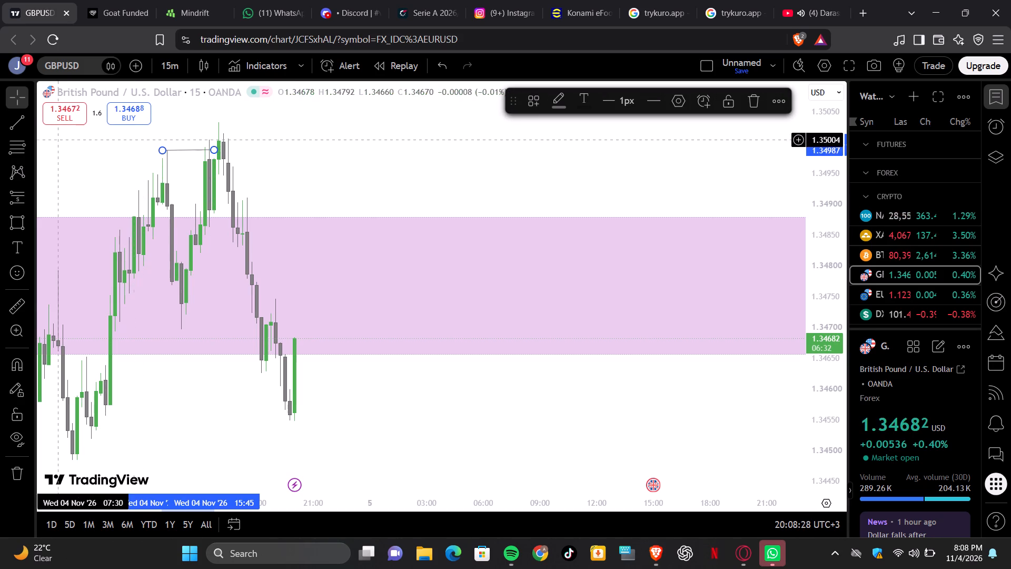
# Draw a near-level trend line from the 4 November 14:00 low at about 1.34698 across to 18:15.
pyautogui.click(14, 121)
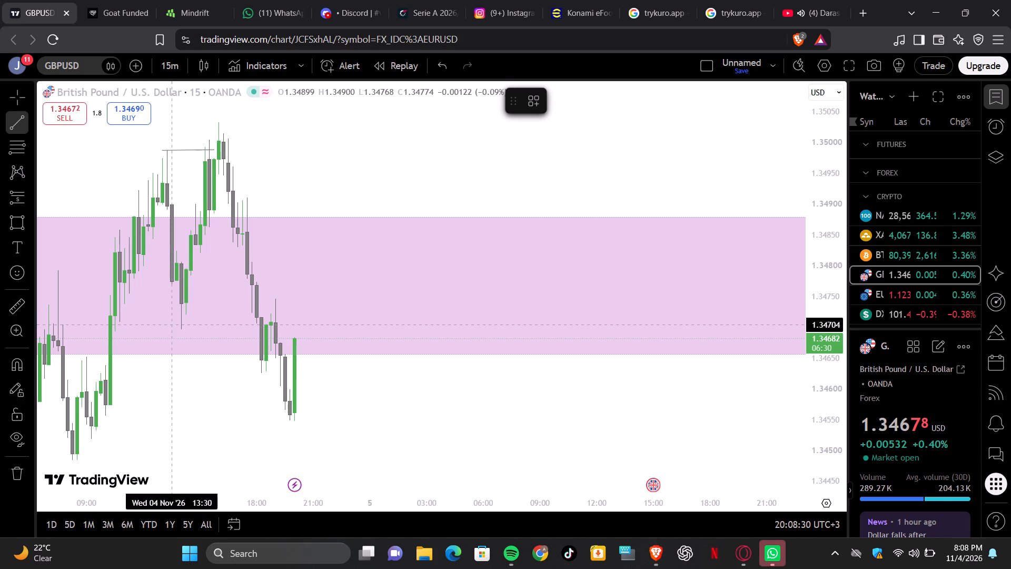
pyautogui.moveTo(181, 329); pyautogui.dragTo(255, 332)
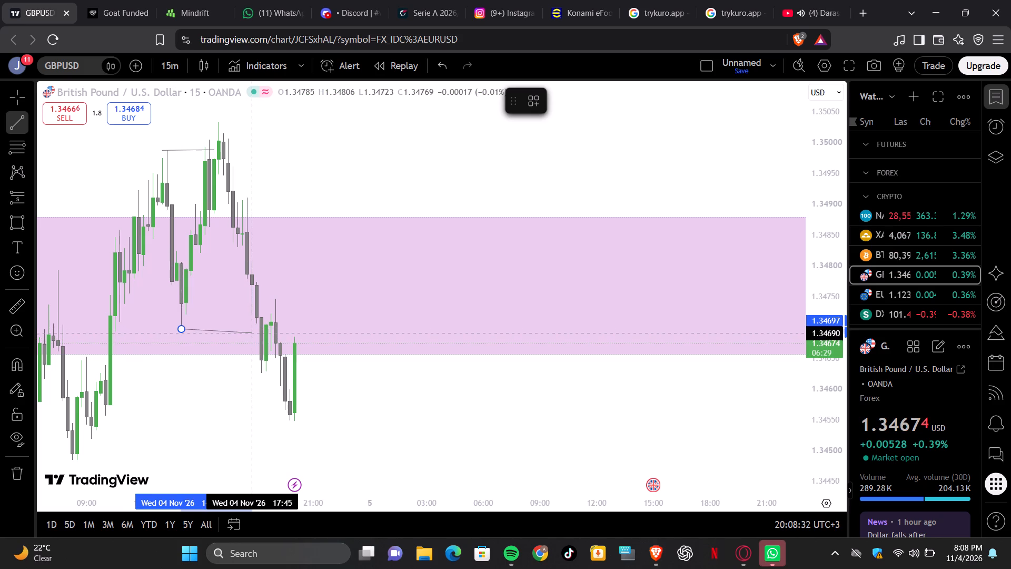
pyautogui.moveTo(255, 332); pyautogui.dragTo(262, 328)
pyautogui.click(262, 328)
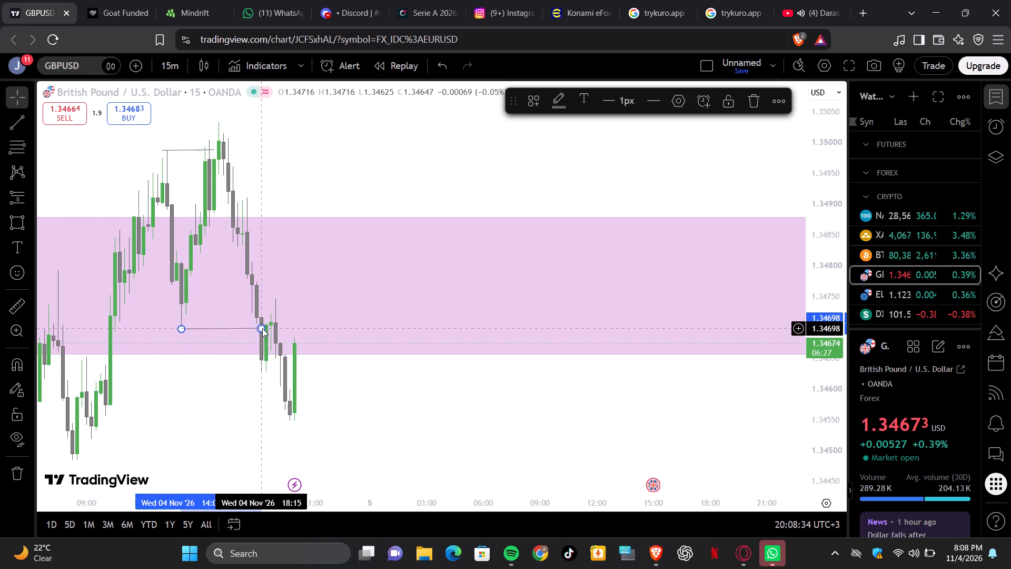
# Deselect the trend line drawn from the 4 November 14:00 low on the GBPUSD chart.
pyautogui.click(433, 271)
pyautogui.scroll(1, 433, 271)
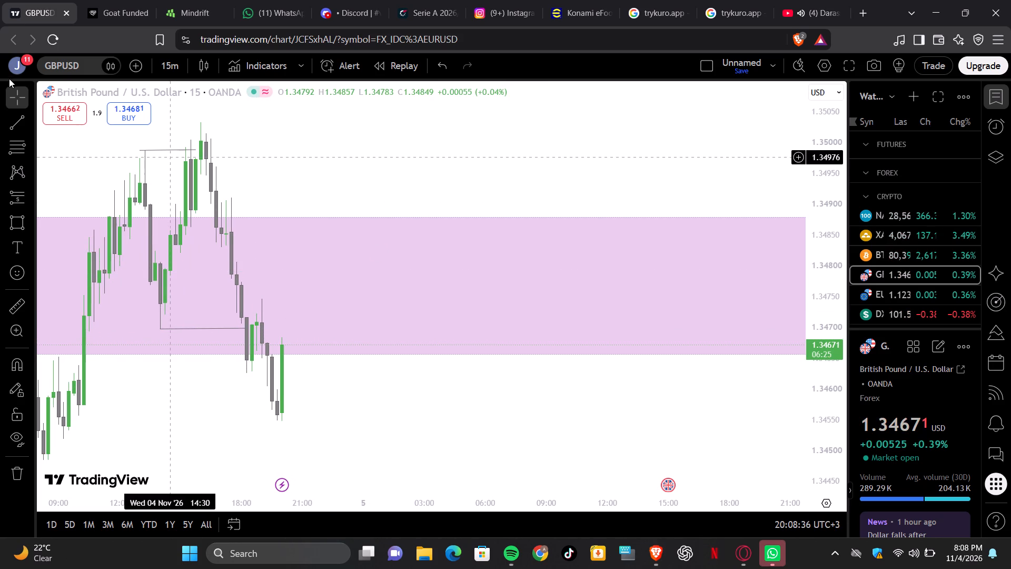
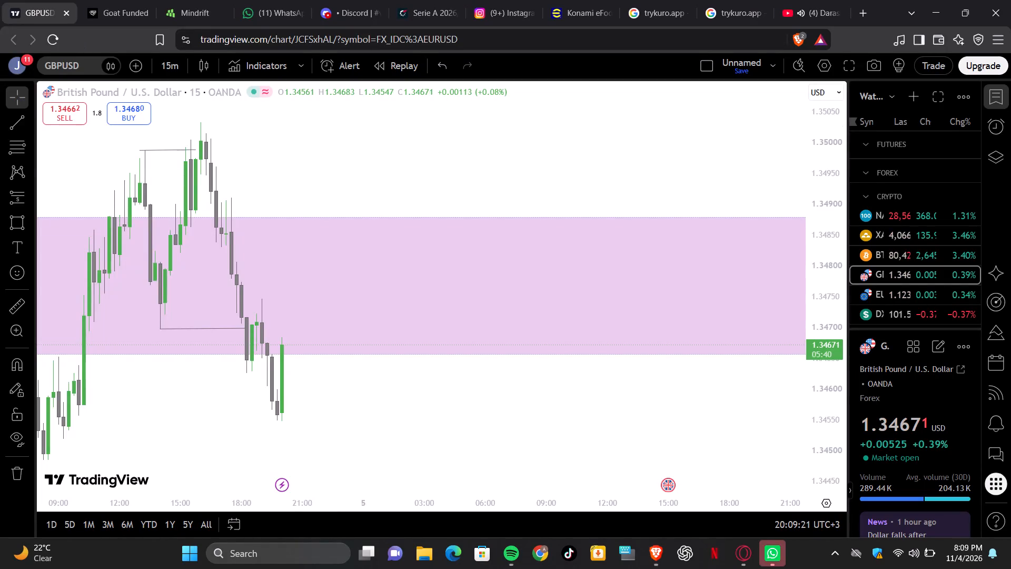
# Draw a rectangle zone on GBPUSD from 4 November 17:15 to 5 November 04:15, between about 1.34906 and 1.34837.
pyautogui.hscroll(2, 290, 168)
pyautogui.scroll(1, 290, 168)
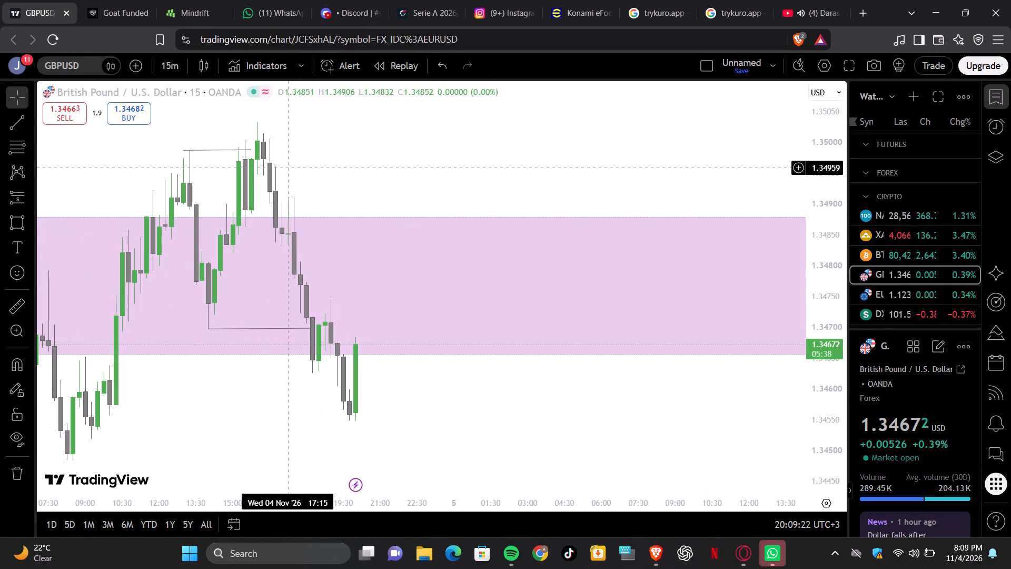
pyautogui.scroll(2, 427, 231)
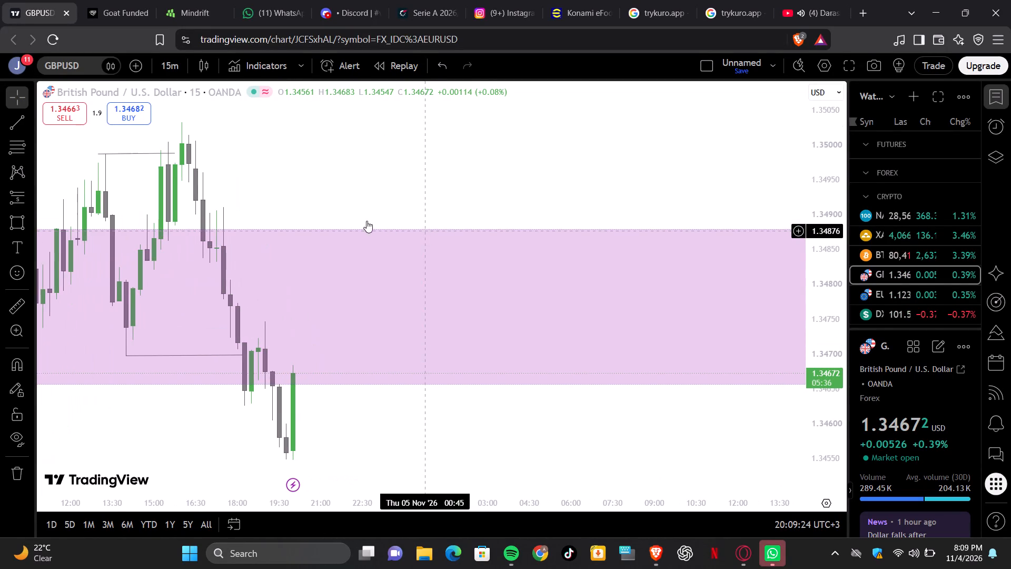
pyautogui.click(1, 222)
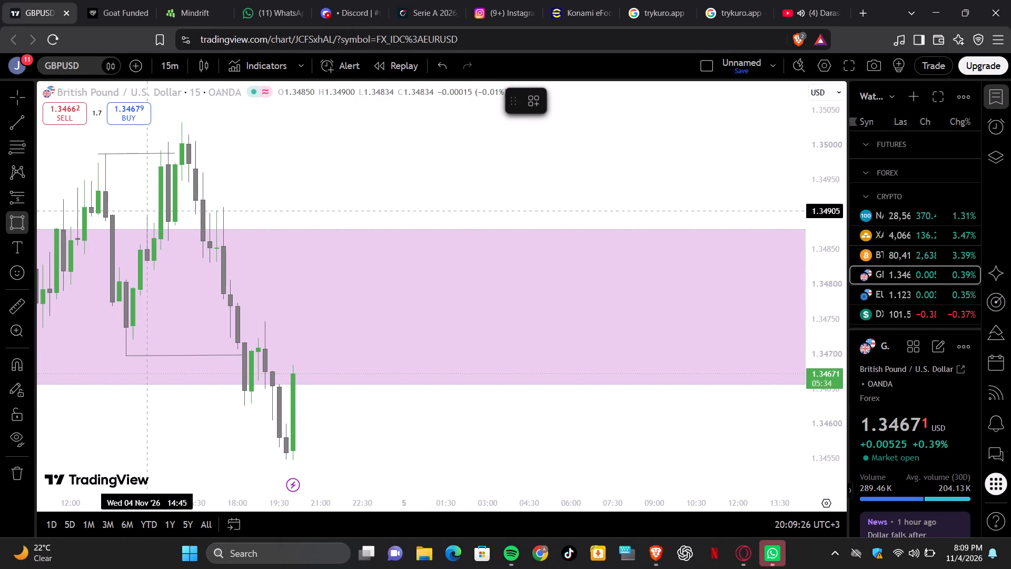
pyautogui.click(215, 210)
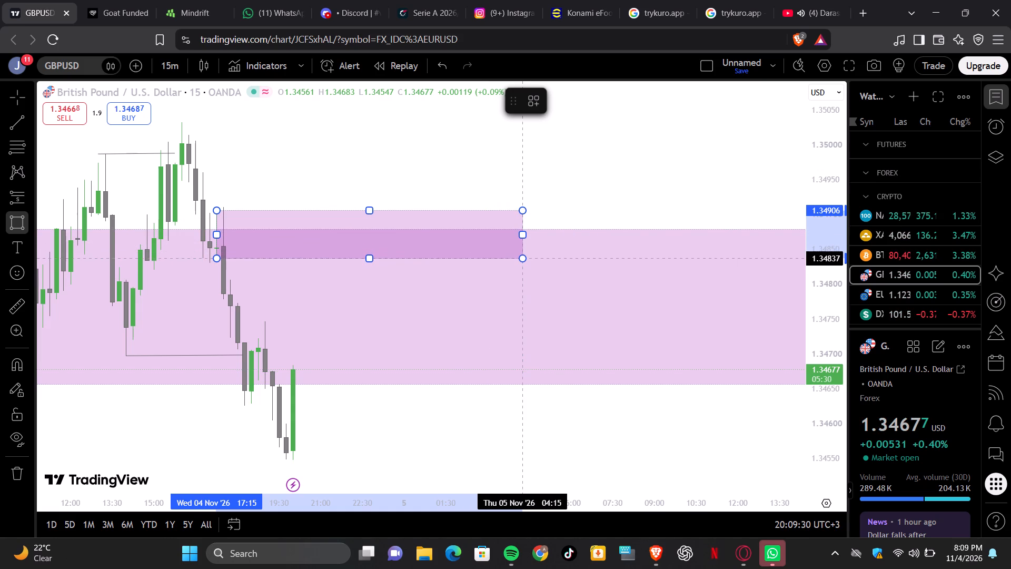
pyautogui.click(523, 260)
pyautogui.click(573, 307)
pyautogui.scroll(-2, 573, 307)
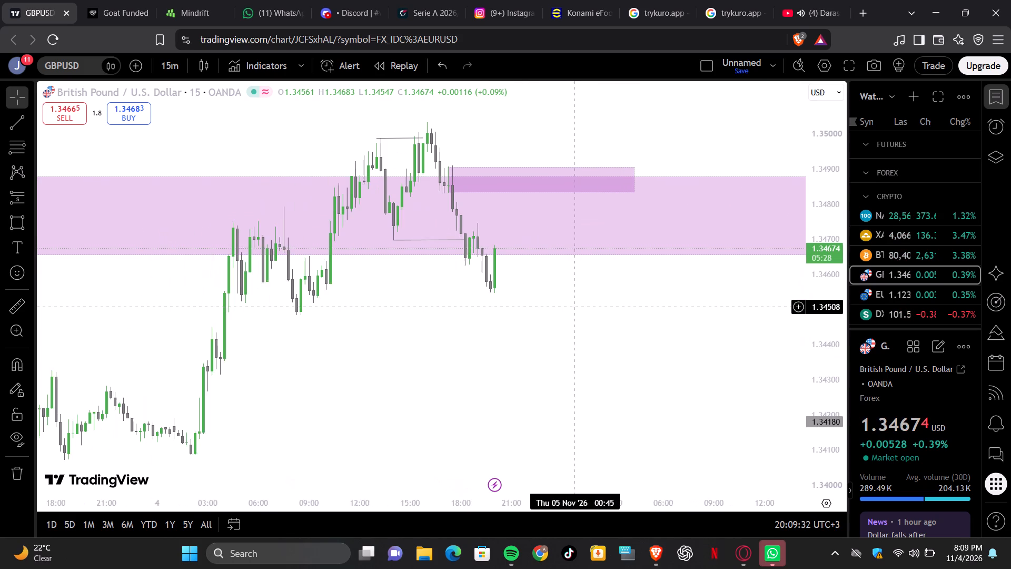
pyautogui.scroll(-2, 573, 307)
# Open the EURUSD chart and draw a near-level trend line from the 4 November 14:00 low at about 1.12370 to 18:30.
pyautogui.click(882, 292)
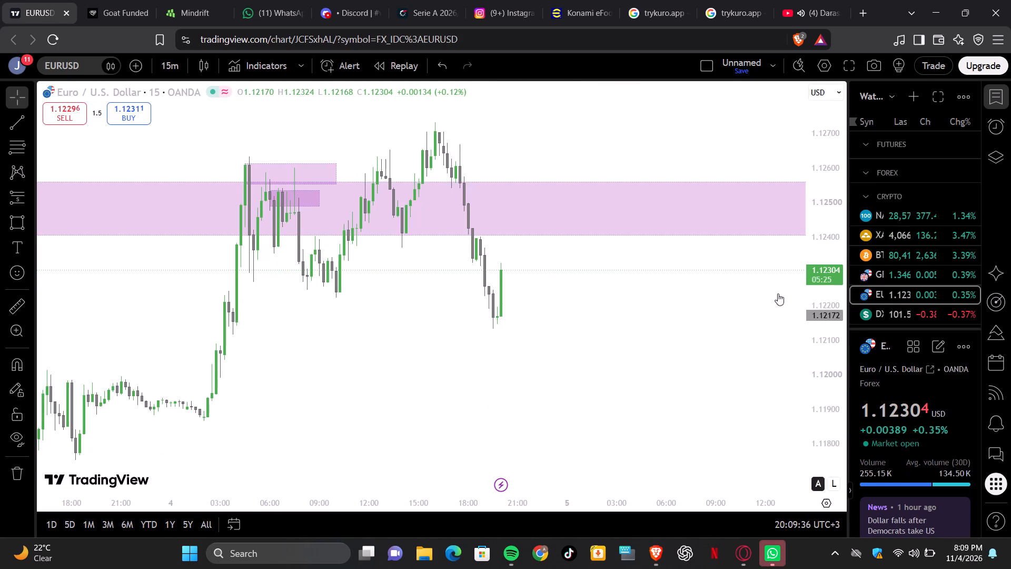
pyautogui.scroll(2, 743, 305)
pyautogui.hscroll(-1, 629, 291)
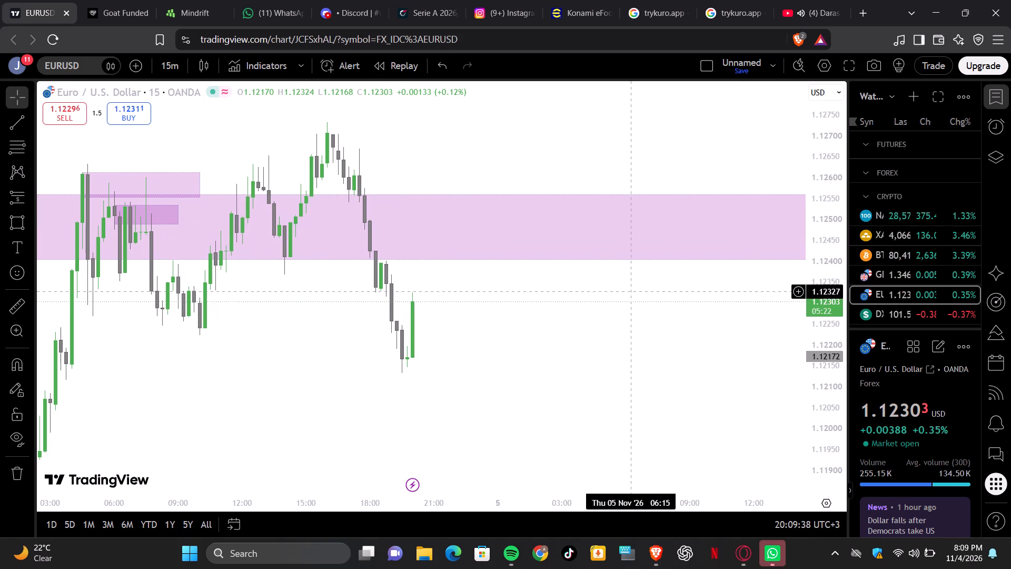
pyautogui.hscroll(-1, 629, 291)
pyautogui.scroll(-1, 629, 291)
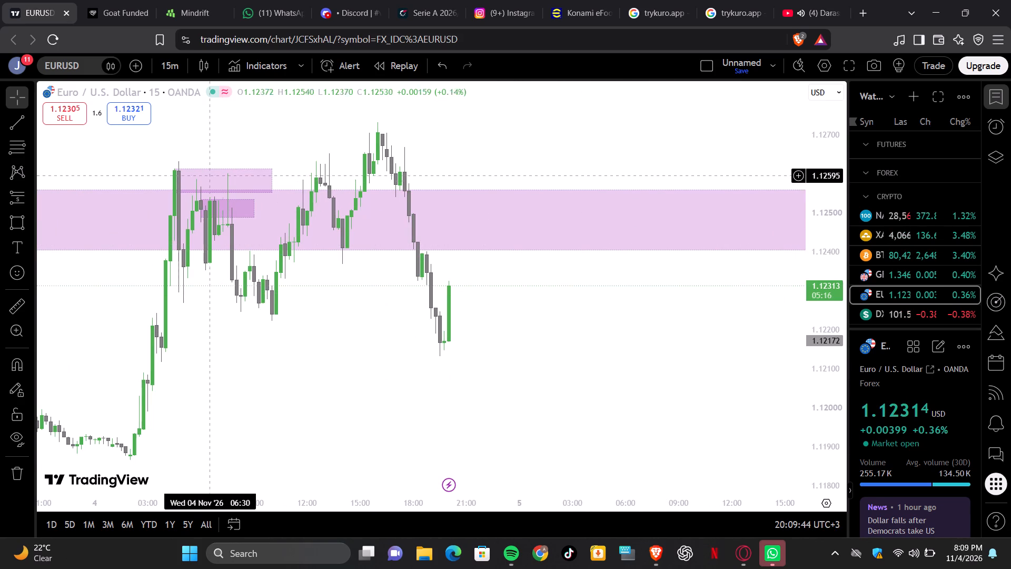
pyautogui.click(21, 124)
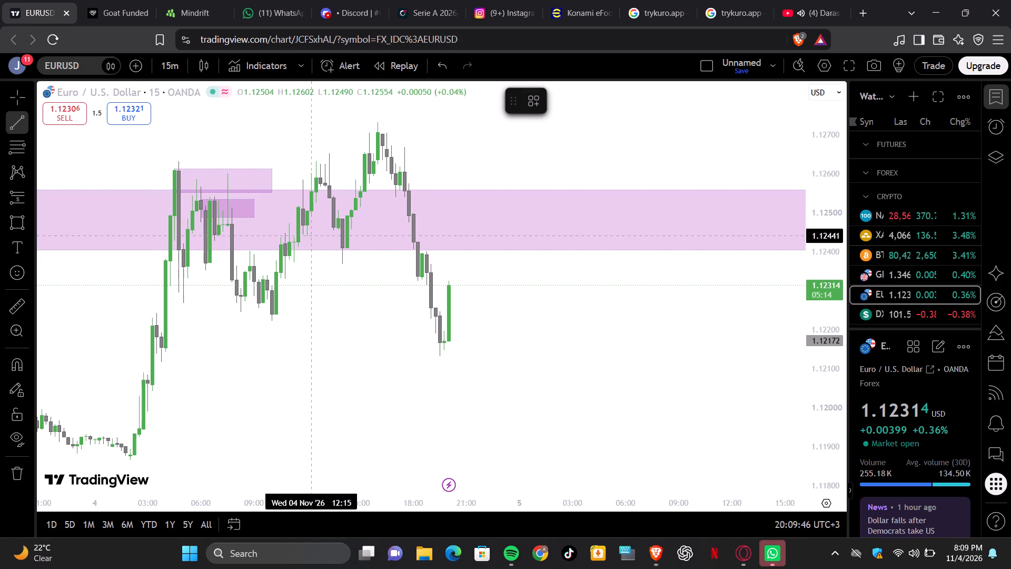
pyautogui.click(341, 263)
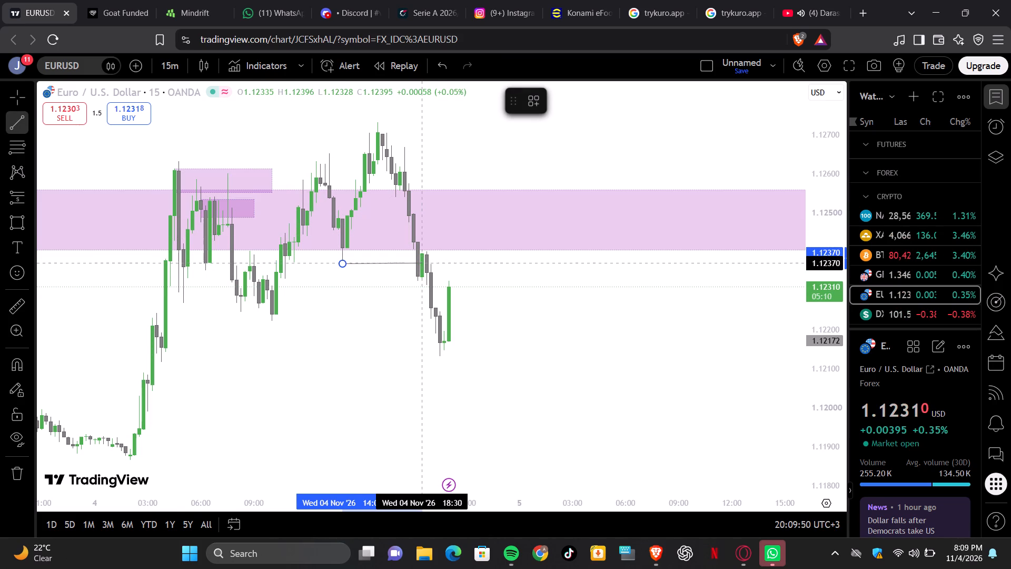
pyautogui.click(422, 263)
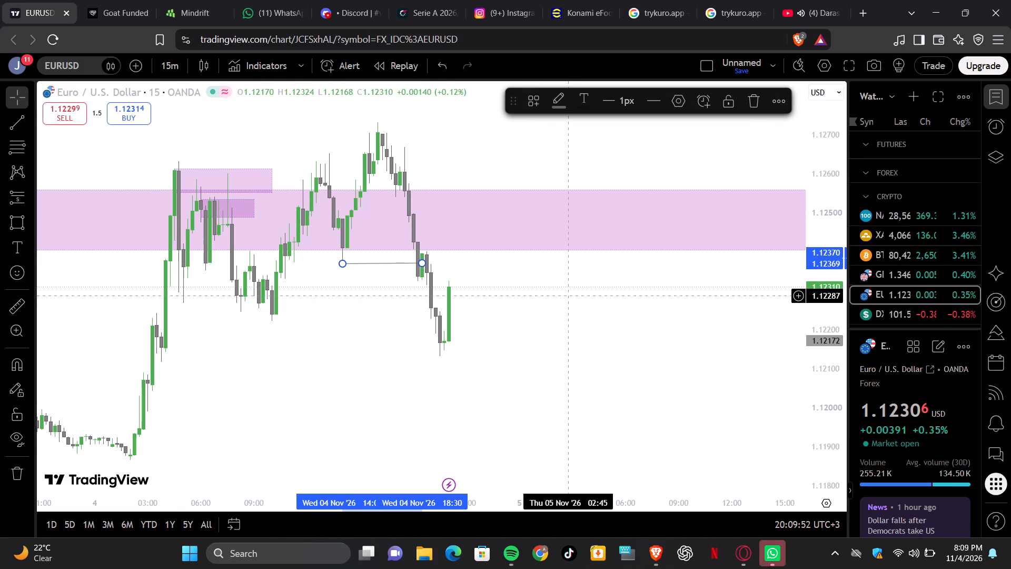
pyautogui.scroll(1, 570, 296)
pyautogui.hscroll(1, 570, 296)
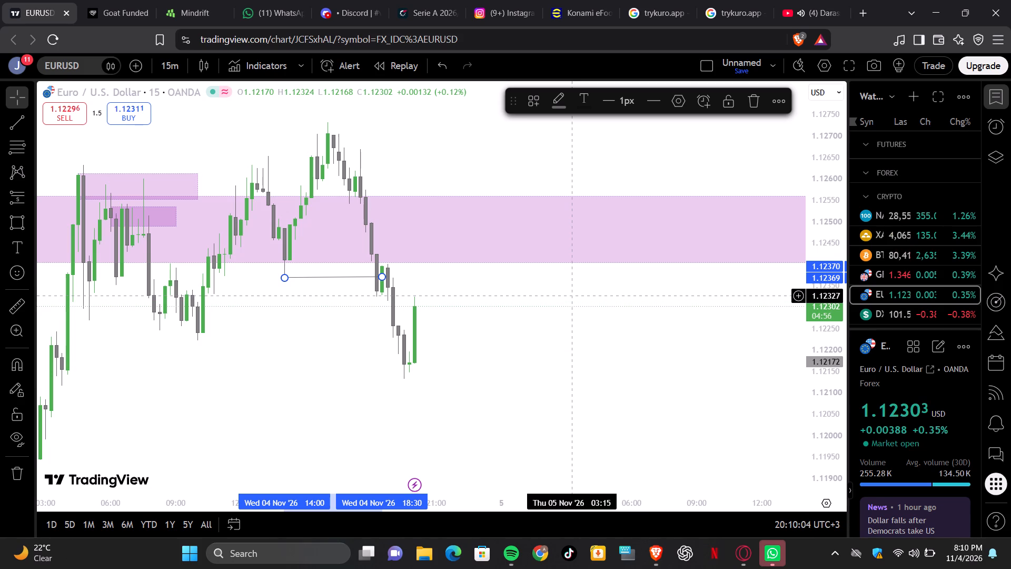
# Switch to the YouTube tab, restart the playing music video from its beginning, and return to the EURUSD chart.
pyautogui.click(819, 2)
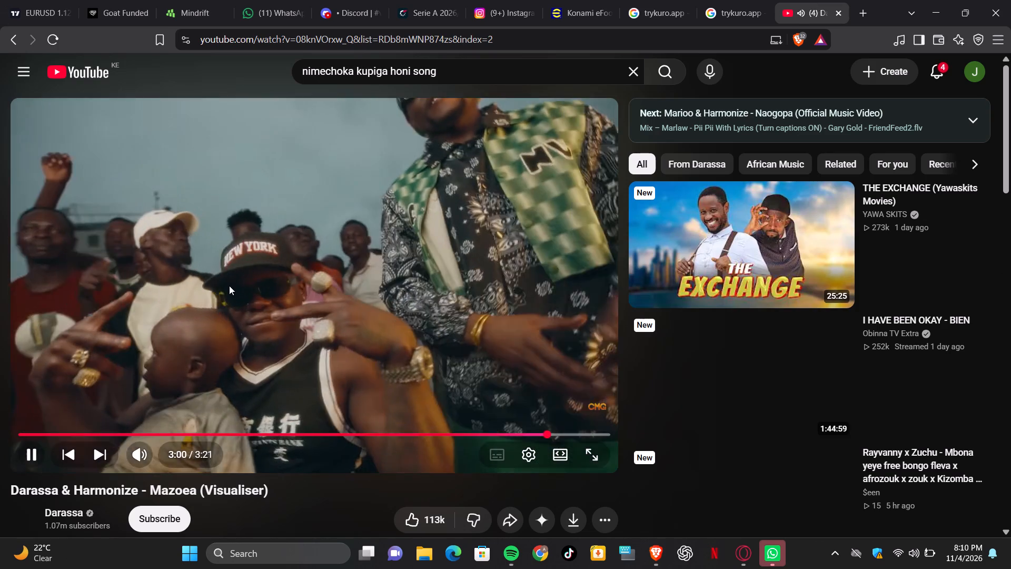
pyautogui.click(23, 430)
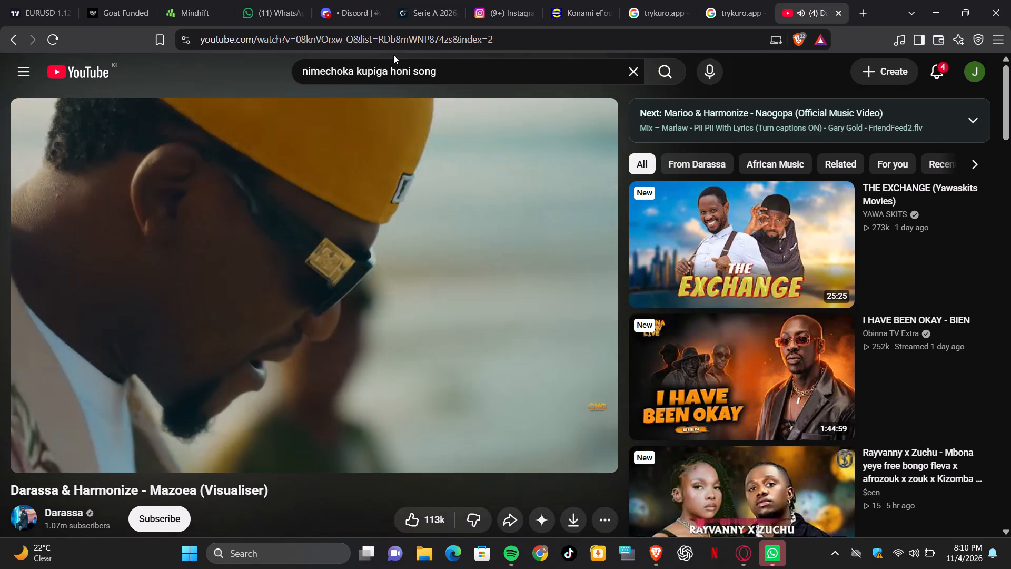
pyautogui.click(33, 11)
# Search the symbols for USDJ and open the OANDA USDJPY chart.
pyautogui.scroll(1, 471, 301)
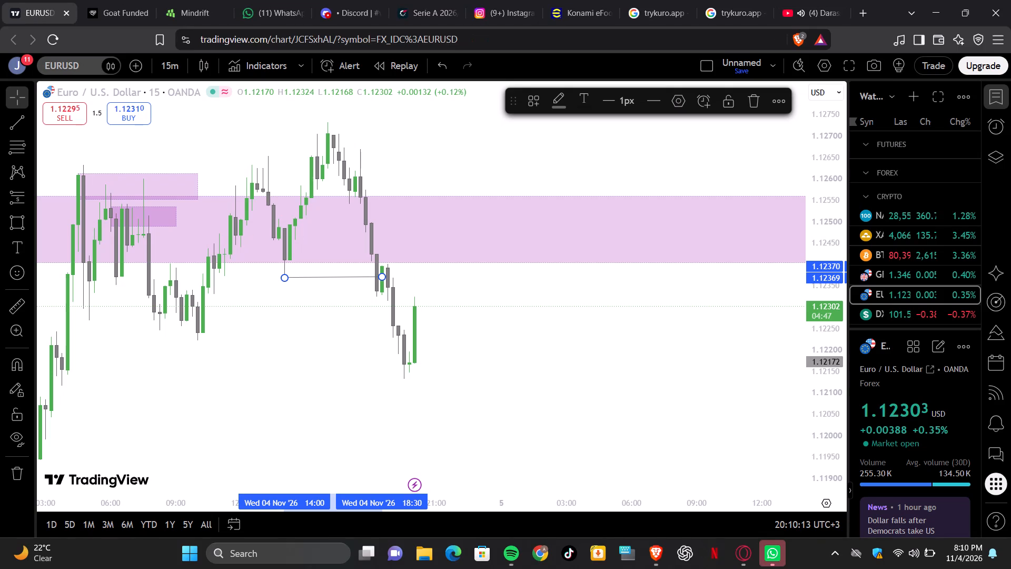
pyautogui.scroll(2, 471, 301)
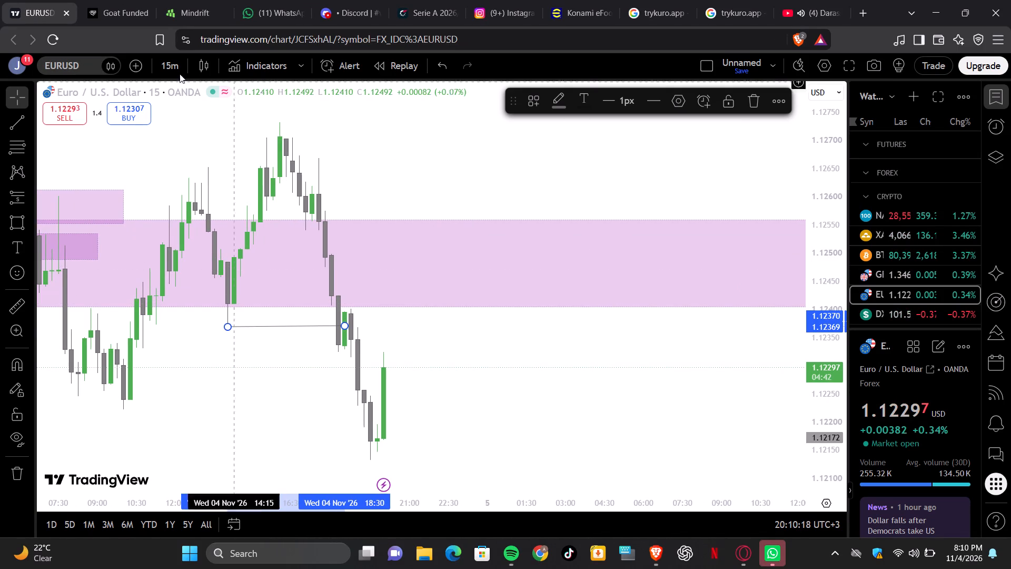
pyautogui.click(67, 61)
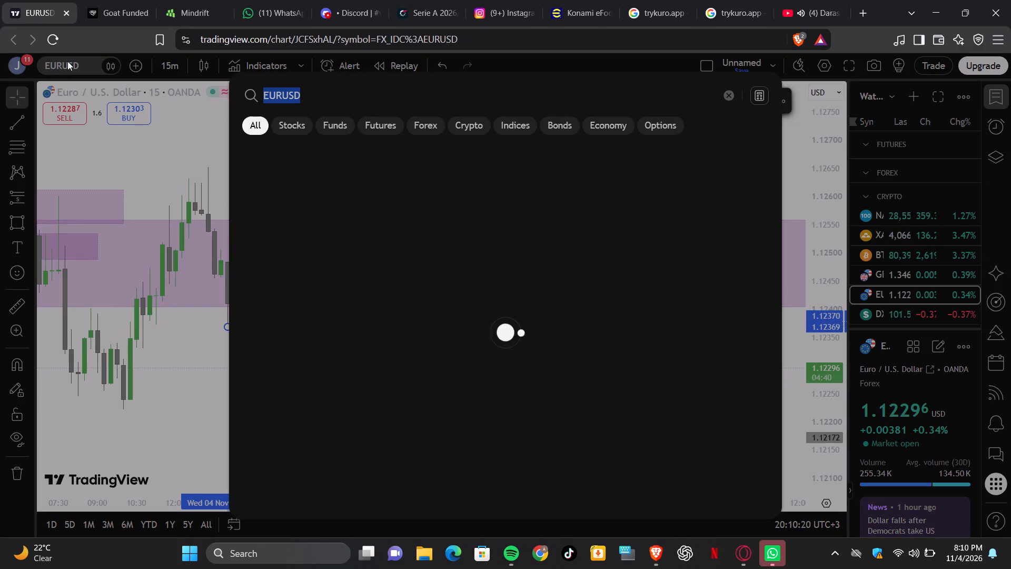
pyautogui.write('usd')
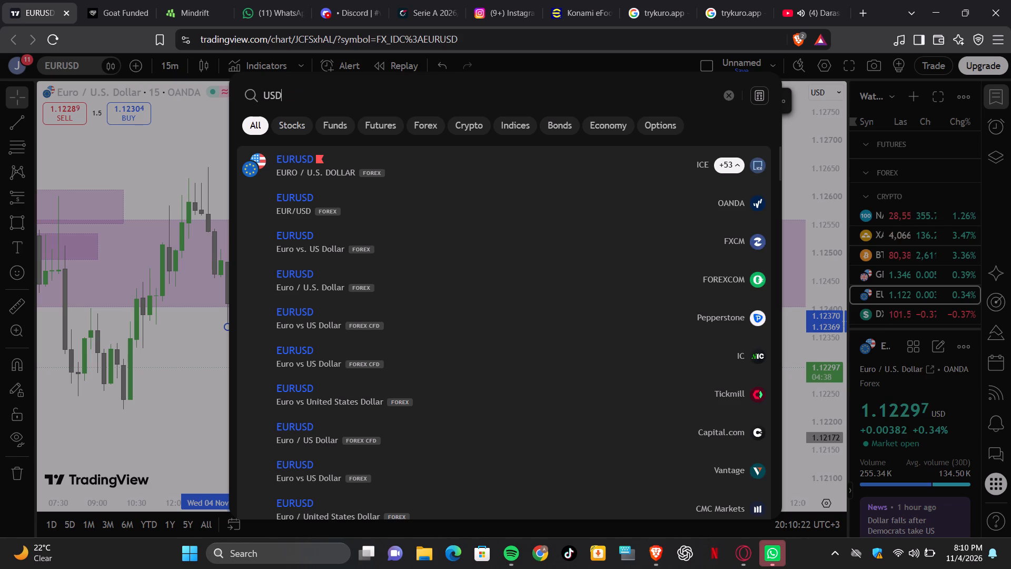
pyautogui.press('j')
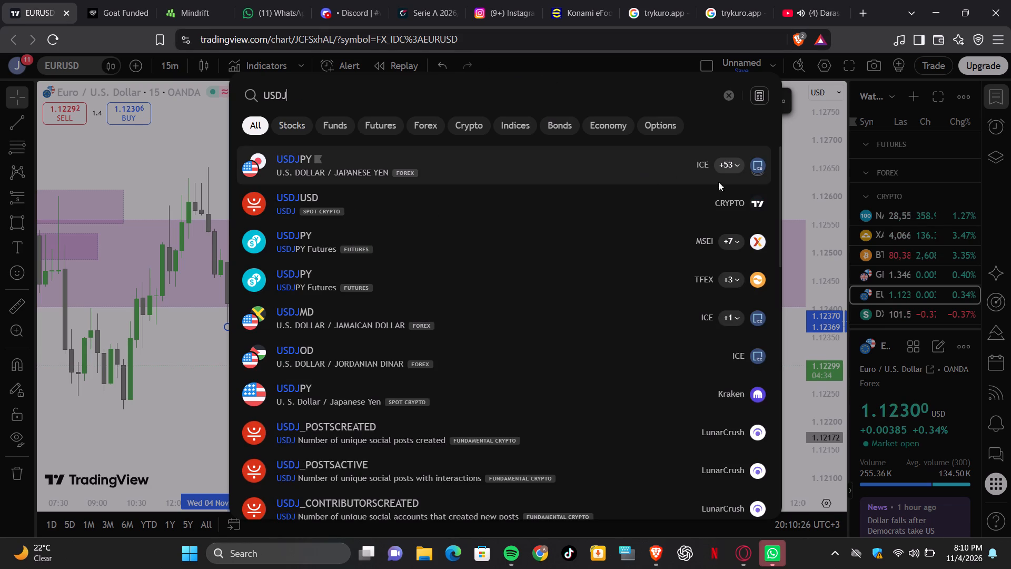
pyautogui.click(736, 161)
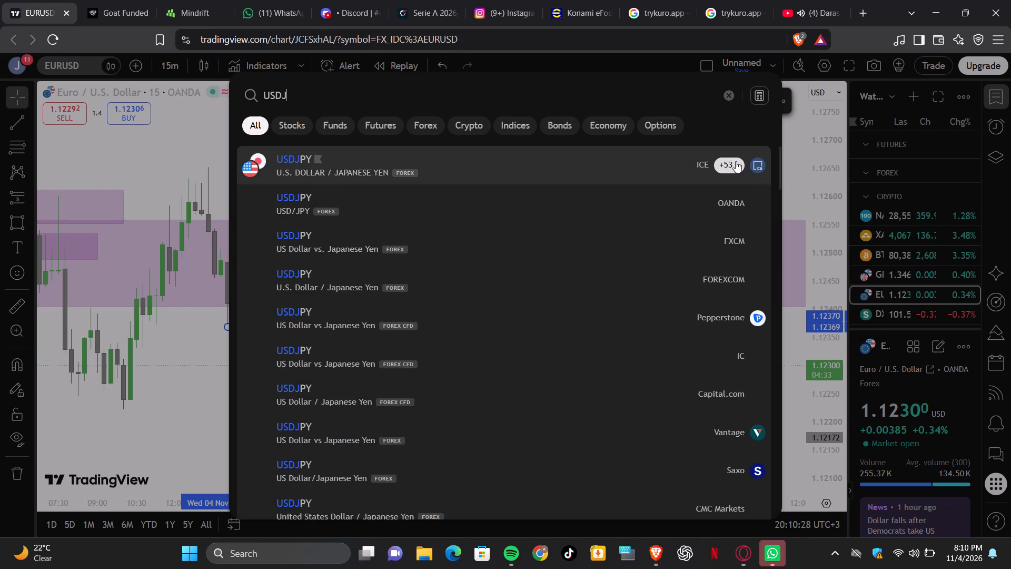
pyautogui.click(700, 198)
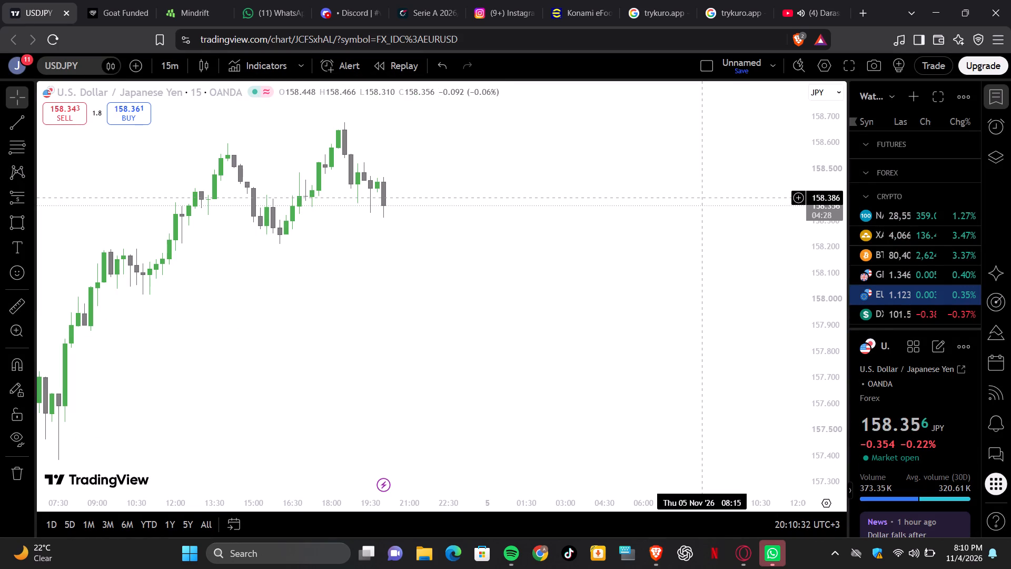
# Check the recent USDJPY price action and switch the chart to the 4-hour timeframe.
pyautogui.scroll(-2, 559, 289)
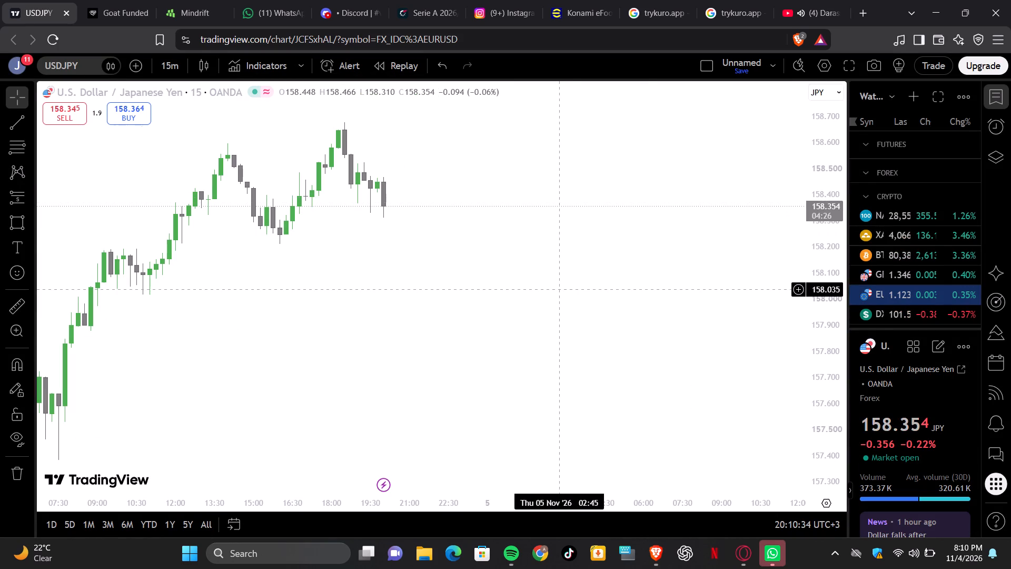
pyautogui.scroll(-1, 559, 289)
pyautogui.scroll(-5, 345, 231)
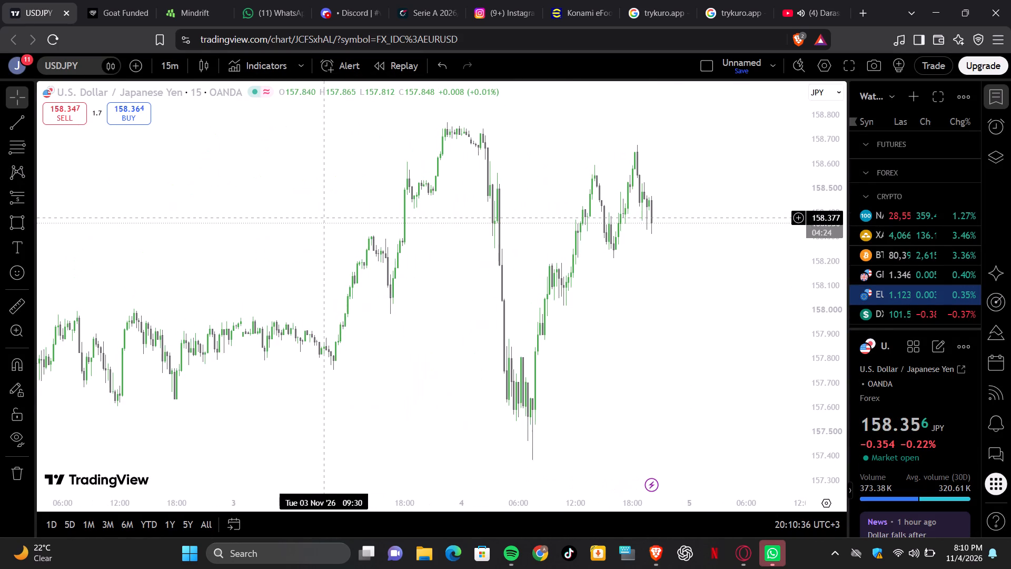
pyautogui.click(175, 64)
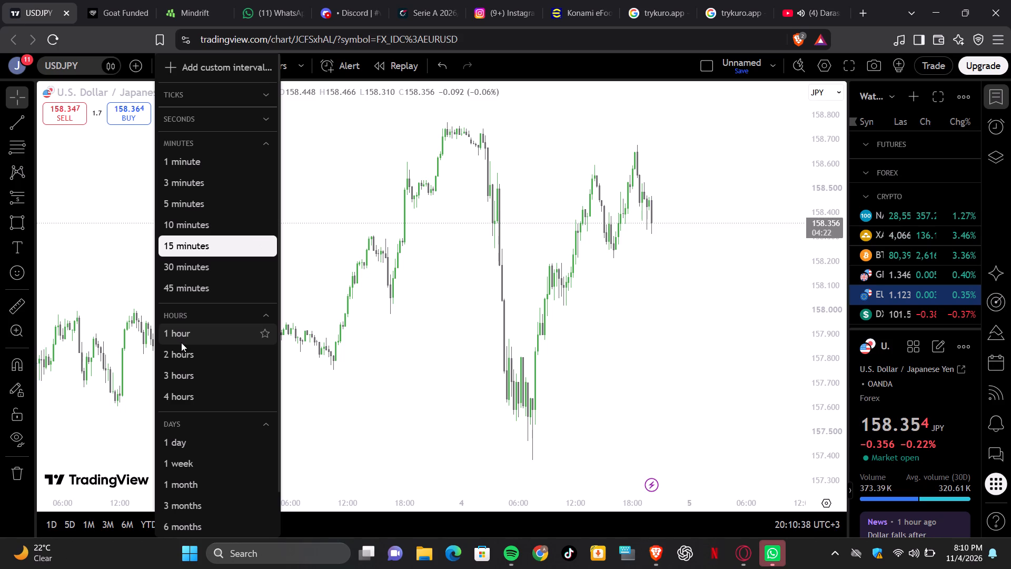
pyautogui.click(172, 403)
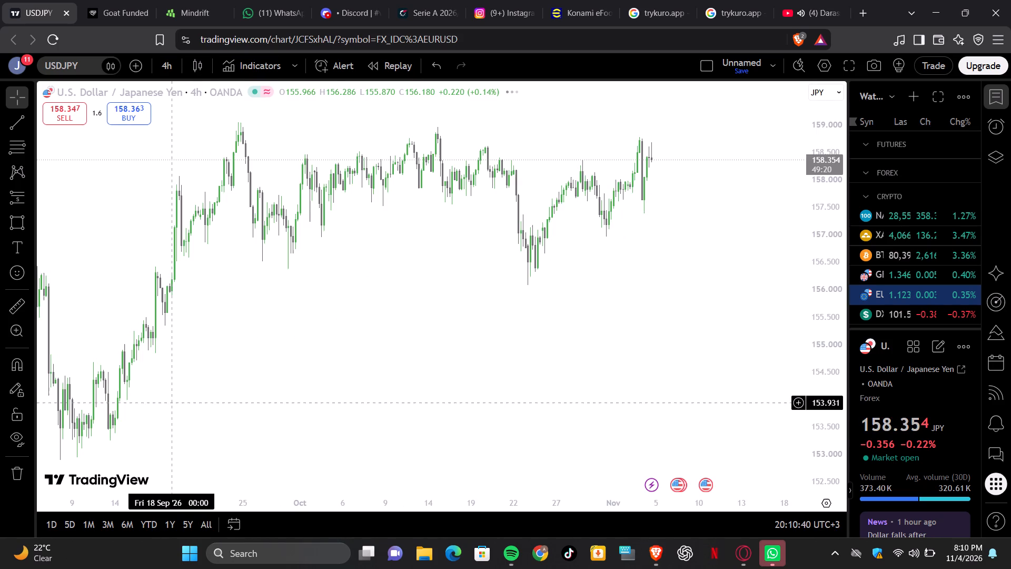
# Draw a level trend line on USDJPY from the 3 August low at about 155.313 across to about 7 September.
pyautogui.scroll(-2, 410, 333)
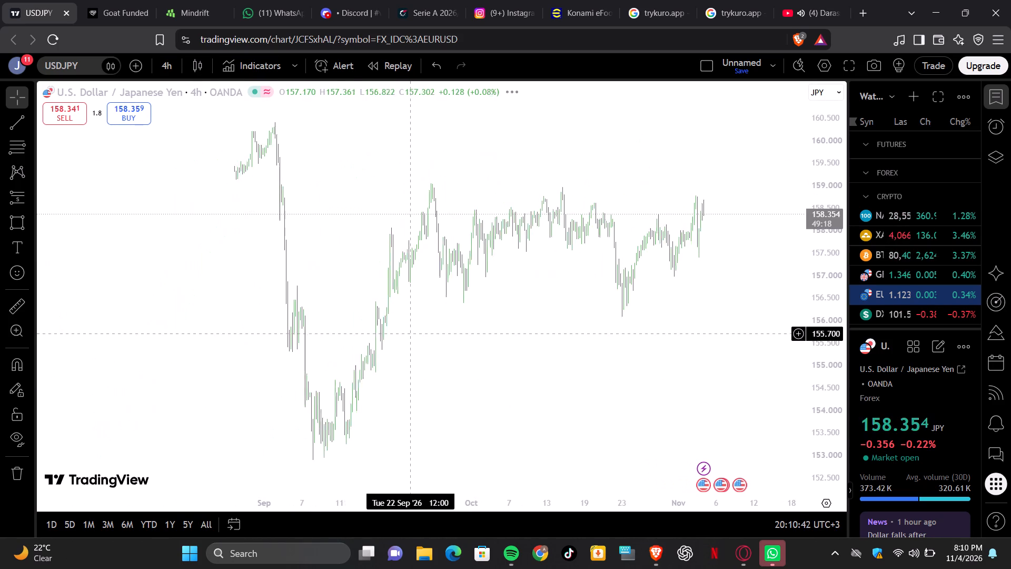
pyautogui.scroll(-1, 410, 333)
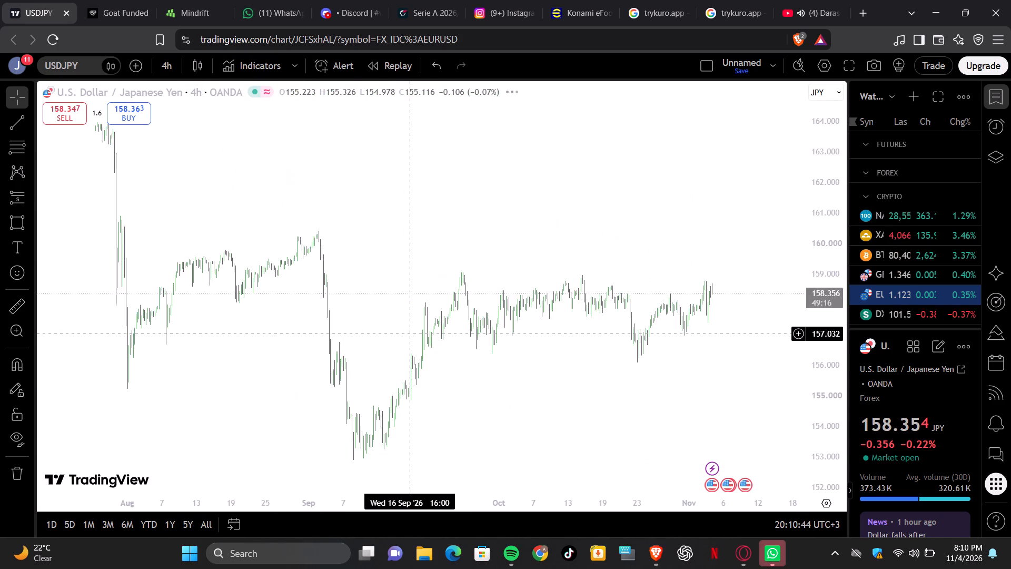
pyautogui.scroll(2, 410, 333)
pyautogui.scroll(-2, 410, 333)
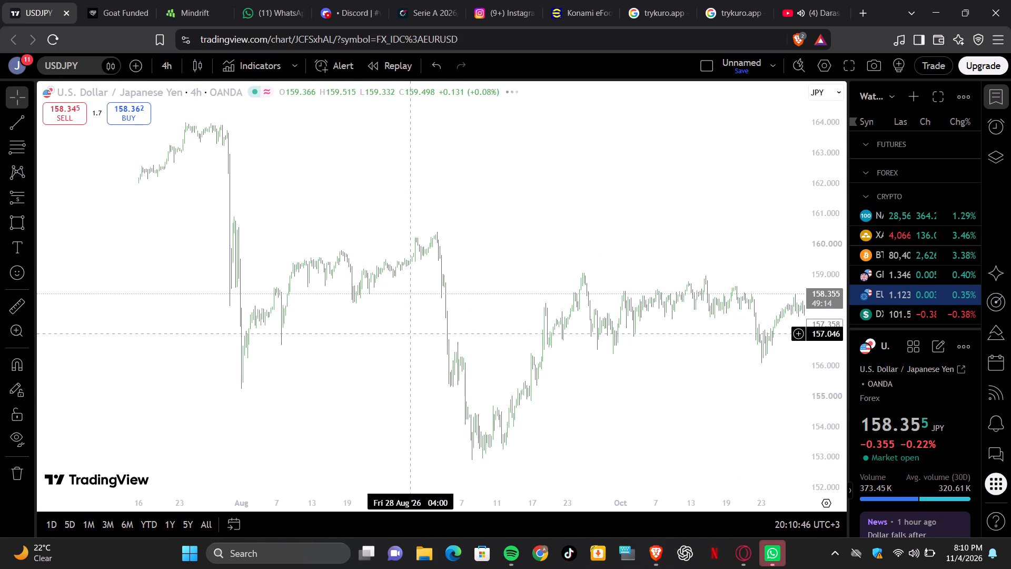
pyautogui.scroll(-1, 410, 333)
pyautogui.scroll(6, 410, 333)
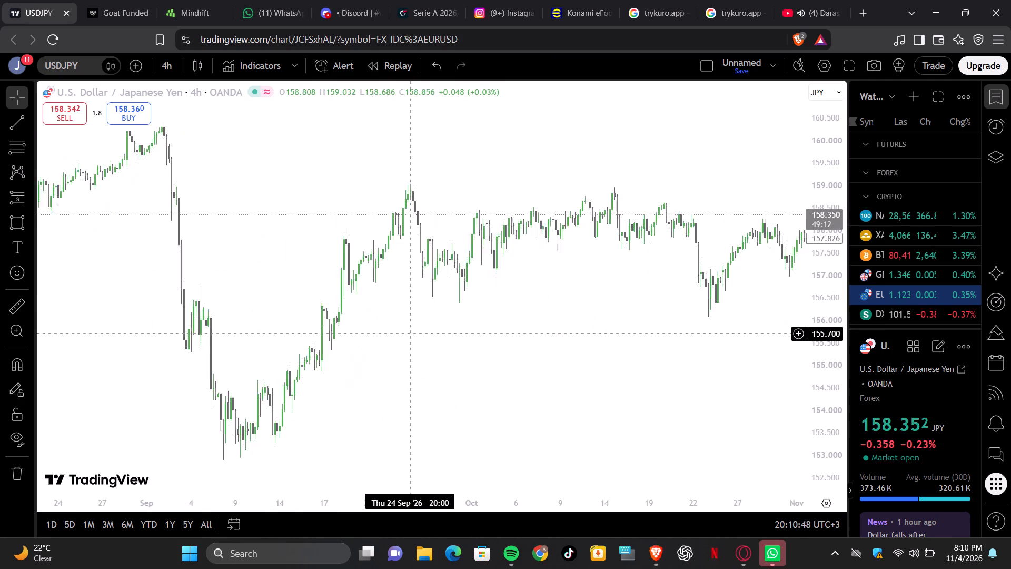
pyautogui.scroll(3, 410, 333)
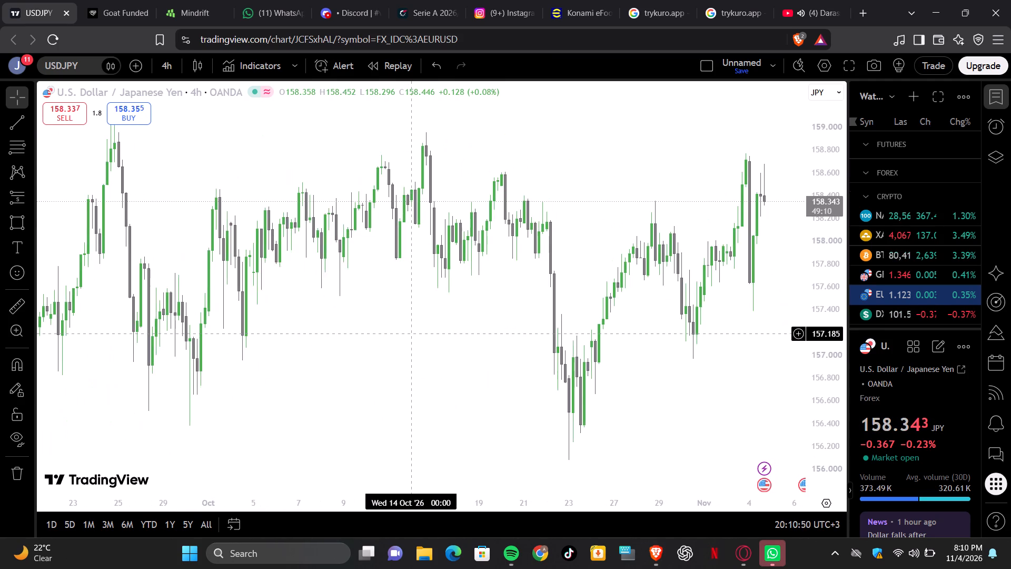
pyautogui.scroll(-6, 410, 333)
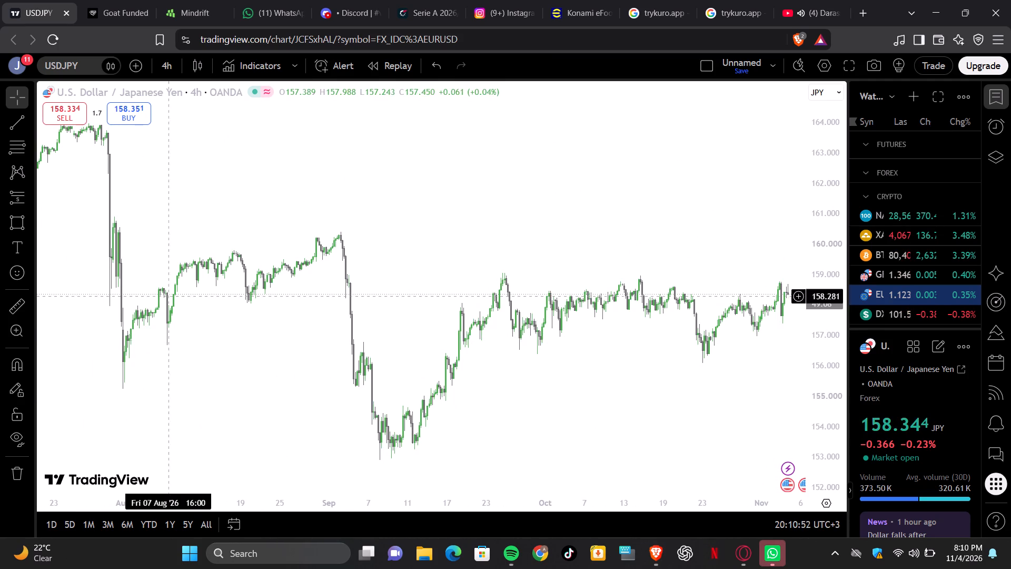
pyautogui.click(16, 119)
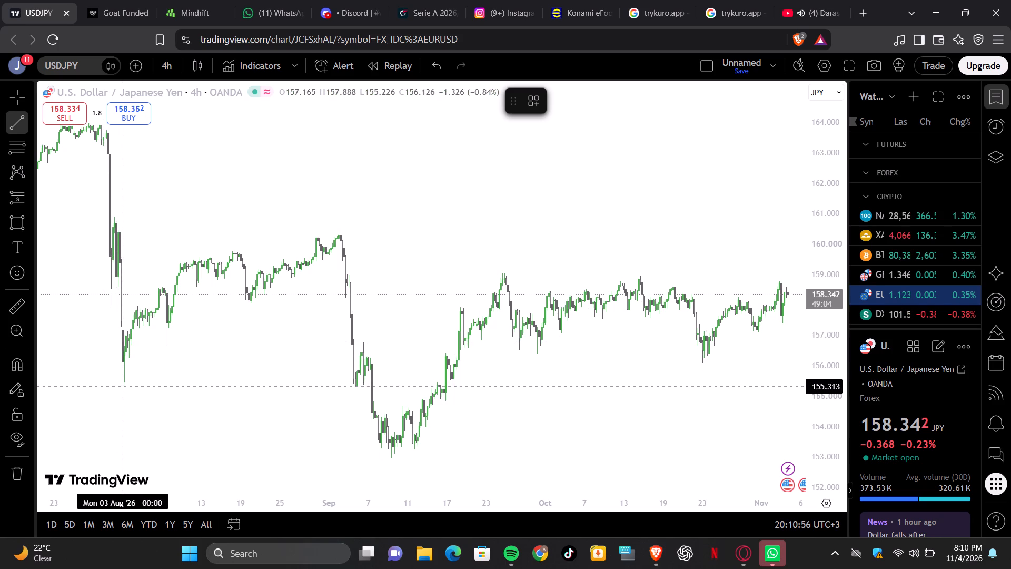
pyautogui.moveTo(123, 386); pyautogui.dragTo(217, 393)
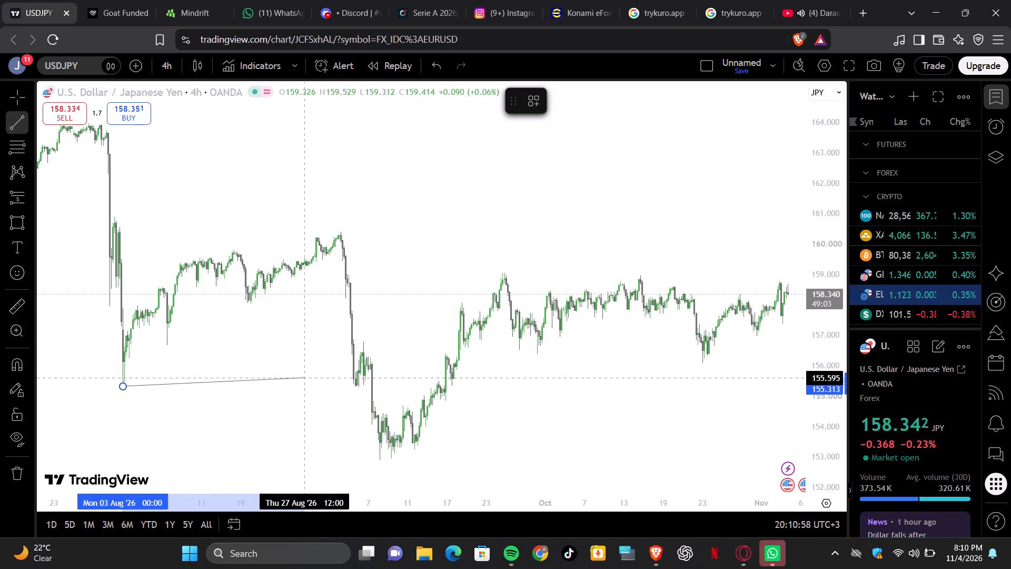
pyautogui.click(373, 387)
pyautogui.click(515, 282)
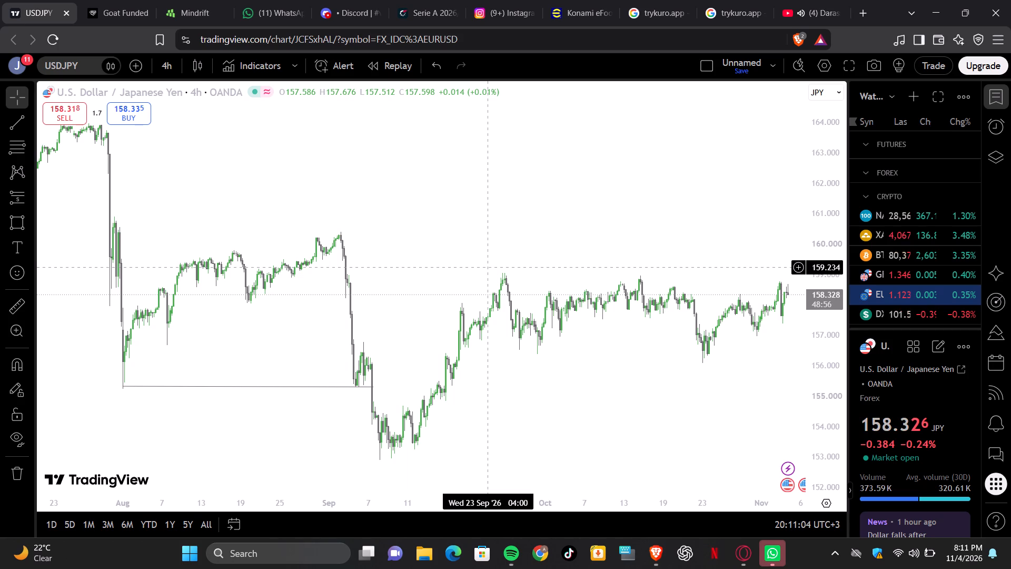
pyautogui.scroll(2, 488, 267)
pyautogui.scroll(1, 397, 248)
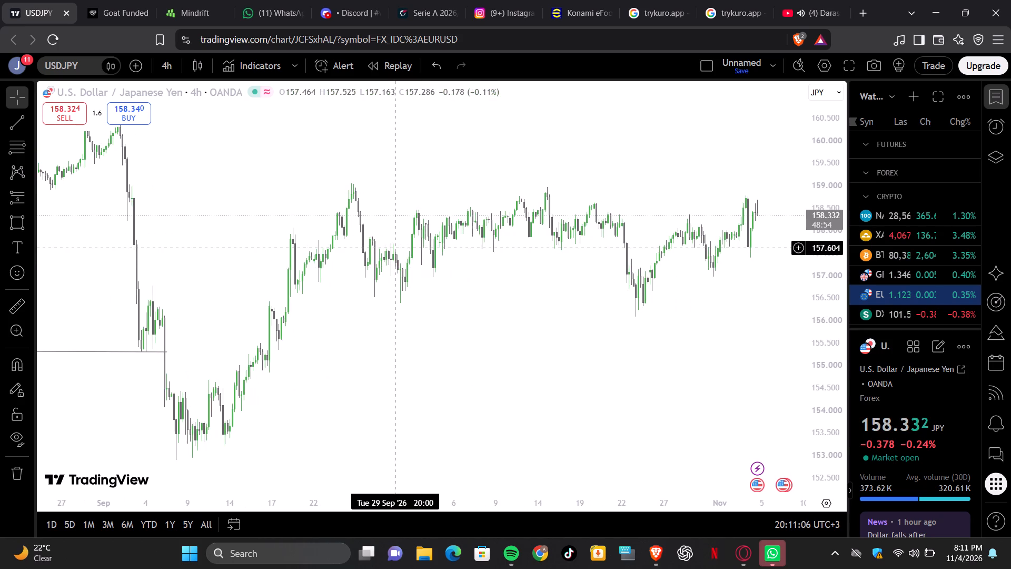
# Draw a rectangular zone on USDJPY between about 158.996 and 158.586, spanning 2 September to 20 October.
pyautogui.scroll(4, 397, 248)
pyautogui.scroll(-1, 397, 248)
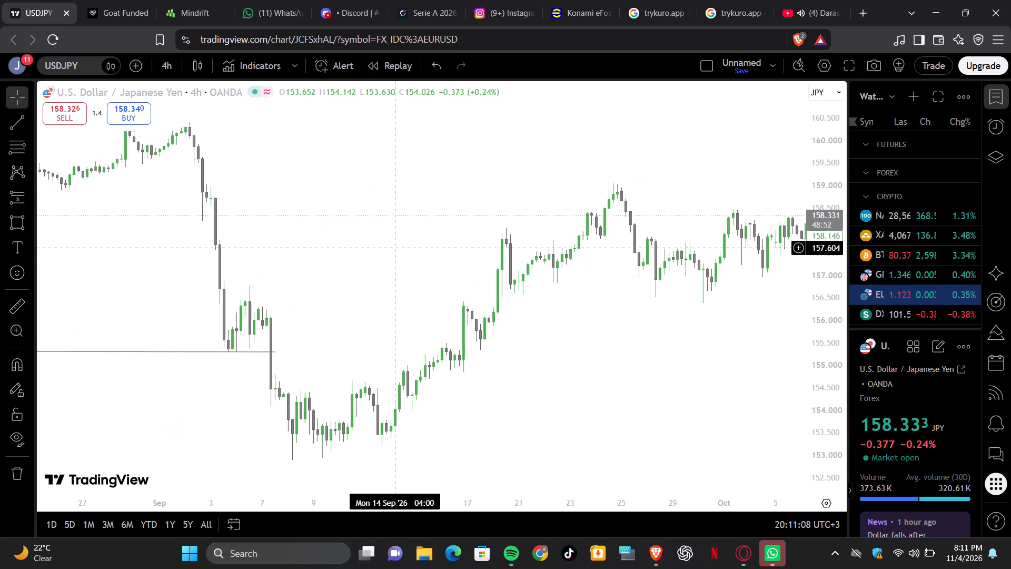
pyautogui.scroll(-1, 397, 248)
pyautogui.hscroll(-4, 397, 248)
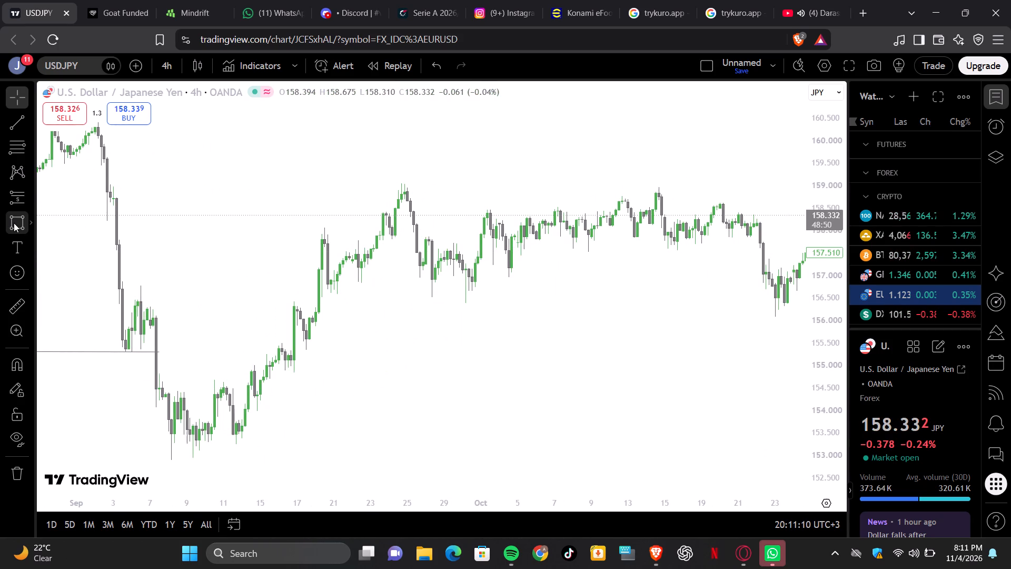
pyautogui.click(14, 222)
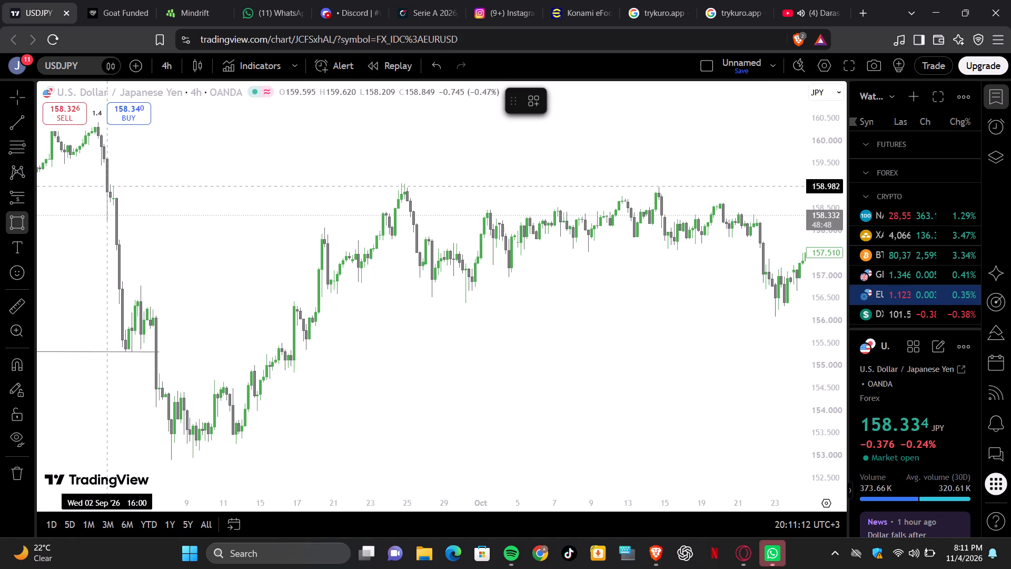
pyautogui.click(108, 185)
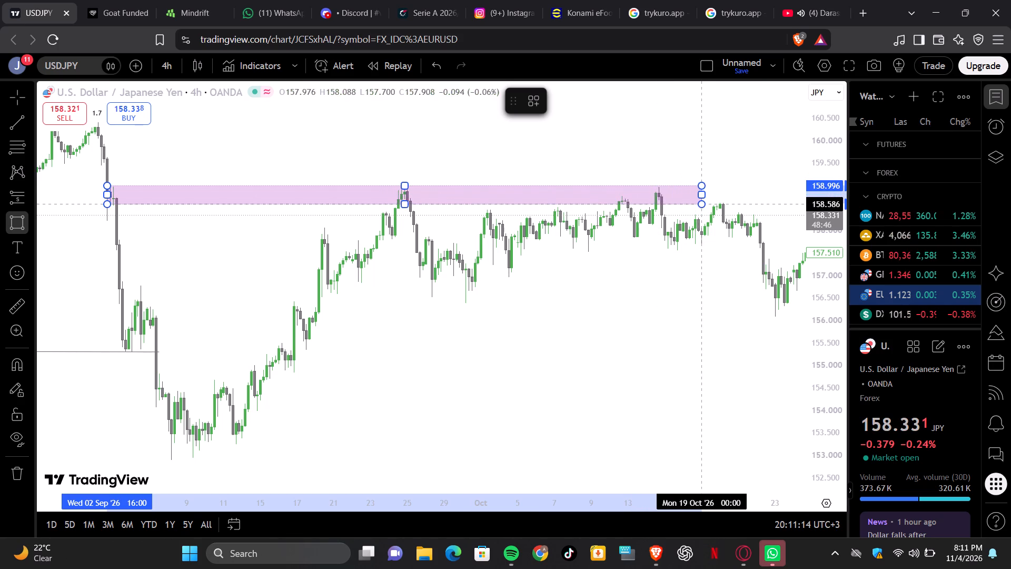
pyautogui.click(719, 204)
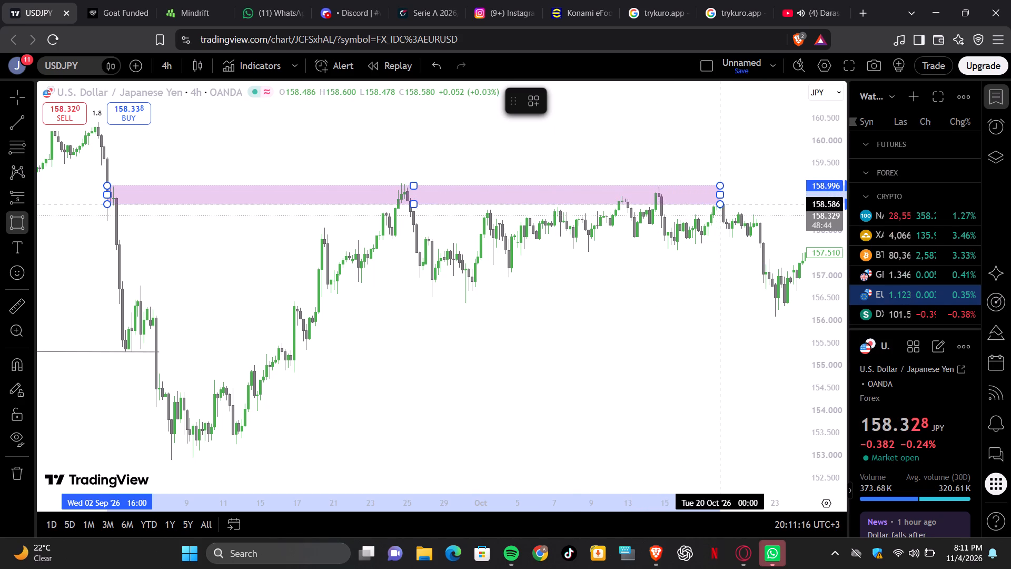
pyautogui.click(523, 365)
# Switch the USDJPY chart to the 15-minute timeframe.
pyautogui.hscroll(-5, 523, 365)
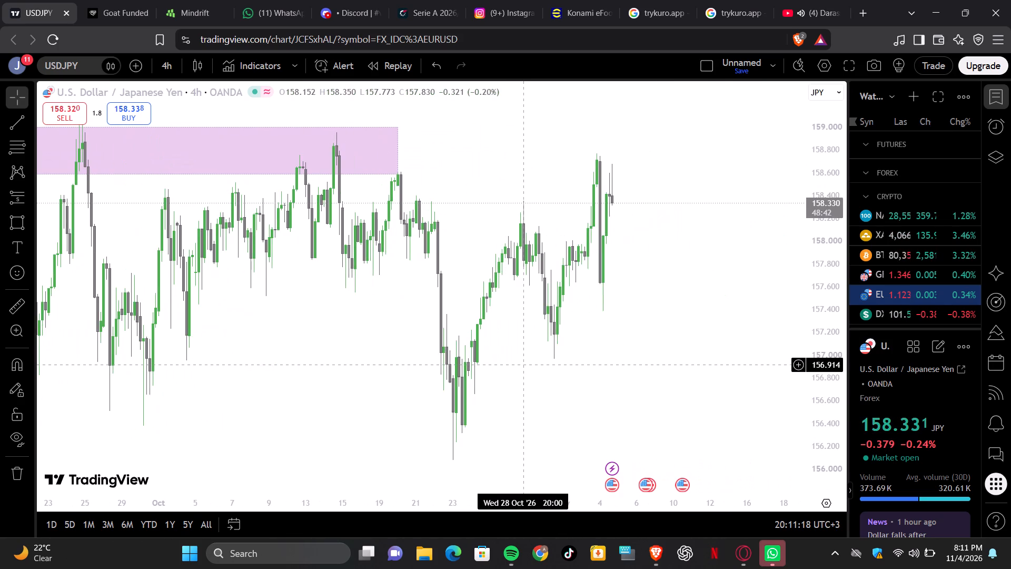
pyautogui.hscroll(2, 523, 365)
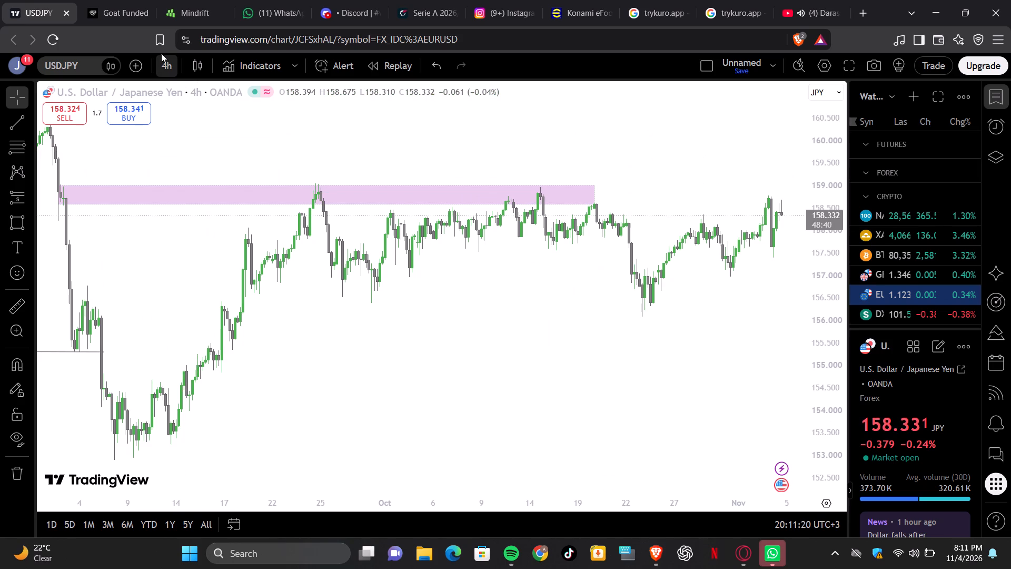
pyautogui.click(162, 64)
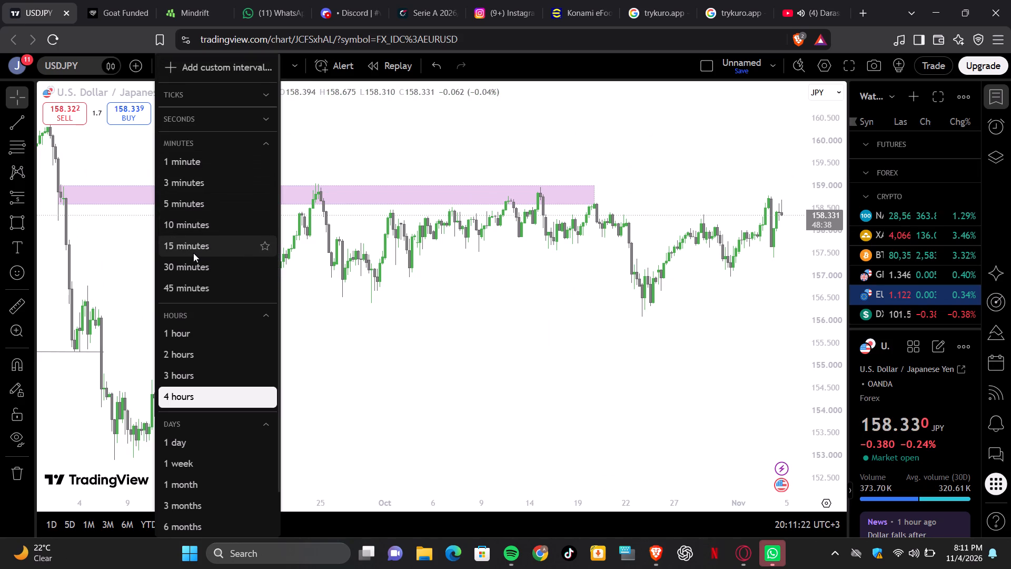
pyautogui.click(193, 253)
# Examine the 15-minute USDJPY price action from early November back to late September around the drawn zone.
pyautogui.scroll(-3, 373, 334)
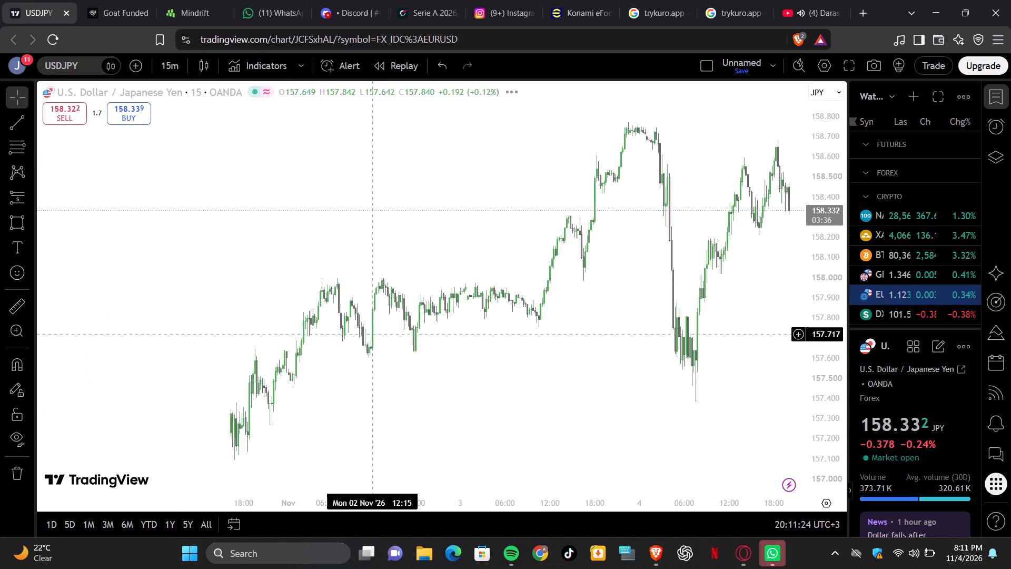
pyautogui.scroll(-6, 373, 334)
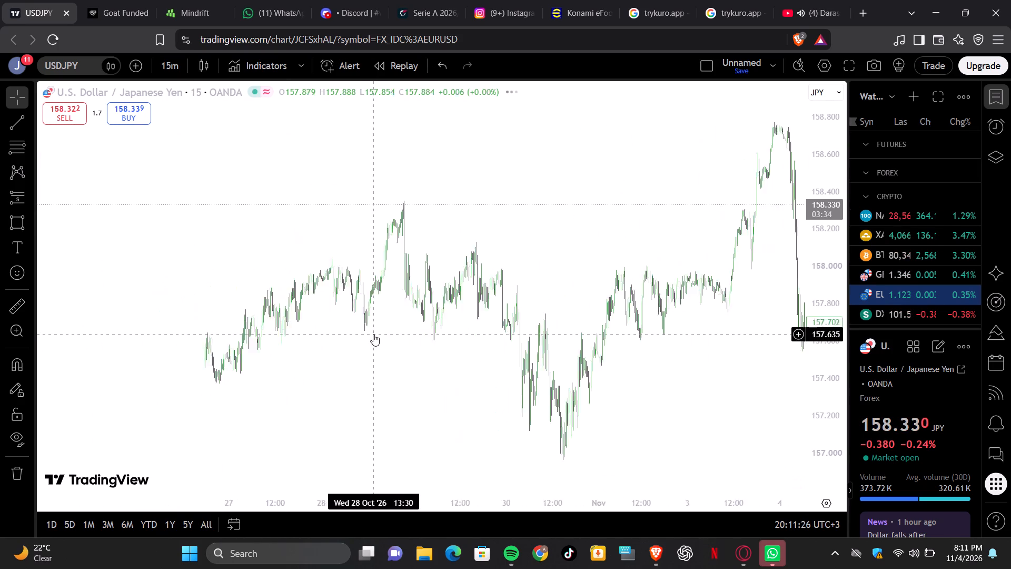
pyautogui.scroll(-1, 373, 334)
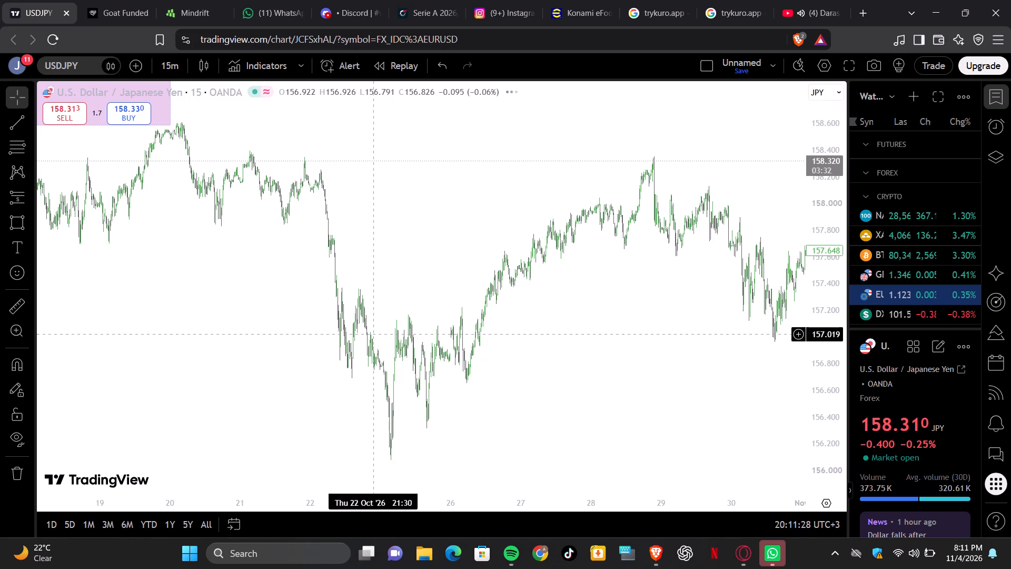
pyautogui.hscroll(9, 373, 334)
pyautogui.scroll(2, 373, 334)
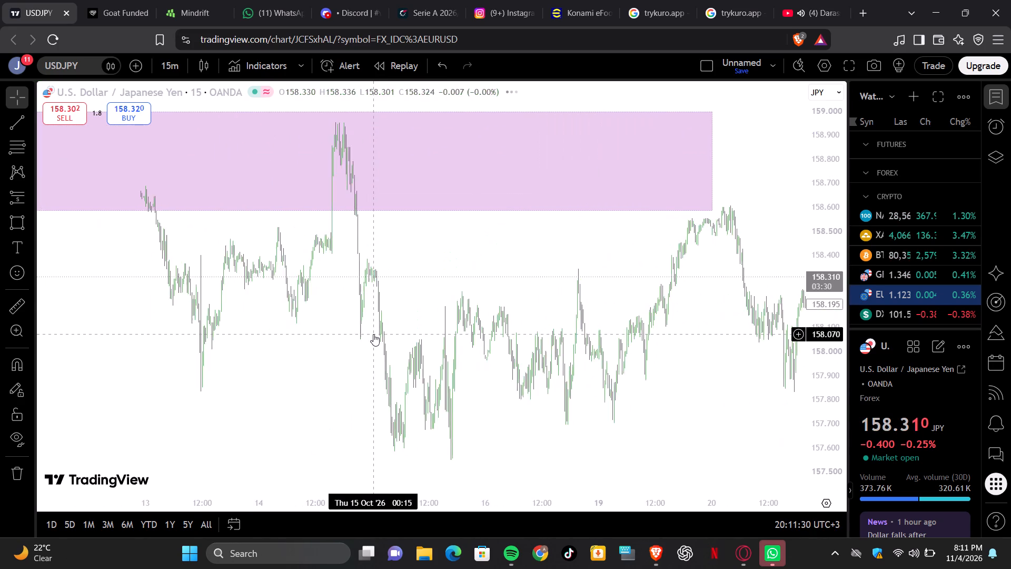
pyautogui.hscroll(3, 373, 334)
pyautogui.scroll(-1, 373, 334)
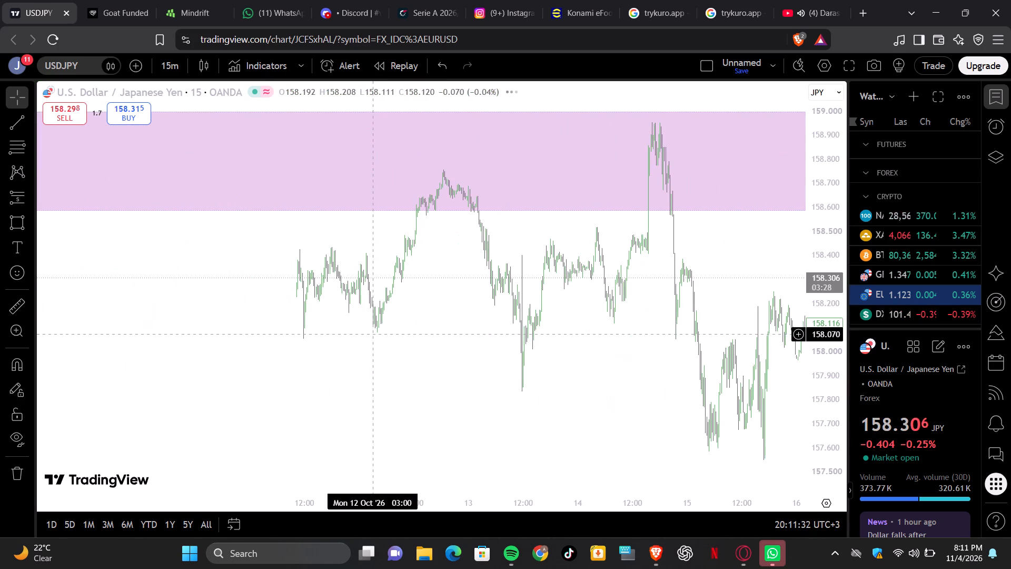
pyautogui.hscroll(2, 373, 334)
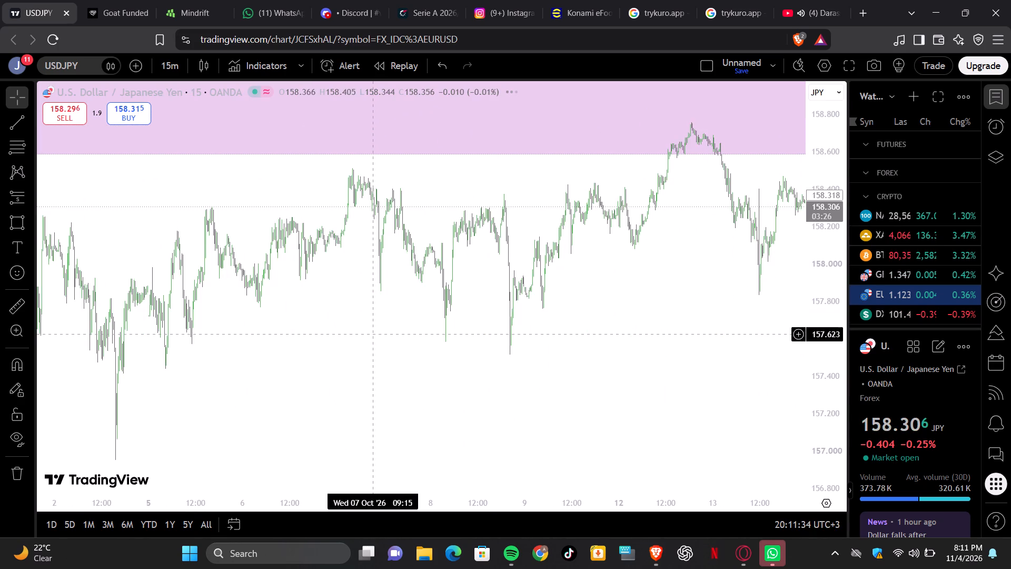
pyautogui.scroll(-2, 373, 334)
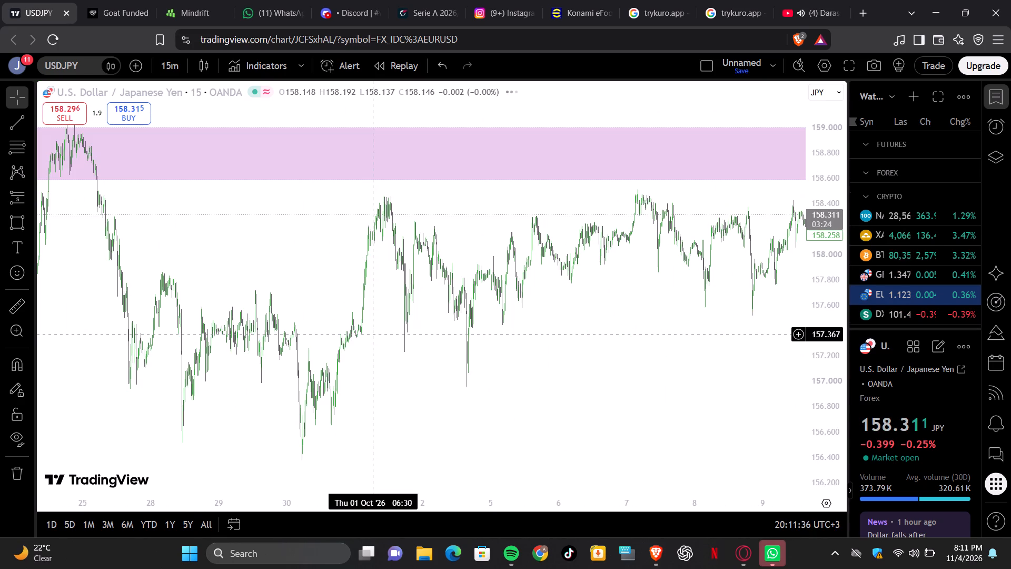
pyautogui.scroll(-1, 373, 334)
pyautogui.hscroll(-3, 373, 334)
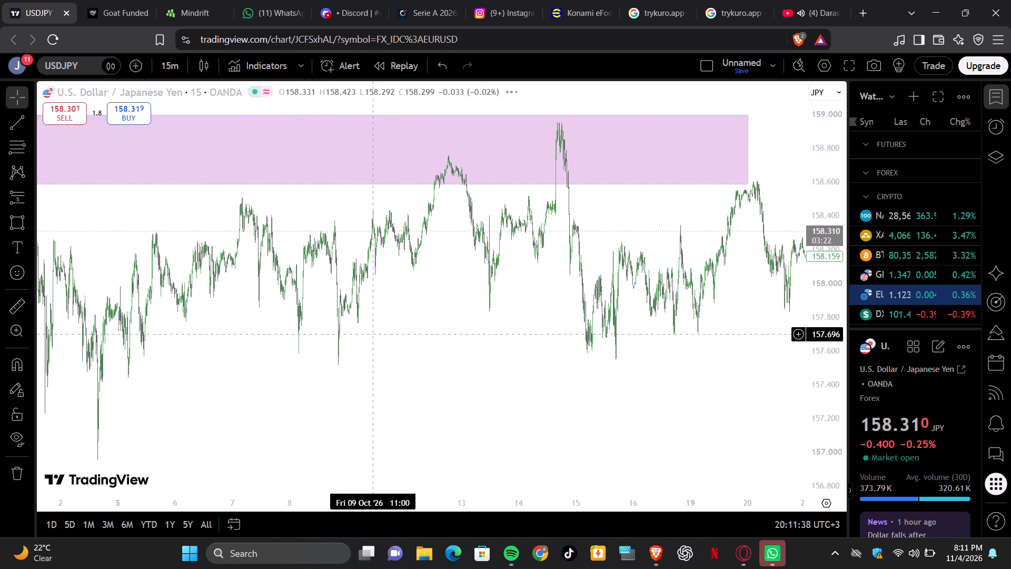
pyautogui.hscroll(-2, 373, 334)
pyautogui.hscroll(4, 373, 334)
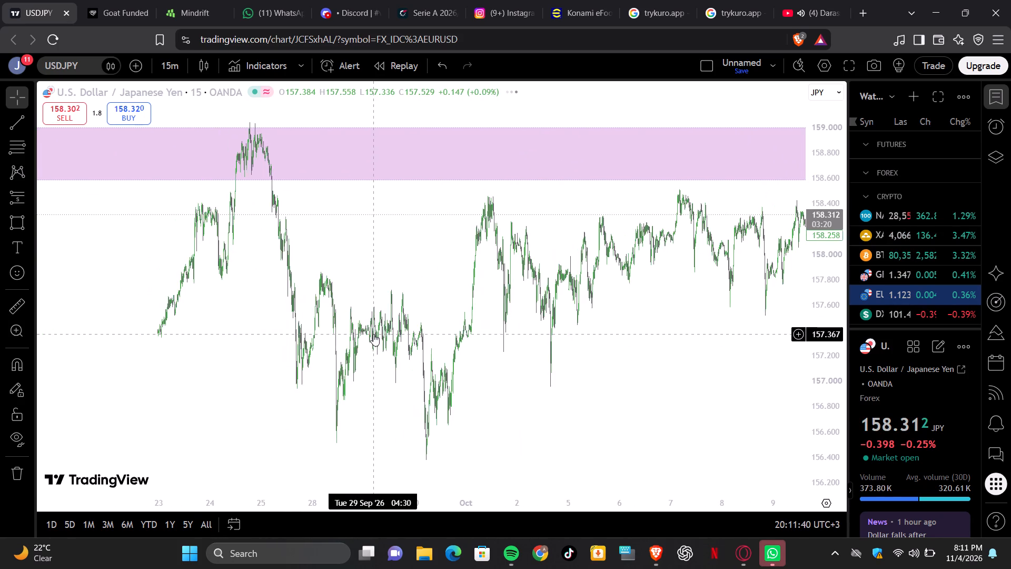
pyautogui.hscroll(4, 373, 334)
# Examine how 15-minute USDJPY candles enter and leave the zone on 24 and 25 September.
pyautogui.scroll(1, 373, 334)
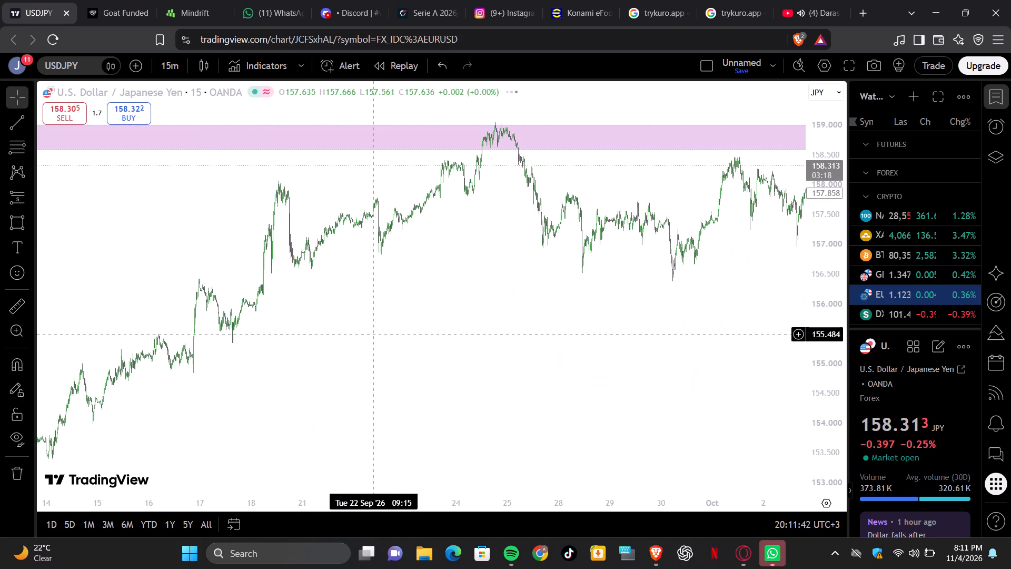
pyautogui.scroll(4, 373, 334)
pyautogui.hscroll(4, 373, 334)
pyautogui.scroll(2, 373, 334)
pyautogui.hscroll(2, 373, 334)
pyautogui.scroll(3, 373, 334)
pyautogui.hscroll(8, 373, 334)
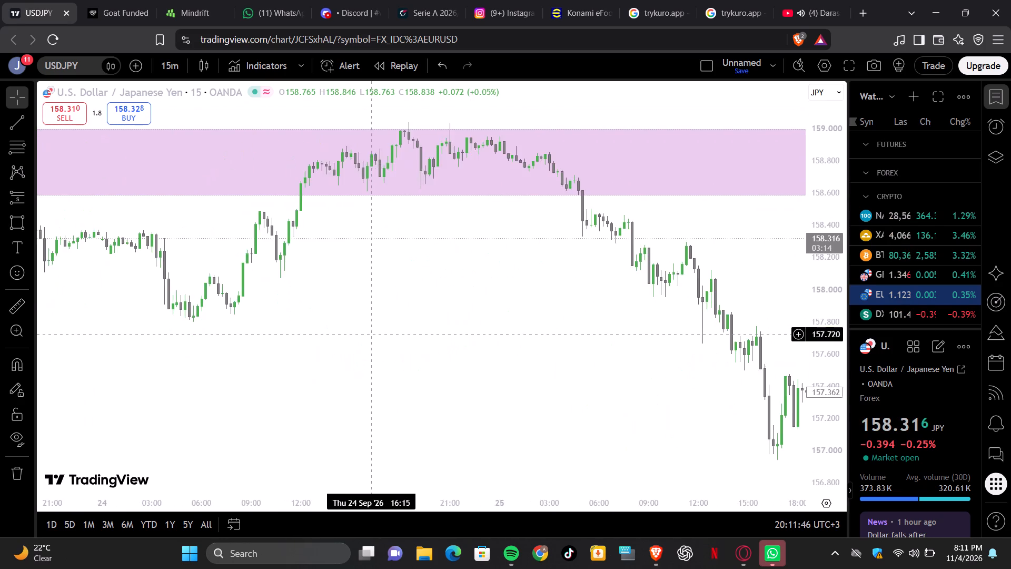
pyautogui.scroll(2, 373, 334)
pyautogui.hscroll(1, 373, 334)
pyautogui.scroll(1, 373, 334)
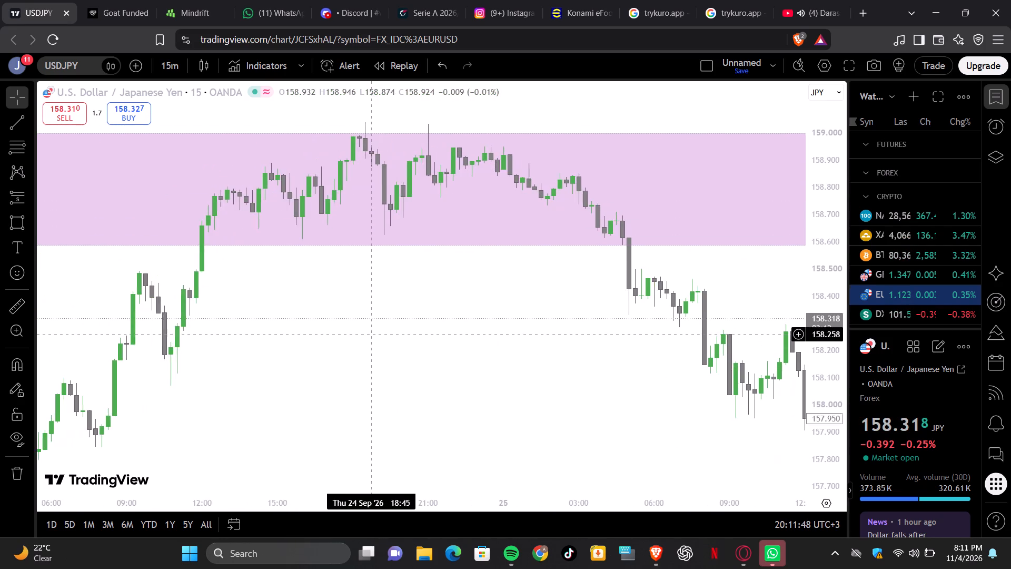
pyautogui.hscroll(1, 373, 334)
pyautogui.scroll(1, 373, 334)
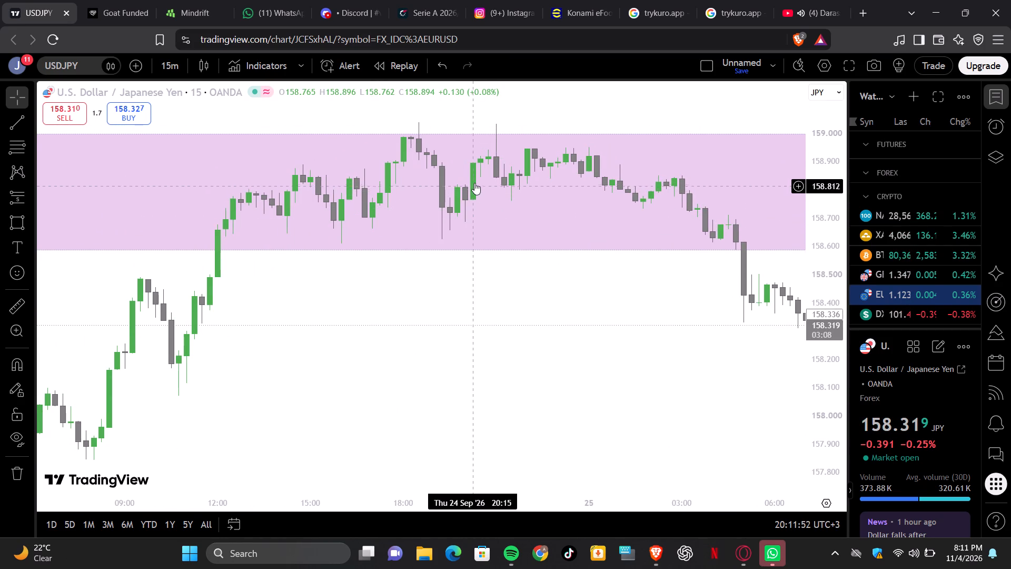
pyautogui.hscroll(-3, 509, 239)
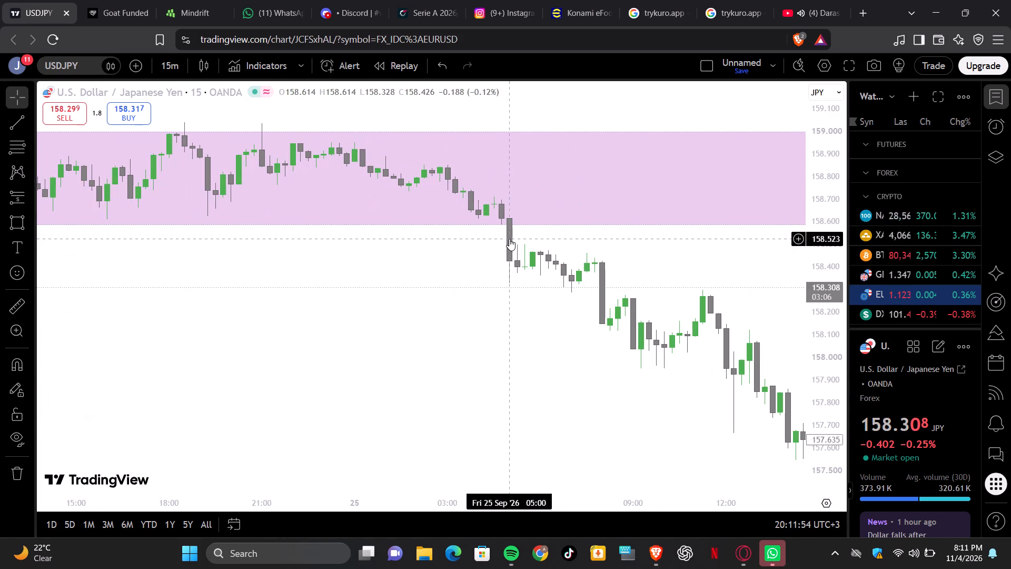
pyautogui.scroll(-2, 384, 287)
pyautogui.click(384, 287)
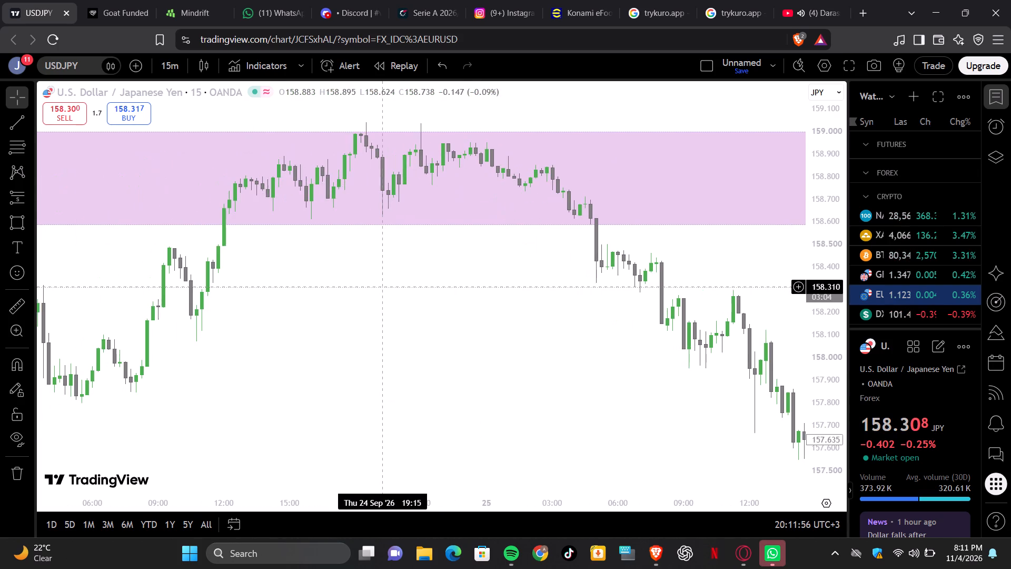
pyautogui.scroll(-2, 428, 329)
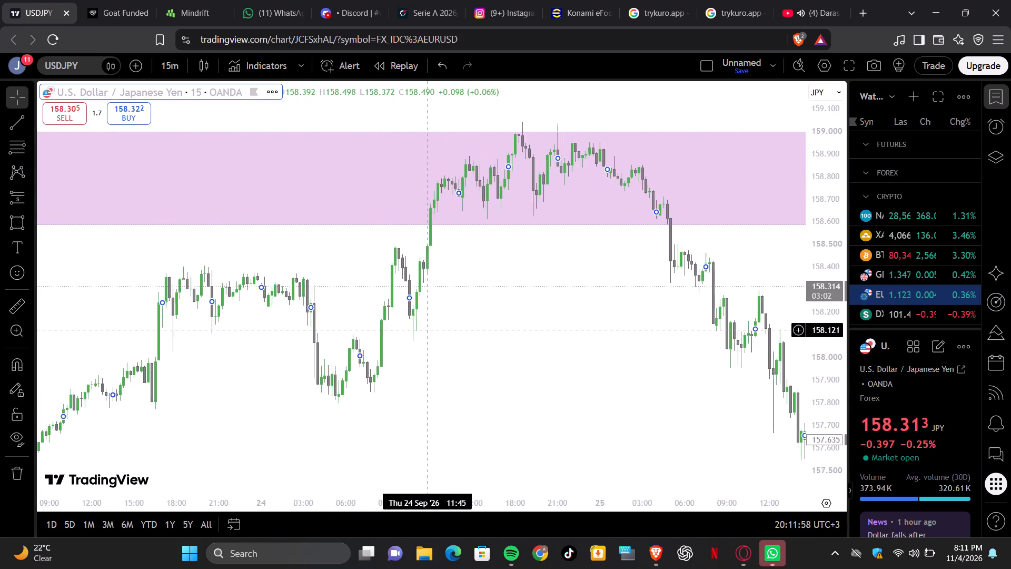
pyautogui.scroll(-9, 428, 329)
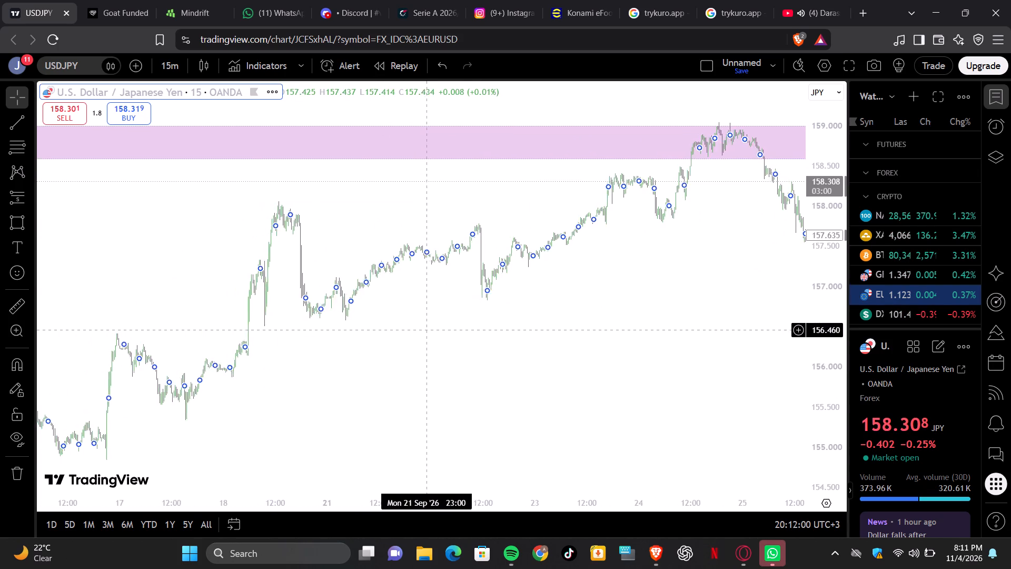
pyautogui.scroll(-4, 428, 329)
pyautogui.scroll(6, 428, 329)
pyautogui.hscroll(2, 428, 329)
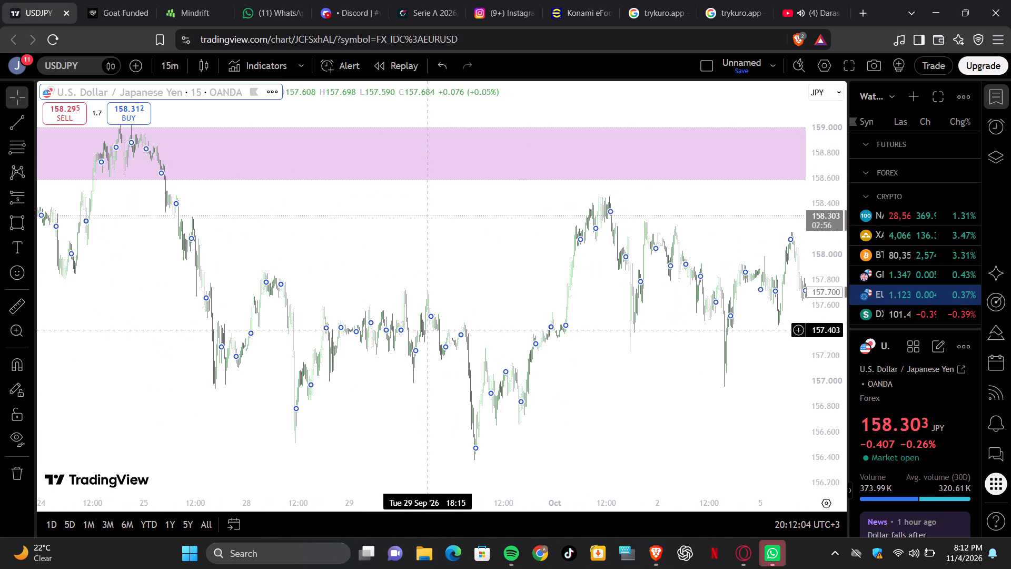
# Draw a nearly level trend line inside the zone at about 158.892, from 24 September 14:30 to 21:15.
pyautogui.hscroll(3, 428, 329)
pyautogui.scroll(7, 428, 329)
pyautogui.hscroll(2, 428, 329)
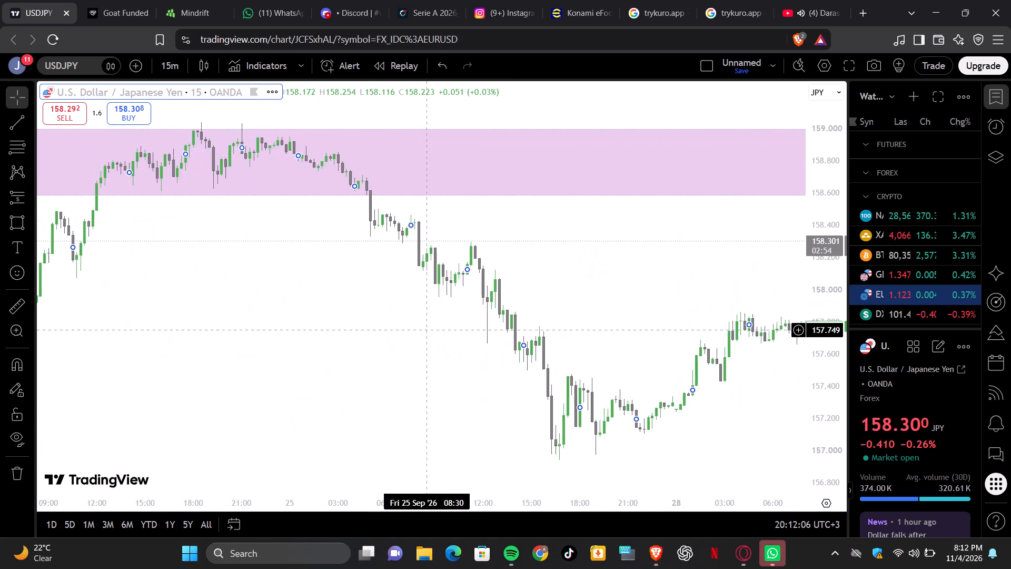
pyautogui.hscroll(1, 428, 329)
pyautogui.scroll(2, 428, 329)
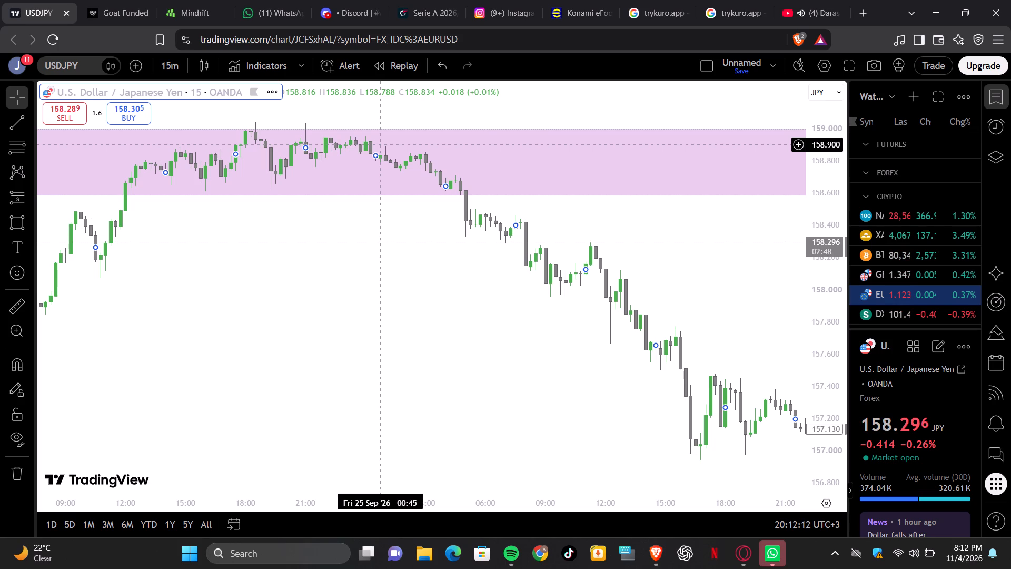
pyautogui.click(17, 122)
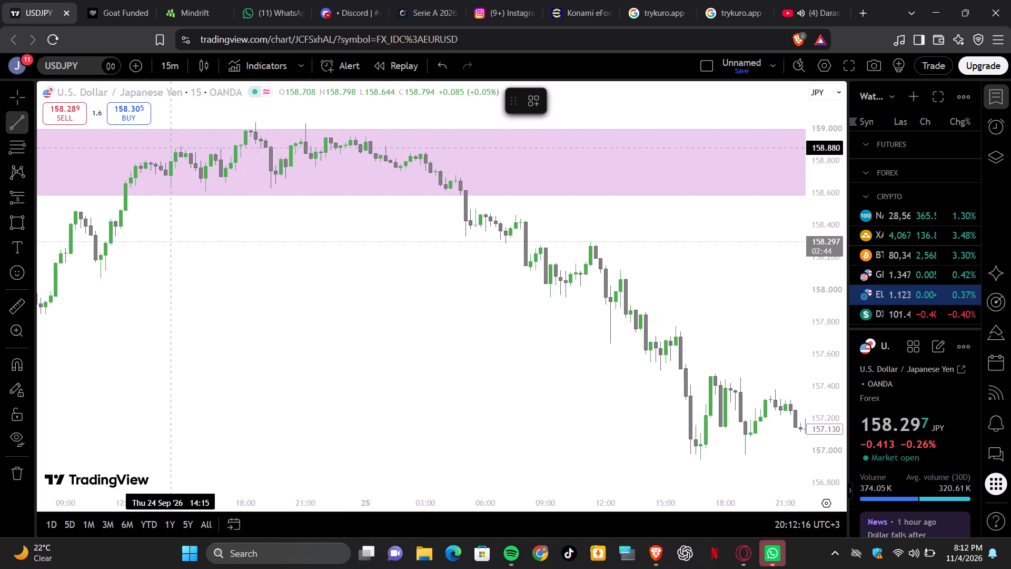
pyautogui.moveTo(174, 146); pyautogui.dragTo(275, 142)
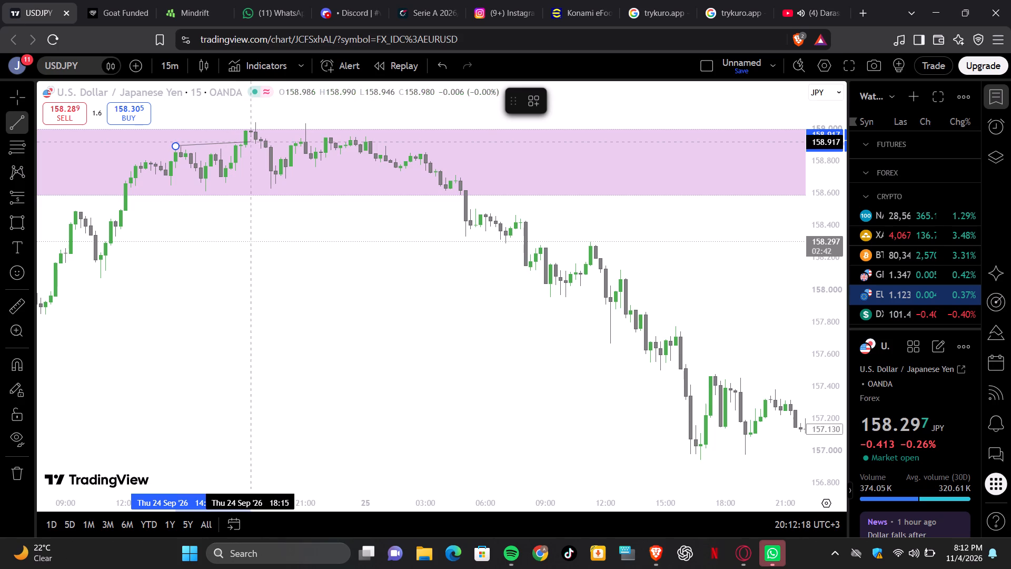
pyautogui.moveTo(275, 142); pyautogui.dragTo(309, 143)
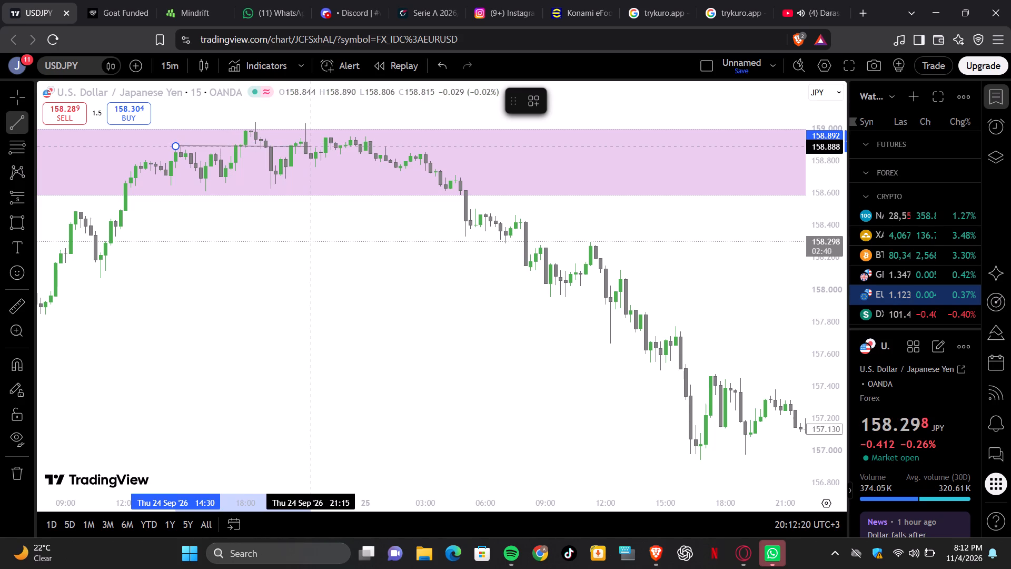
pyautogui.click(312, 145)
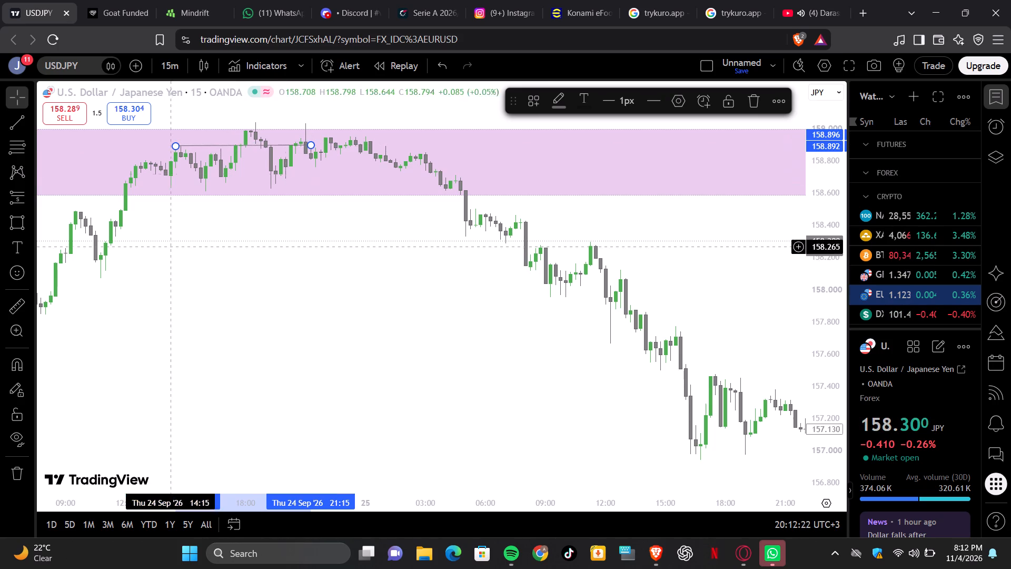
# Place a short position inside the zone at 24 September 21:15 with its entry at about 158.826.
pyautogui.click(18, 197)
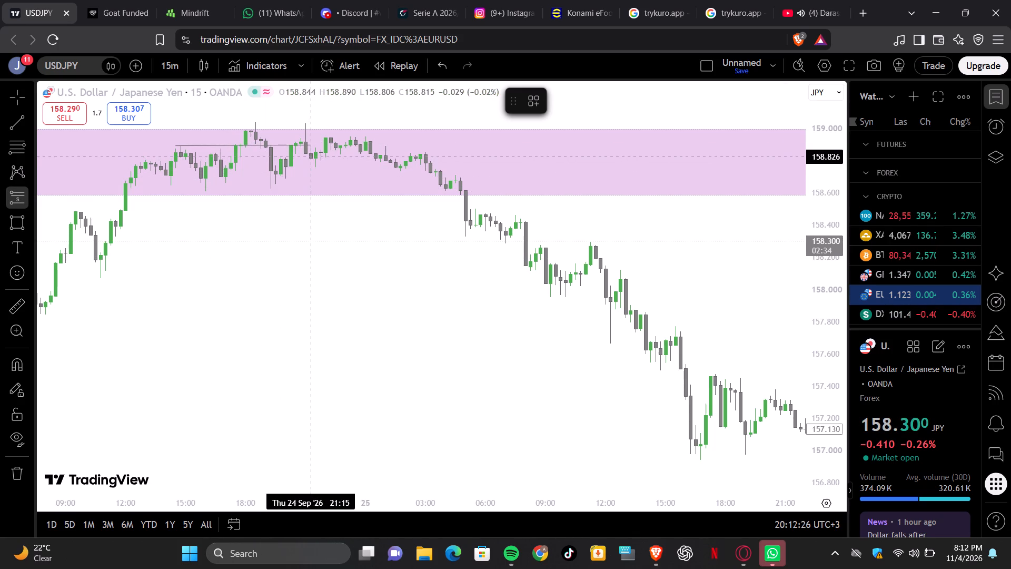
pyautogui.moveTo(310, 156); pyautogui.dragTo(302, 348)
pyautogui.click(302, 348)
pyautogui.scroll(-4, 302, 348)
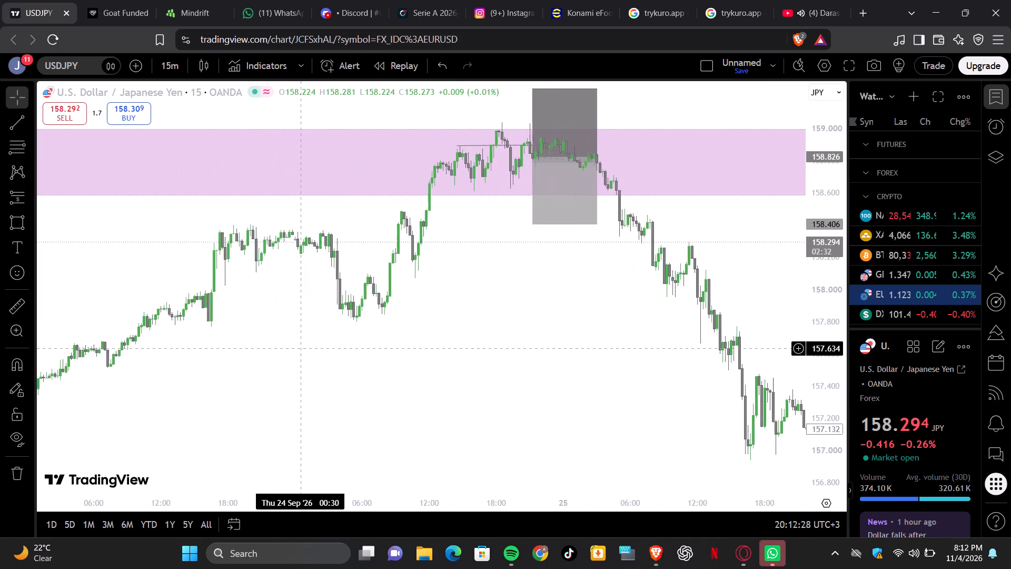
pyautogui.scroll(-2, 302, 348)
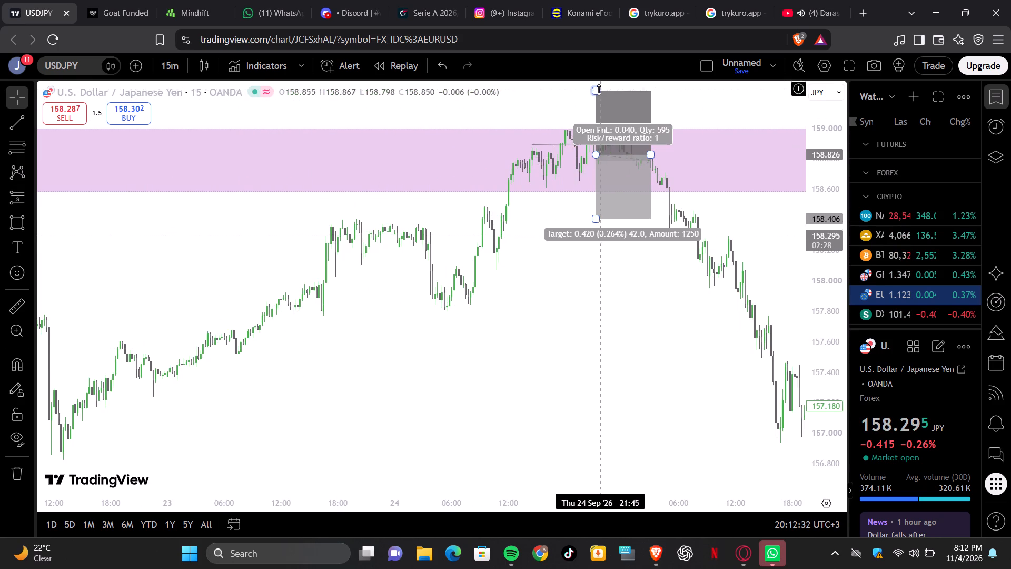
# Set the short position's stop level at about 159.096, just above the zone.
pyautogui.moveTo(598, 90); pyautogui.dragTo(570, 114)
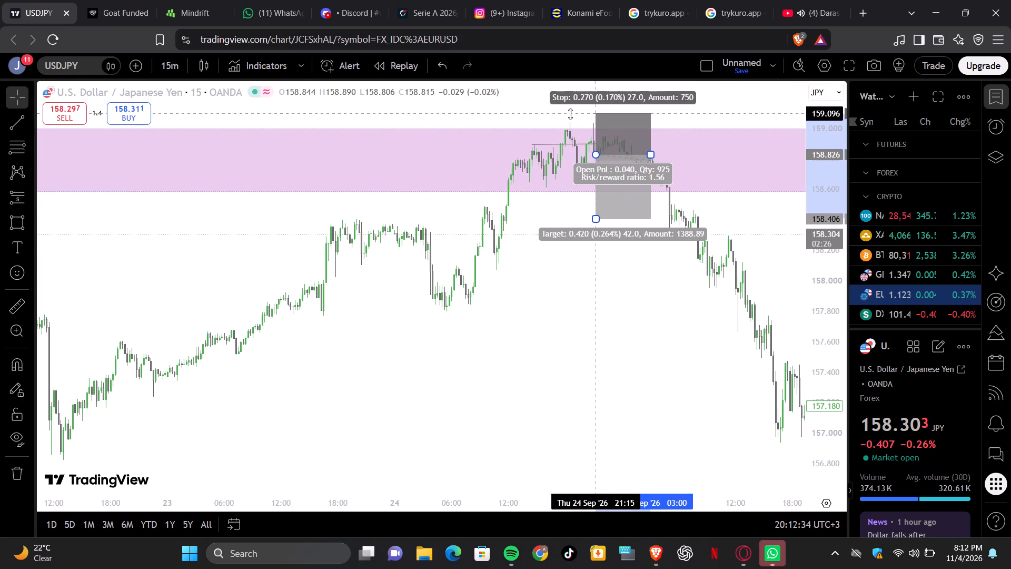
pyautogui.moveTo(570, 114); pyautogui.dragTo(570, 114)
# Extend the short position to 29 September 22:30 and lower its target to about 156.447.
pyautogui.hscroll(-3, 583, 297)
pyautogui.scroll(-3, 583, 297)
pyautogui.hscroll(-1, 583, 297)
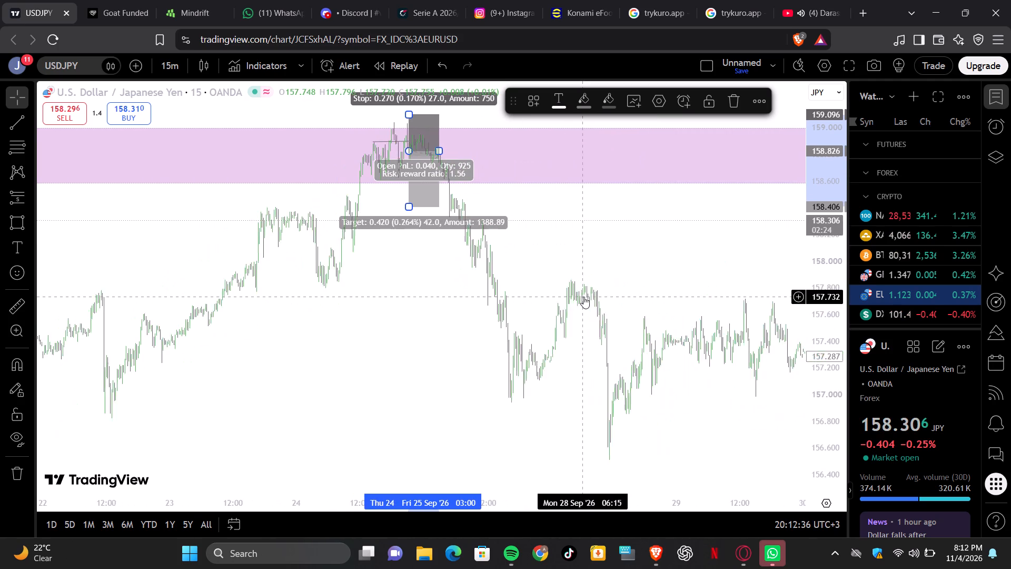
pyautogui.hscroll(-8, 583, 297)
pyautogui.hscroll(1, 583, 297)
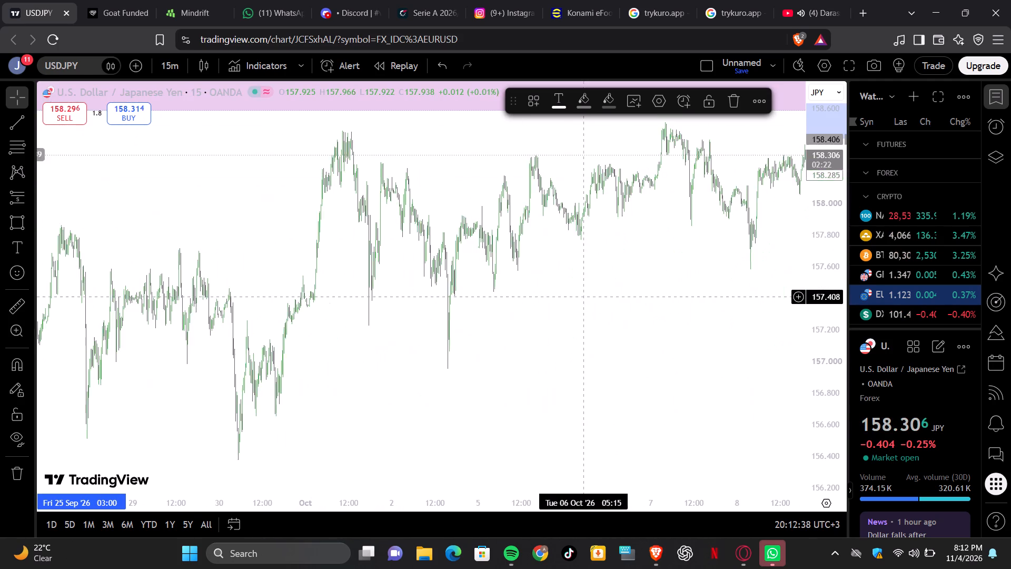
pyautogui.hscroll(1, 583, 297)
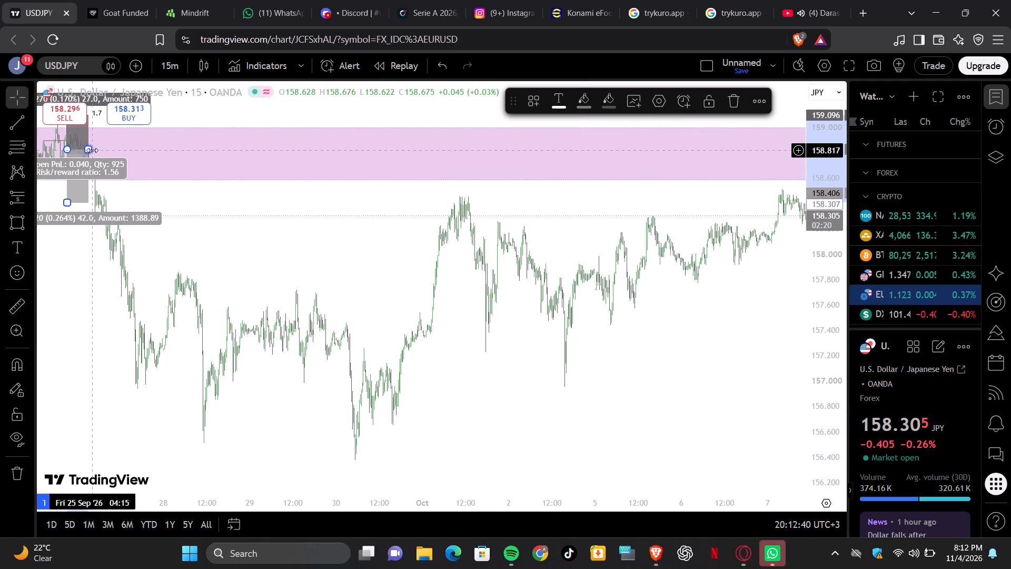
pyautogui.moveTo(92, 150); pyautogui.dragTo(331, 159)
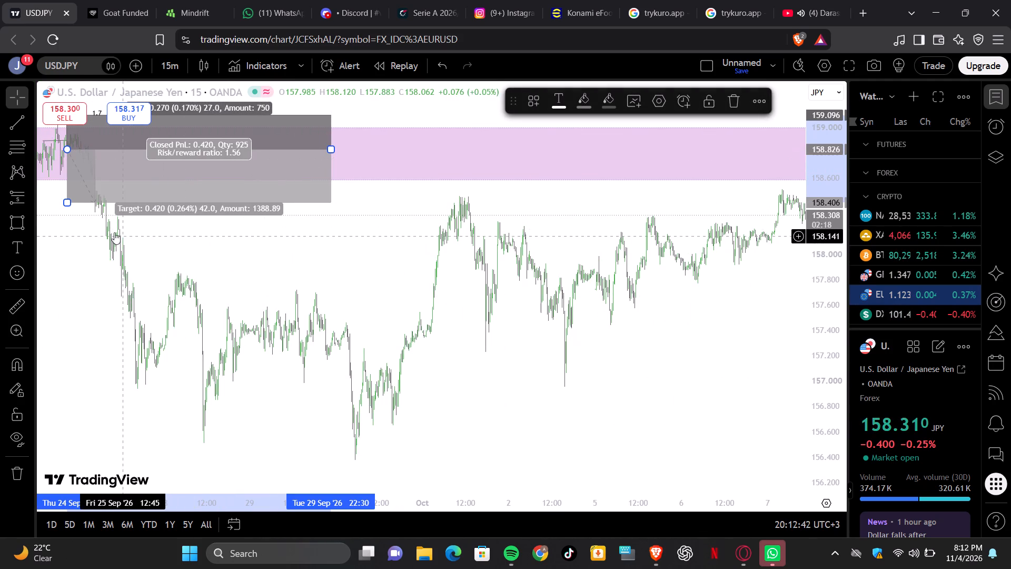
pyautogui.moveTo(64, 204); pyautogui.dragTo(90, 466)
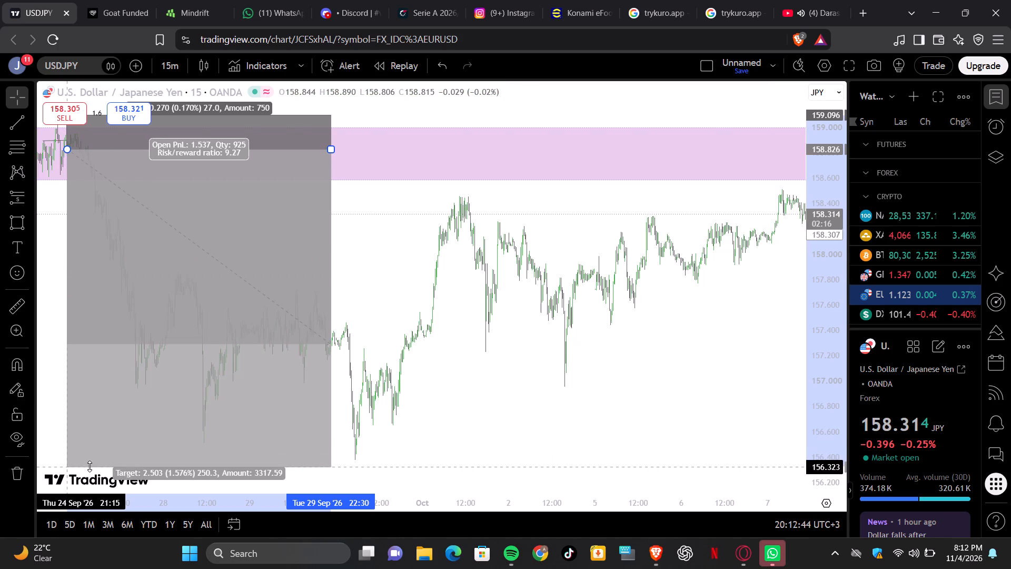
pyautogui.moveTo(90, 466); pyautogui.dragTo(91, 450)
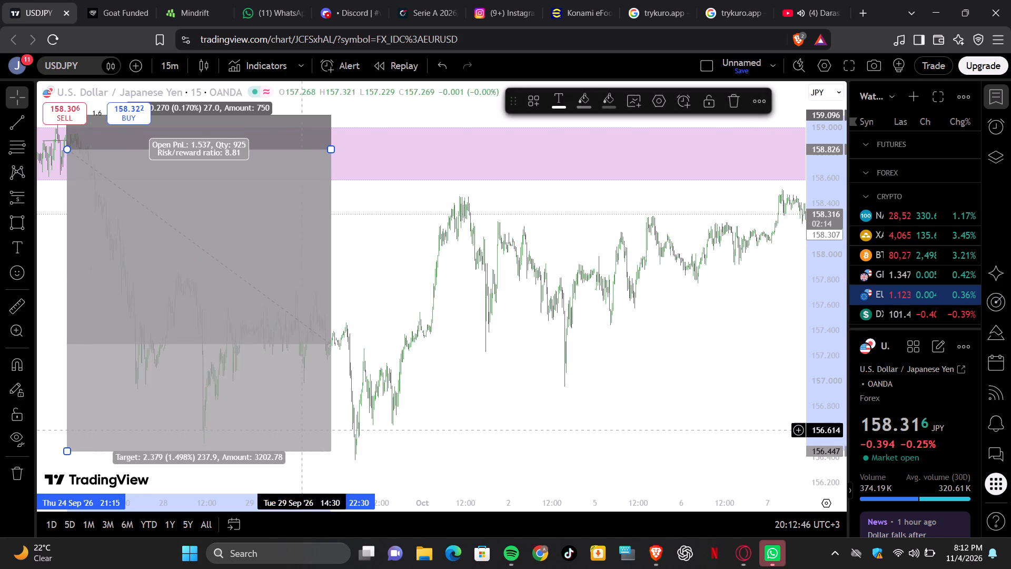
pyautogui.click(379, 428)
# Switch the USDJPY chart to the 4-hour timeframe and bring the latest candles into view.
pyautogui.scroll(-3, 379, 428)
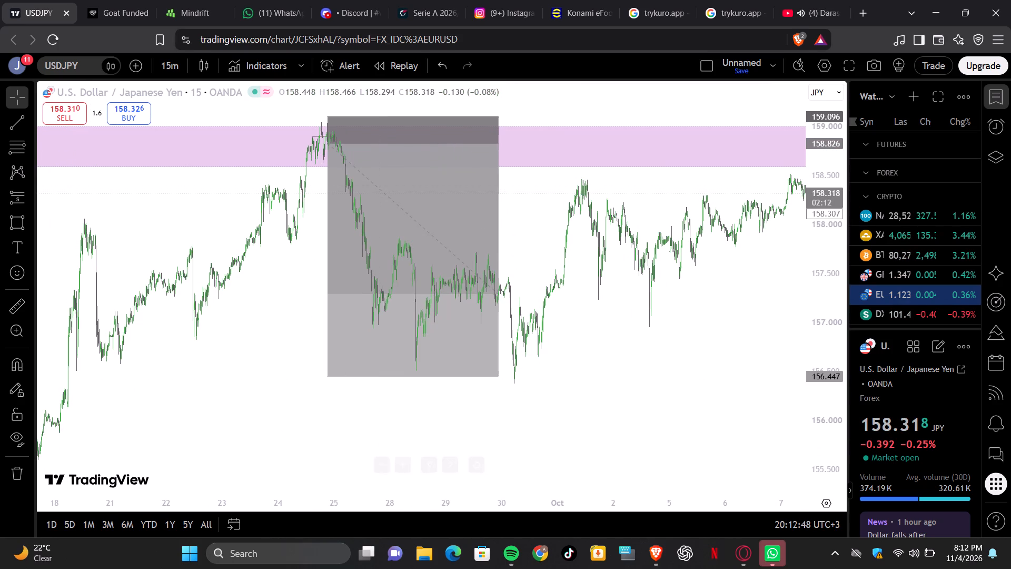
pyautogui.click(166, 64)
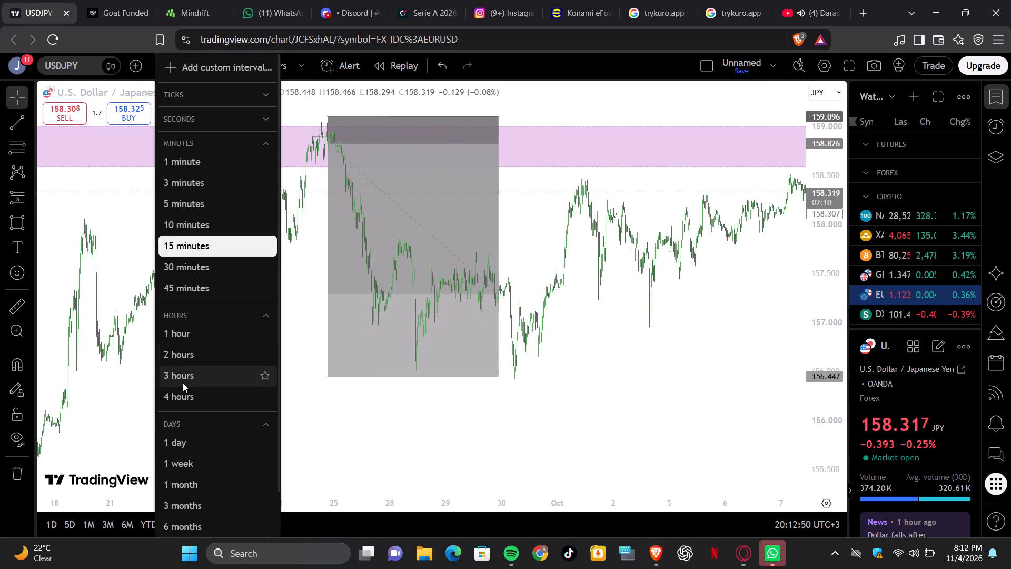
pyautogui.click(177, 396)
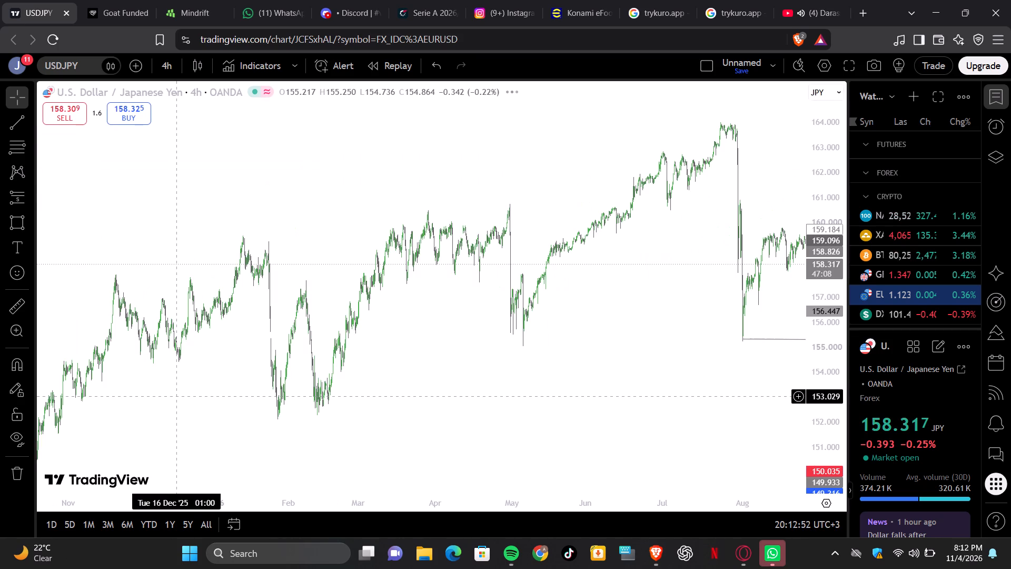
pyautogui.rightClick(177, 396)
pyautogui.scroll(3, 177, 396)
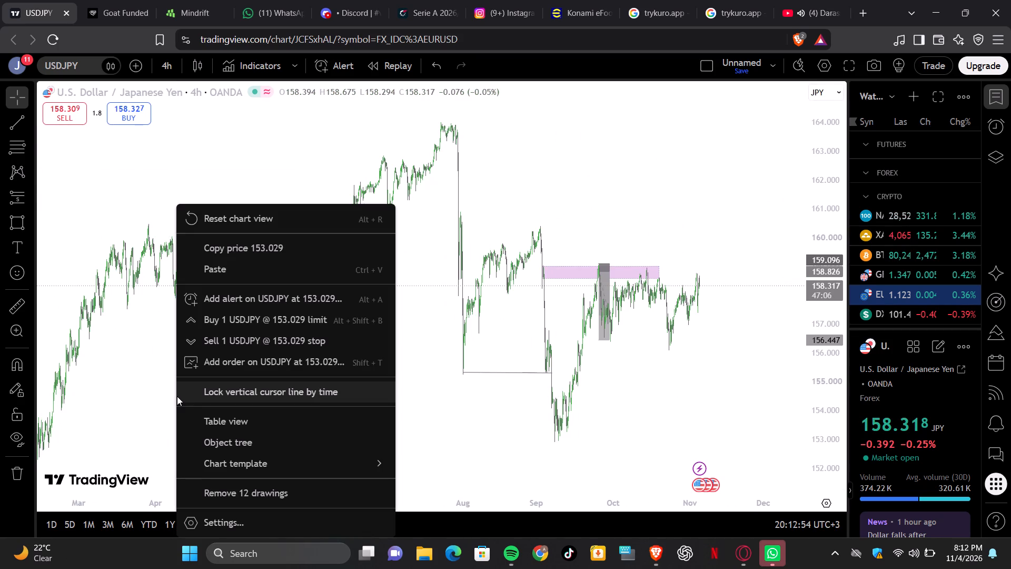
pyautogui.click(577, 135)
# Draw a nearly level trend line at about 156.38 from the 30 September low across to the 23 October candles.
pyautogui.scroll(6, 577, 135)
pyautogui.hscroll(2, 577, 135)
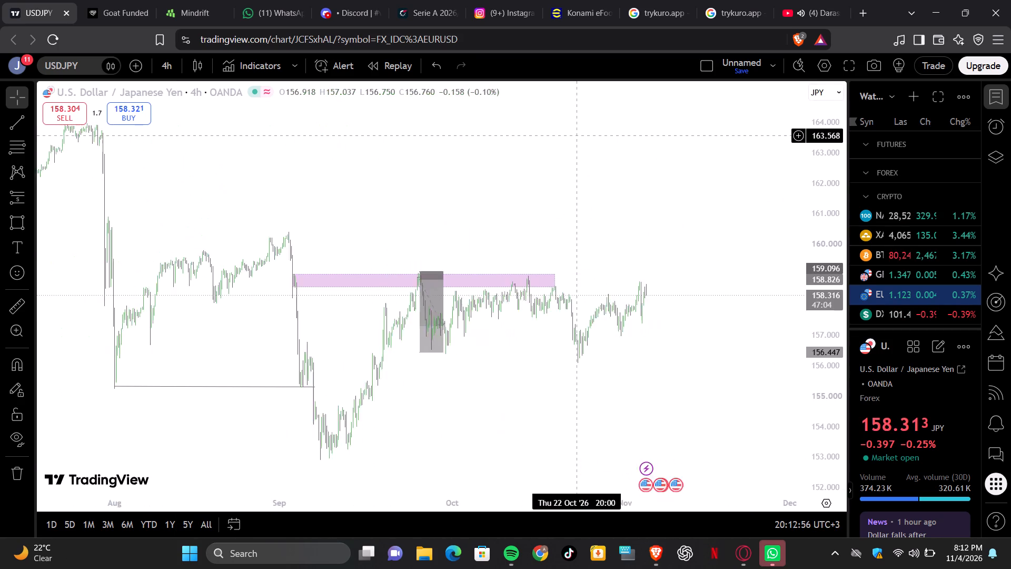
pyautogui.scroll(3, 577, 135)
pyautogui.hscroll(-2, 577, 135)
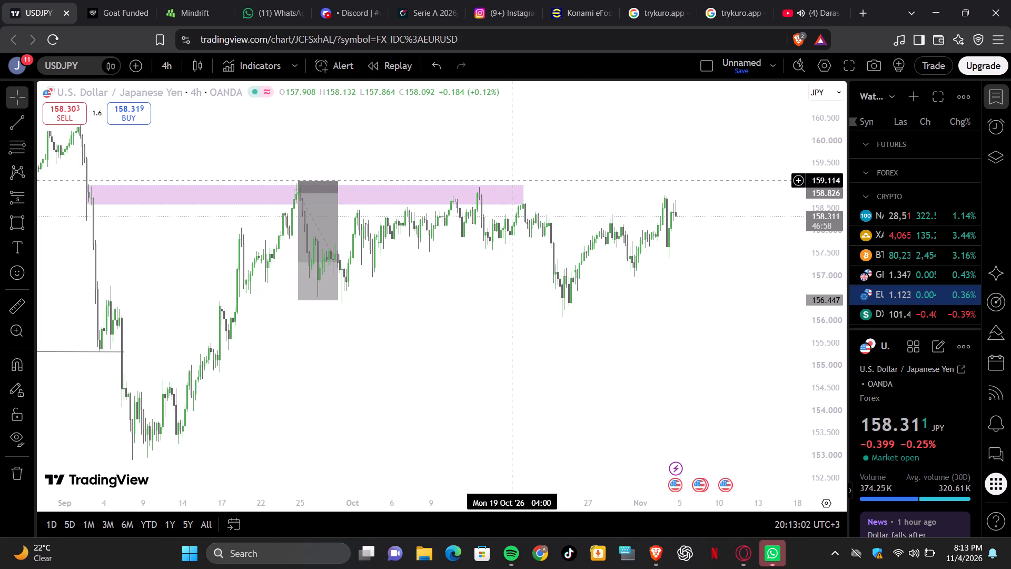
pyautogui.scroll(1, 528, 276)
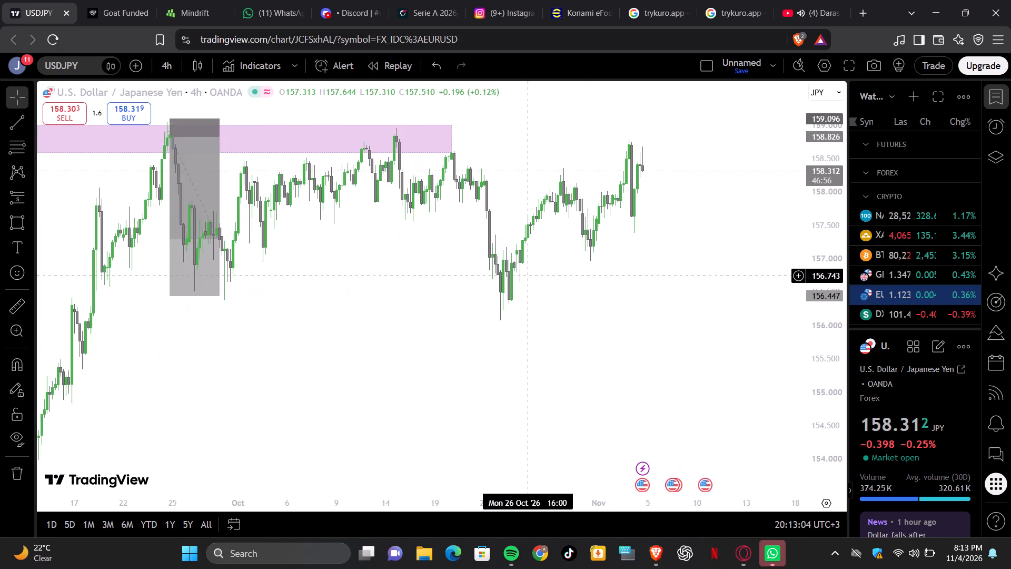
pyautogui.scroll(1, 528, 276)
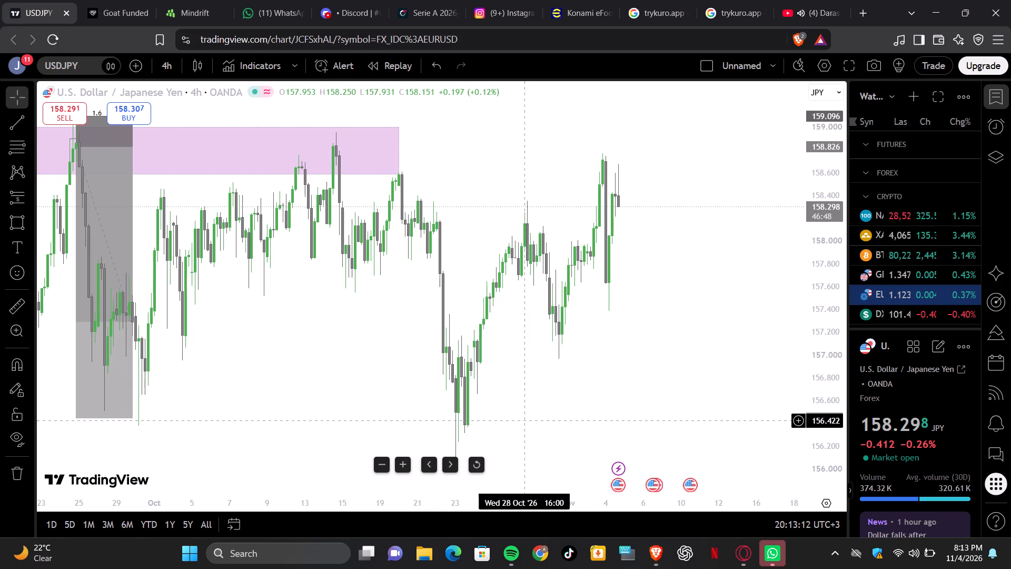
pyautogui.click(24, 125)
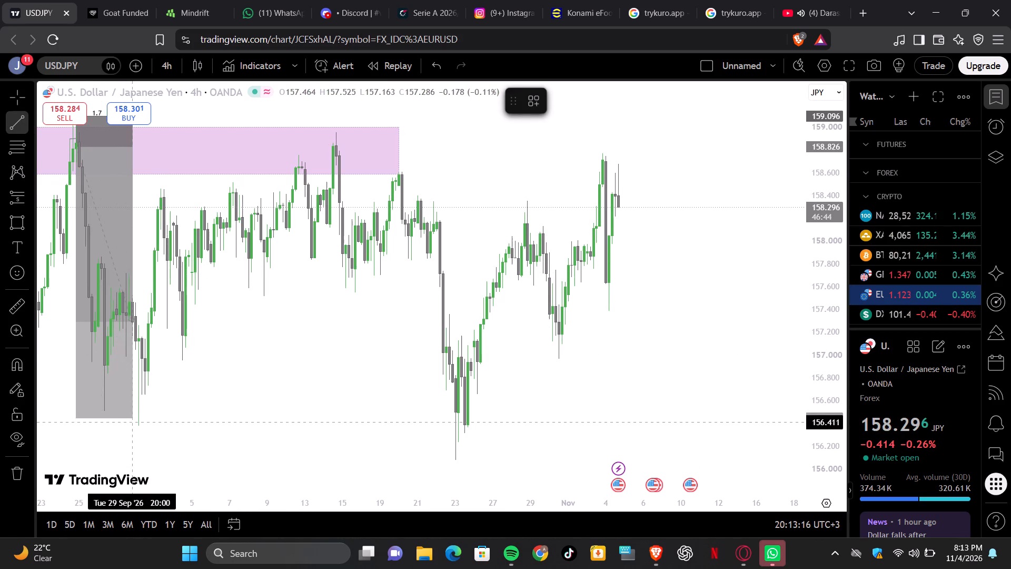
pyautogui.click(137, 425)
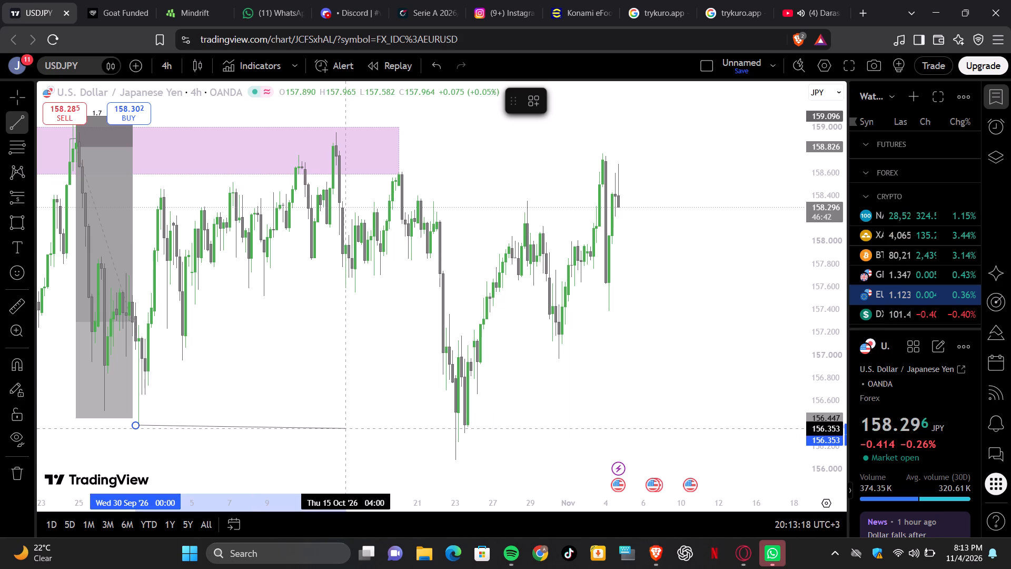
pyautogui.click(468, 425)
pyautogui.click(593, 400)
# Draw a rectangle zone from 19 October 20:00 to 6 November 05:00, between about 158.618 and 158.466.
pyautogui.scroll(2, 593, 400)
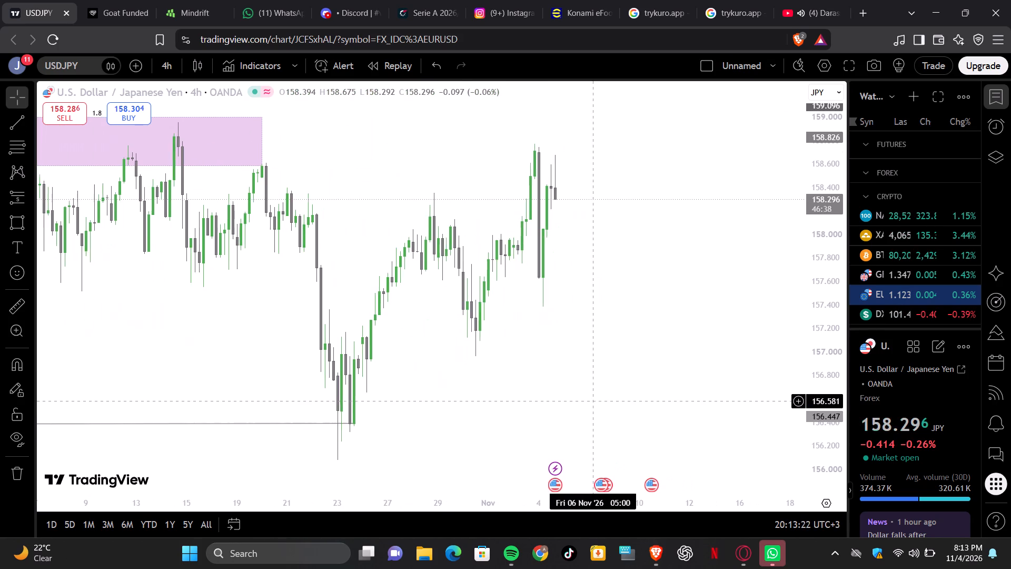
pyautogui.click(11, 215)
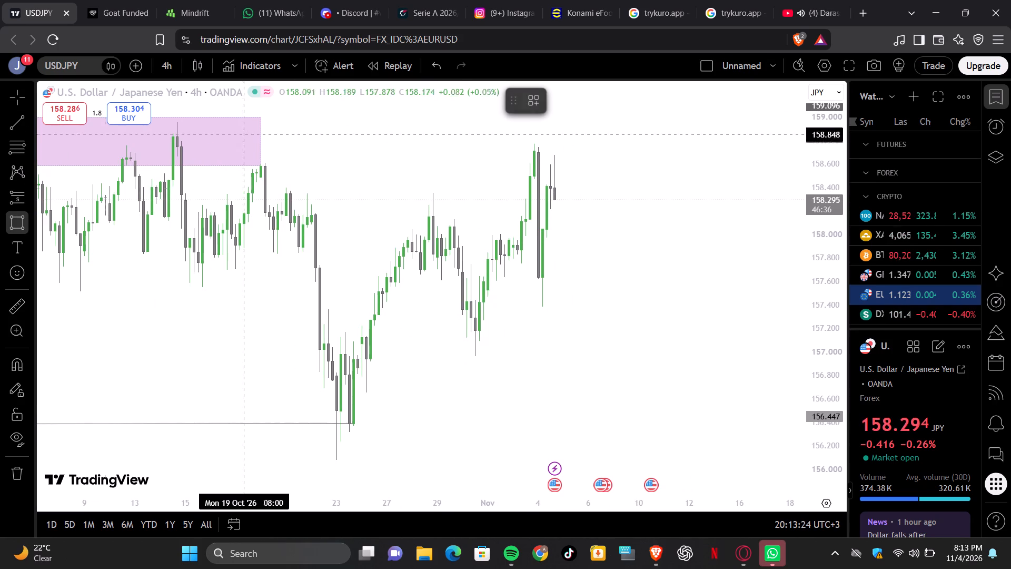
pyautogui.click(256, 162)
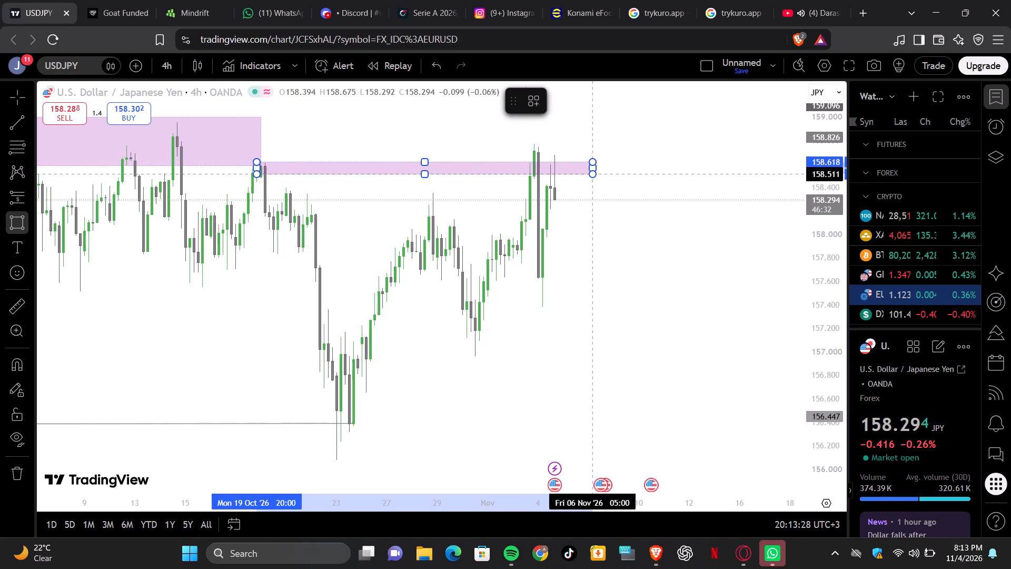
pyautogui.click(591, 179)
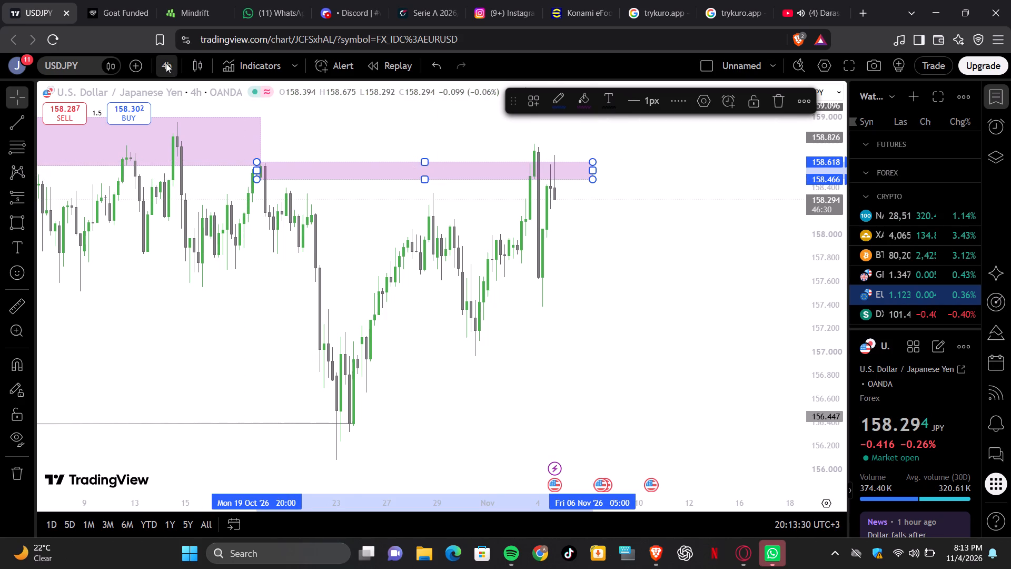
# Switch the USDJPY chart to the 15-minute timeframe.
pyautogui.click(166, 63)
pyautogui.click(174, 247)
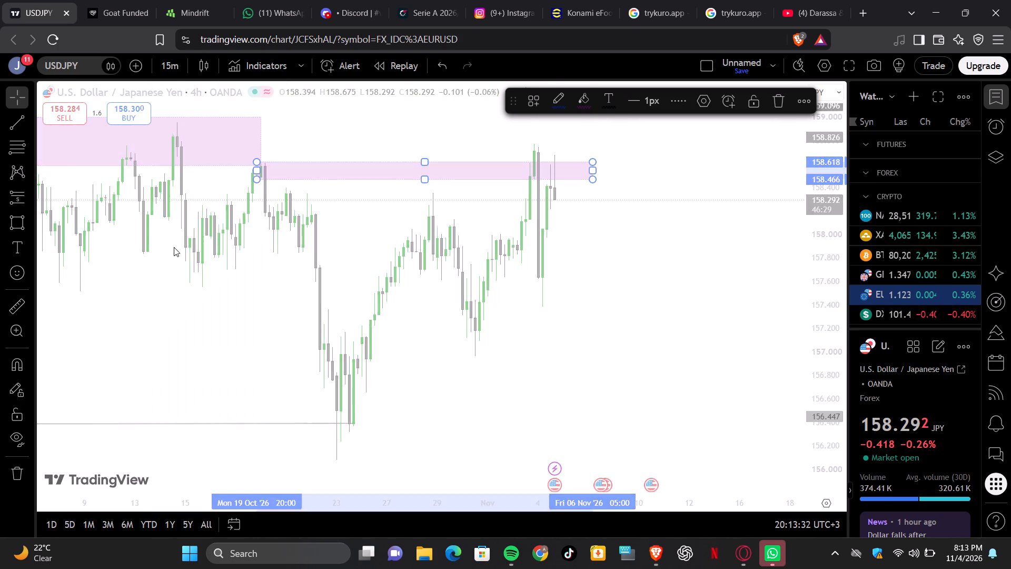
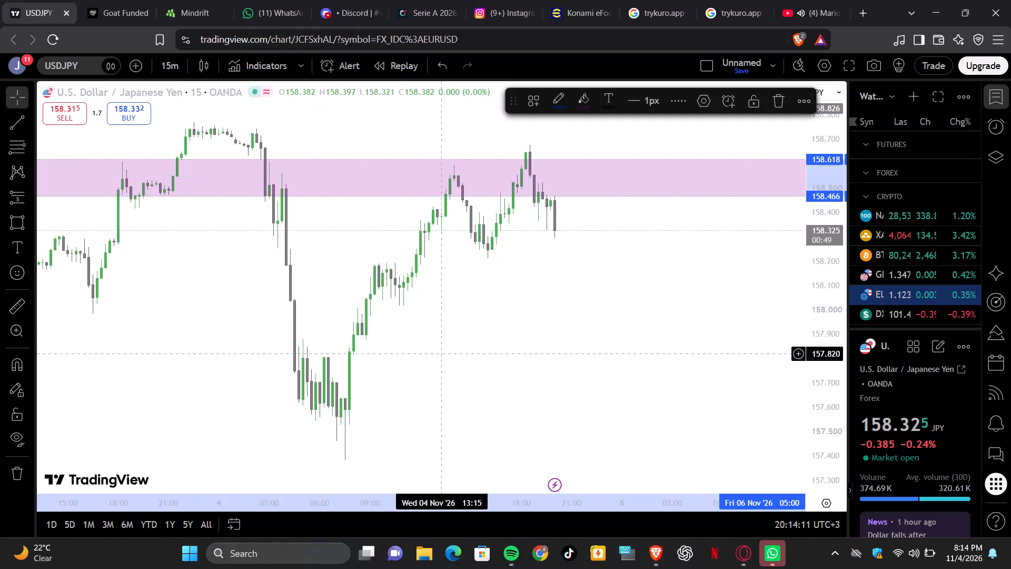
# Examine the recent USDJPY 15-minute price action around the 158.618 to 158.466 zone, from late October to the latest candles.
pyautogui.scroll(-4, 440, 353)
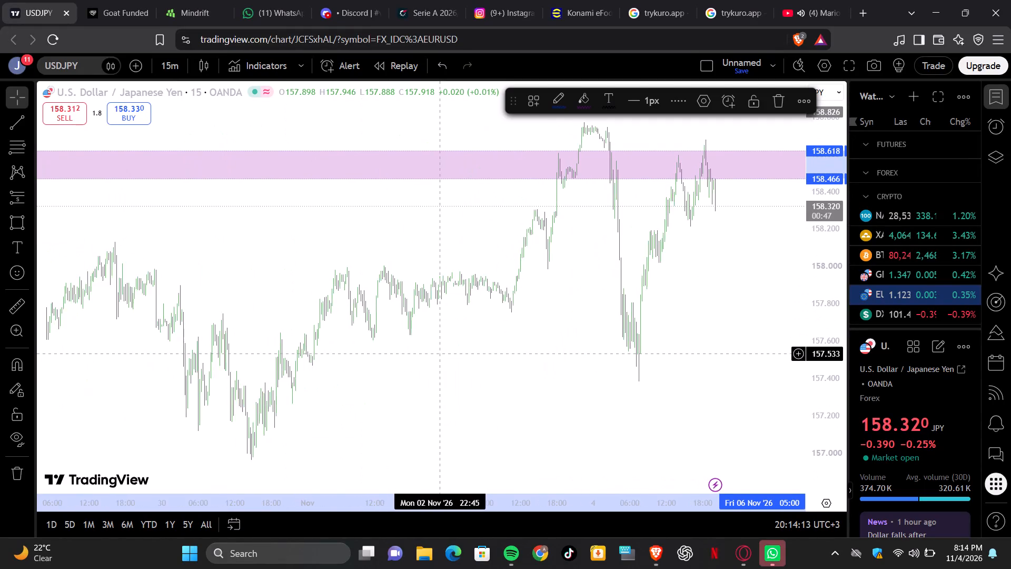
pyautogui.scroll(-2, 440, 353)
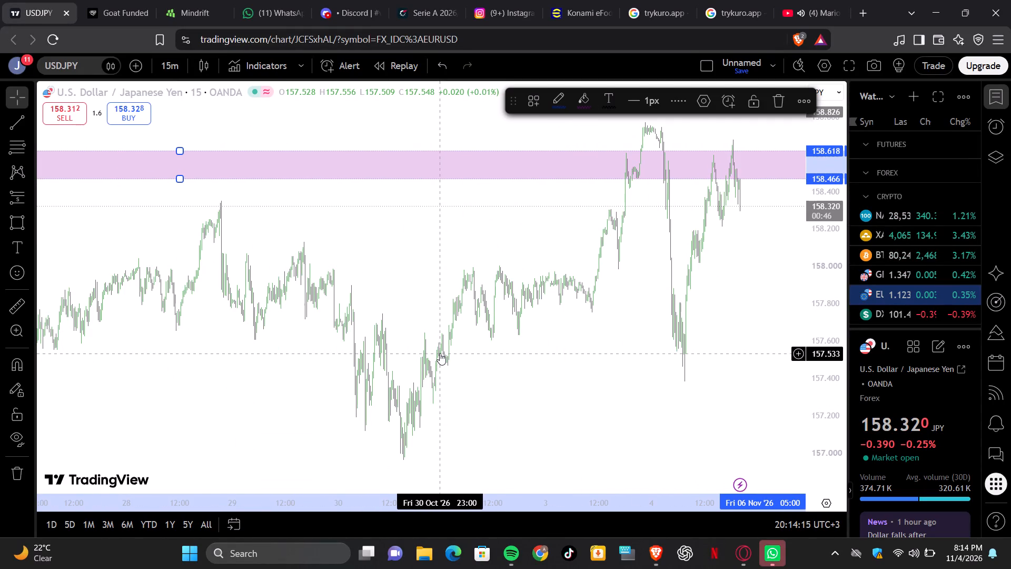
pyautogui.scroll(-1, 440, 353)
pyautogui.scroll(7, 440, 353)
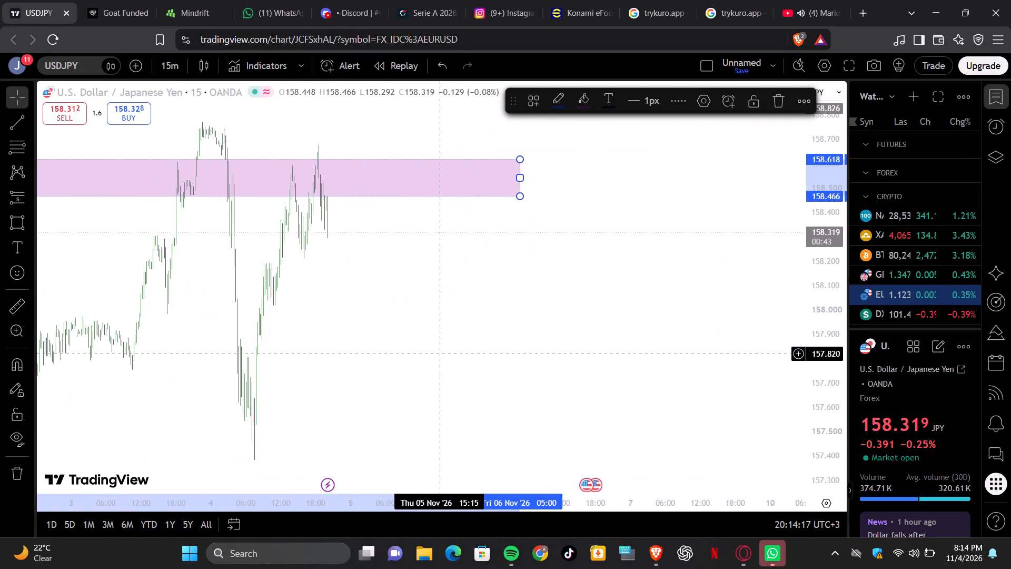
pyautogui.hscroll(2, 440, 353)
pyautogui.scroll(2, 440, 353)
pyautogui.hscroll(1, 440, 353)
pyautogui.scroll(1, 440, 353)
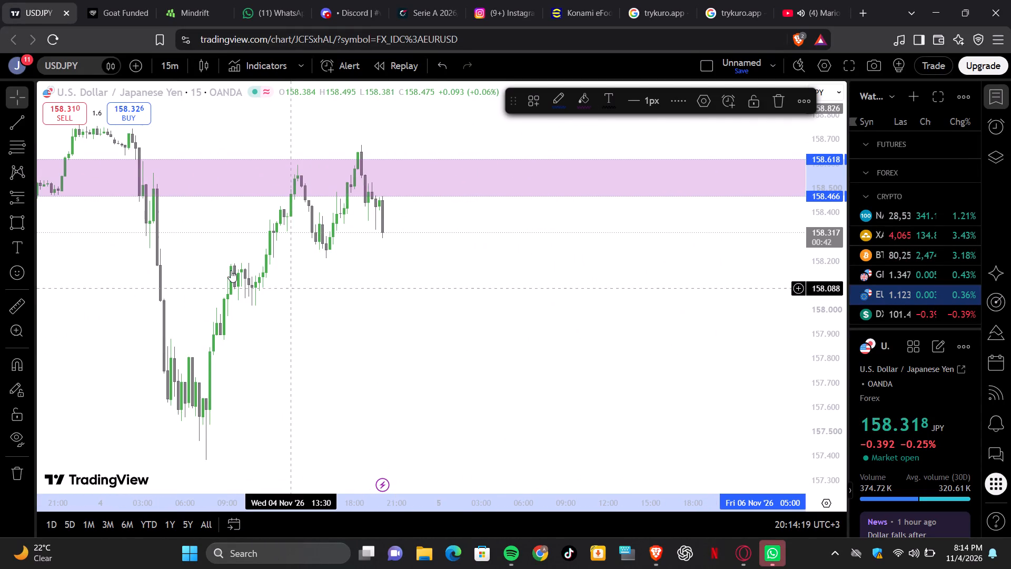
pyautogui.hscroll(1, 231, 270)
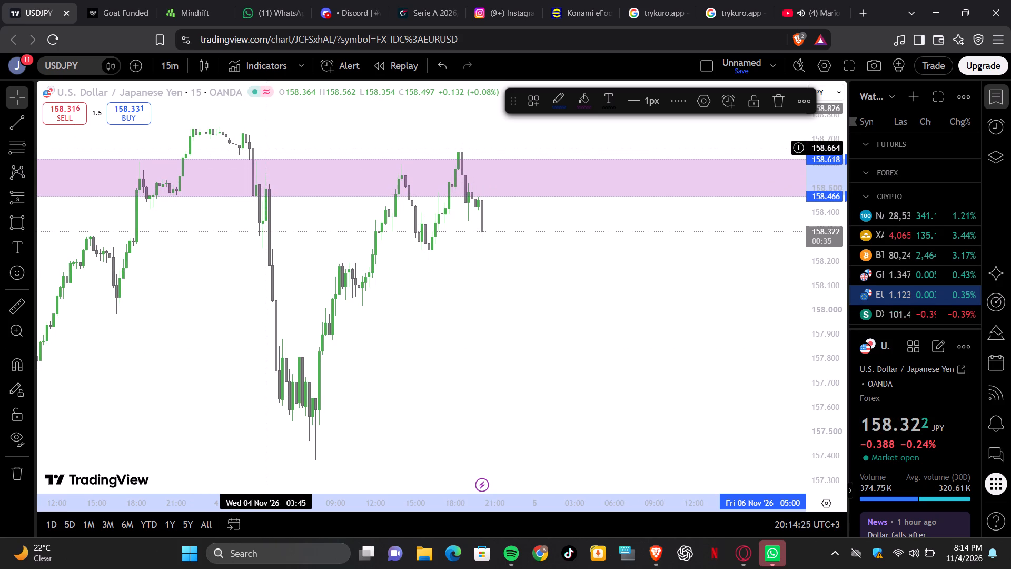
pyautogui.scroll(2, 265, 148)
pyautogui.hscroll(1, 265, 148)
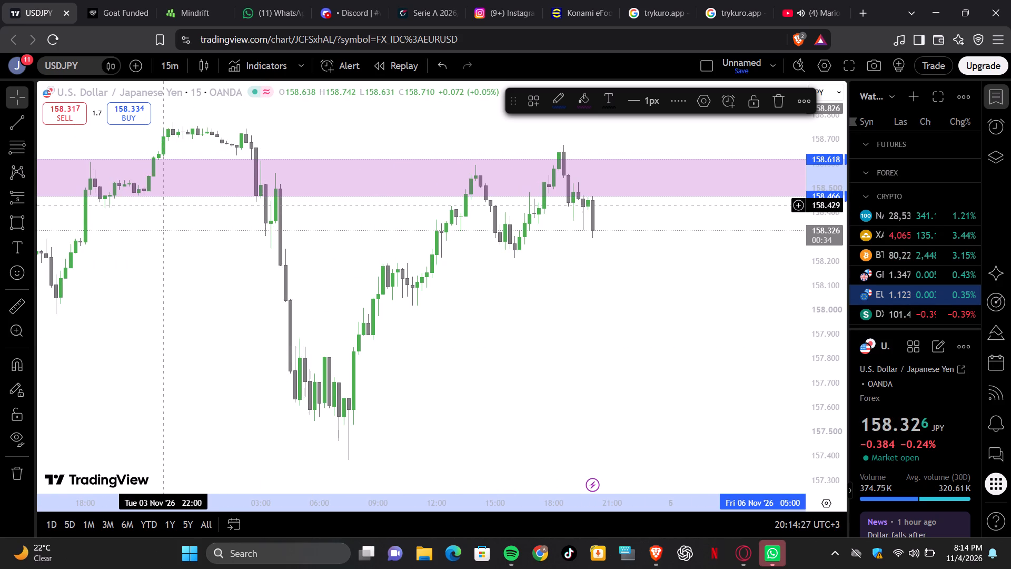
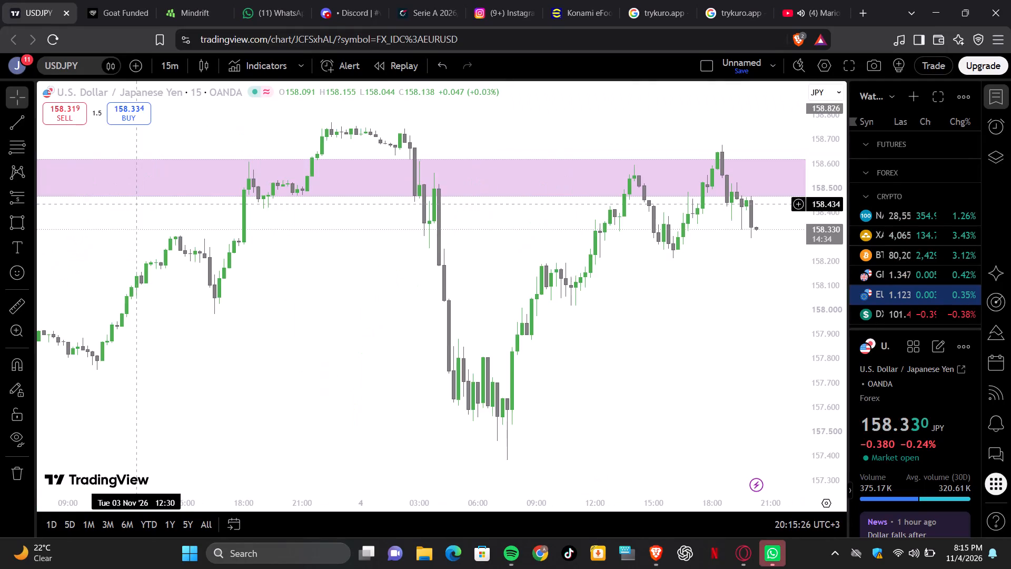
# Examine the USDJPY 15-minute swings from late October to the latest candles against the purple supply zone.
pyautogui.scroll(-2, 134, 204)
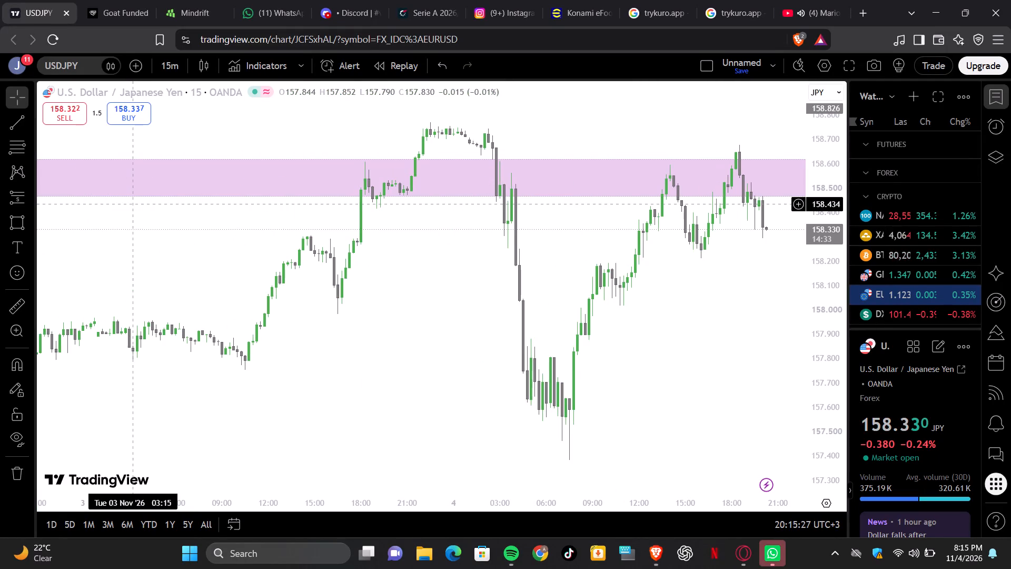
pyautogui.hscroll(-1, 134, 204)
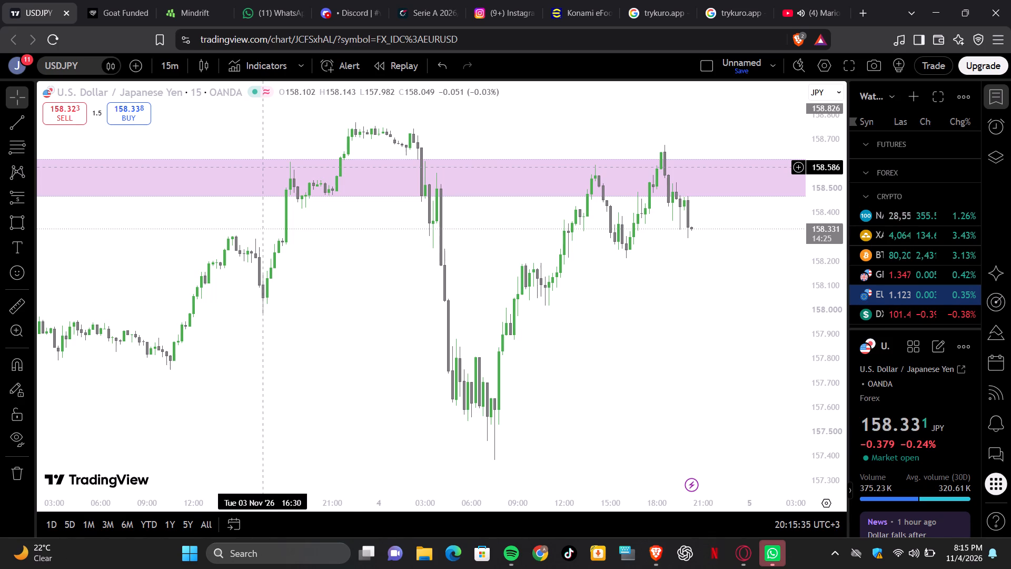
pyautogui.scroll(-5, 314, 225)
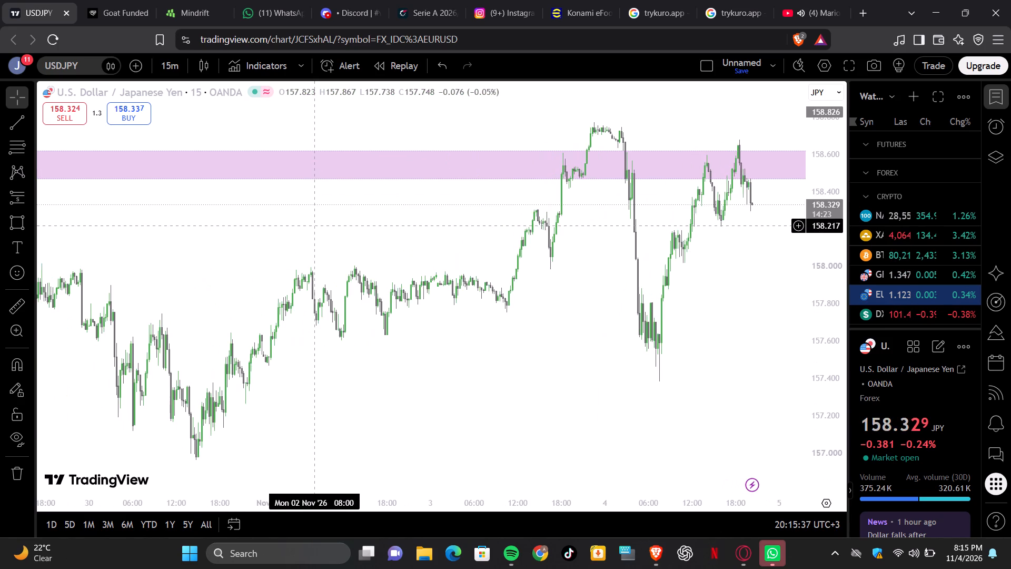
pyautogui.scroll(7, 314, 225)
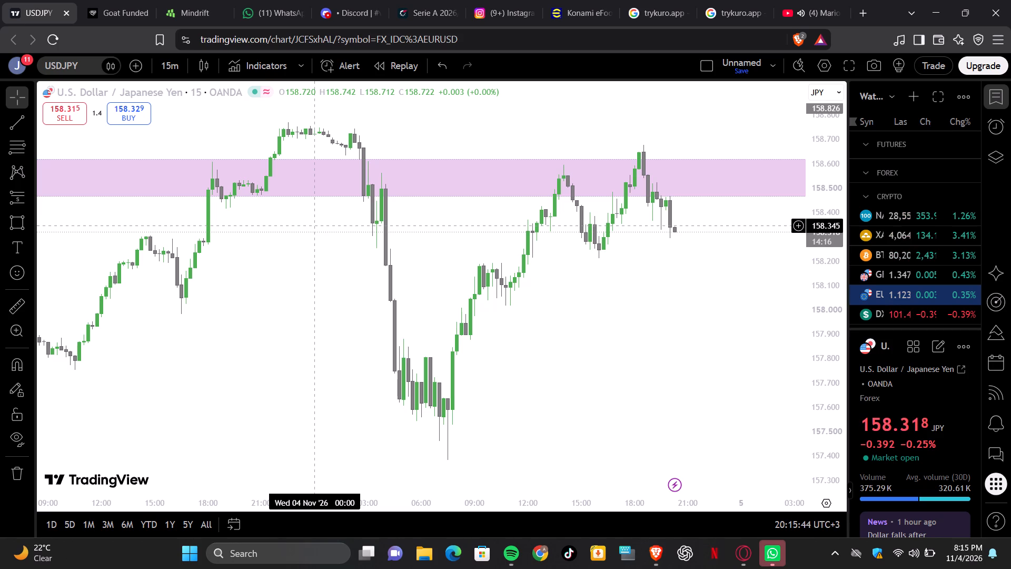
pyautogui.scroll(-3, 314, 225)
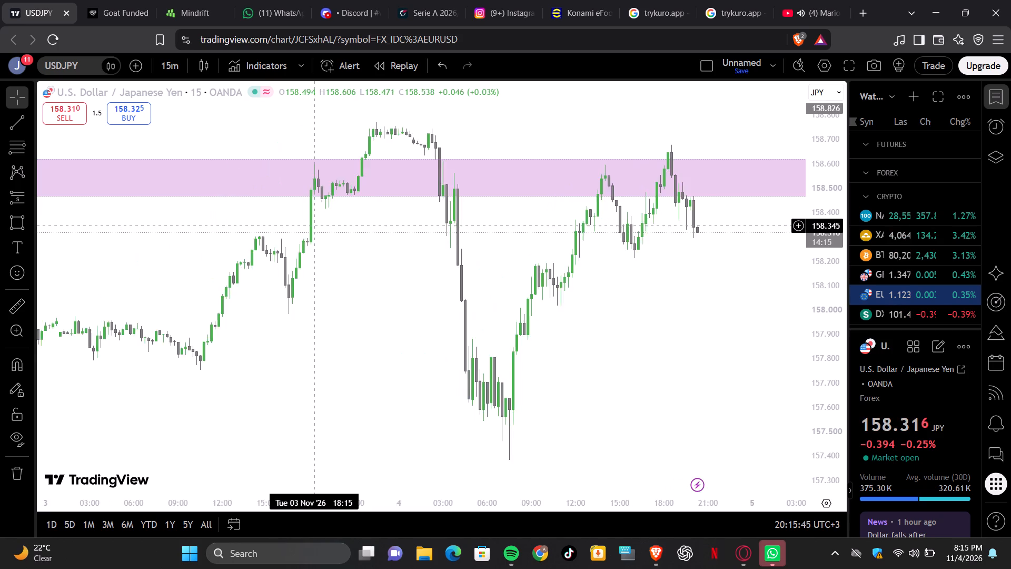
pyautogui.scroll(-7, 314, 225)
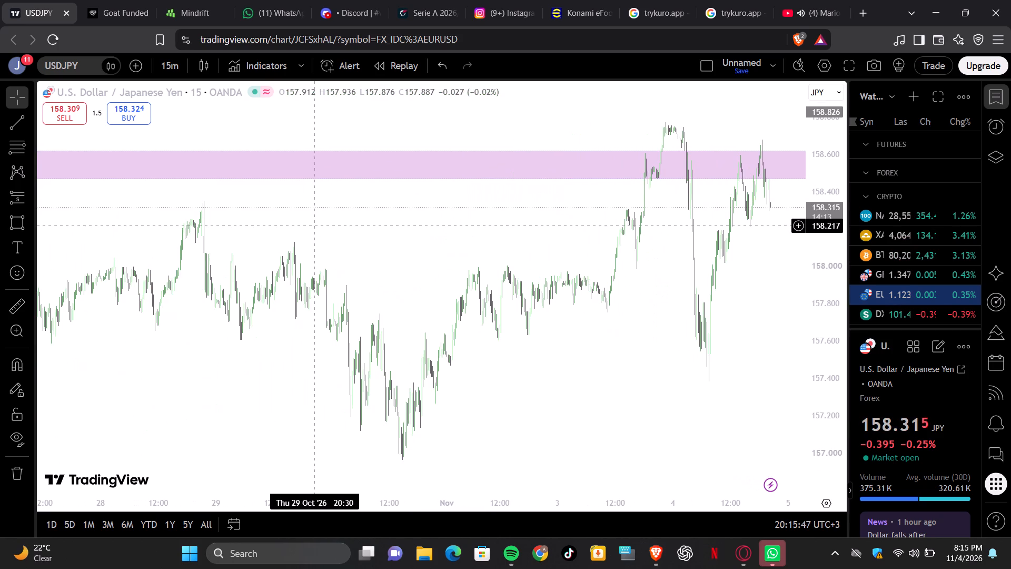
pyautogui.hscroll(1, 314, 225)
pyautogui.scroll(1, 314, 225)
pyautogui.hscroll(-4, 314, 225)
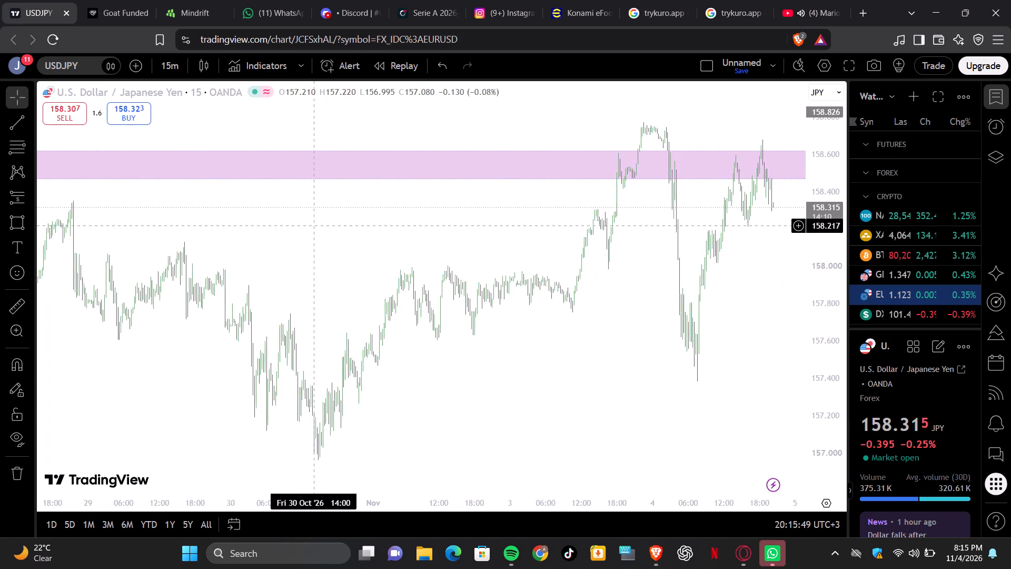
pyautogui.hscroll(-1, 314, 225)
pyautogui.scroll(5, 314, 225)
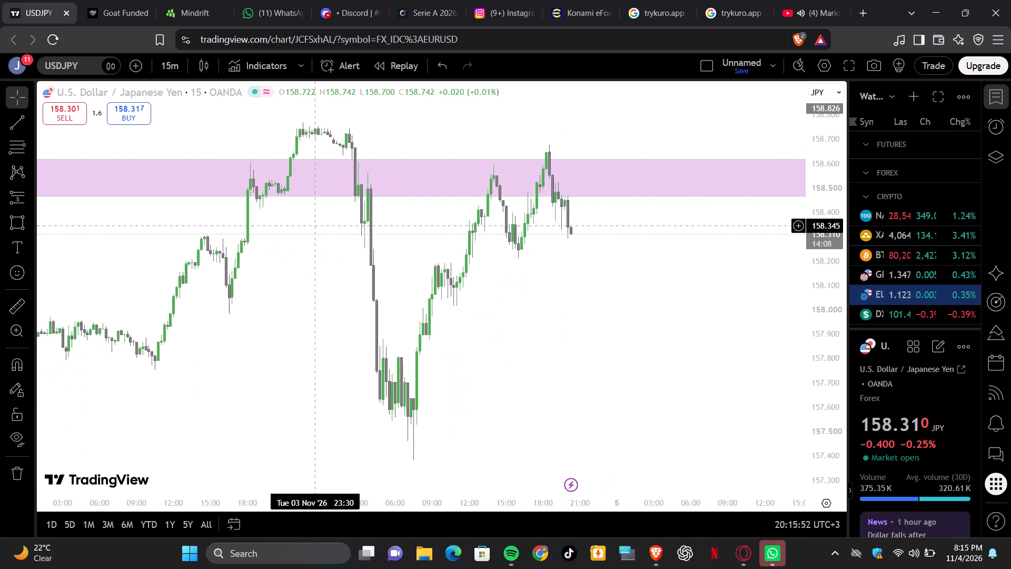
pyautogui.scroll(2, 314, 225)
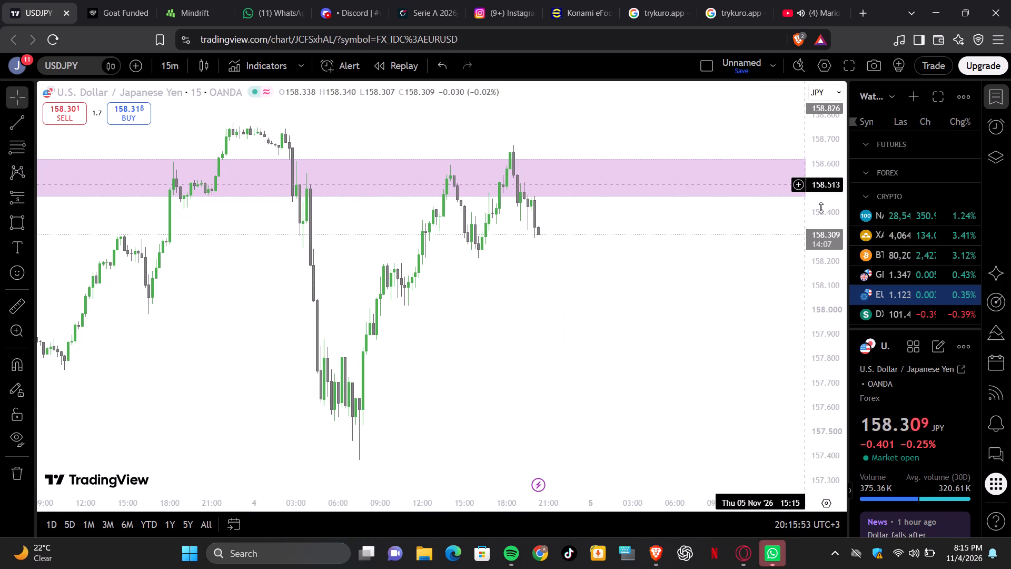
# Switch to the NASDAQ chart and review the 15-minute price action around the latest short position and its zone.
pyautogui.click(888, 216)
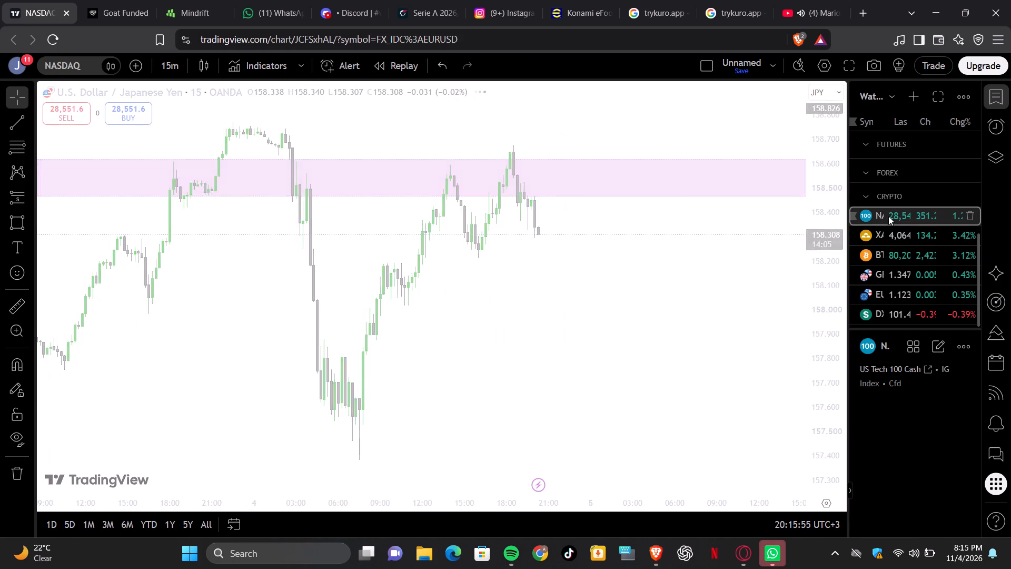
pyautogui.scroll(2, 582, 306)
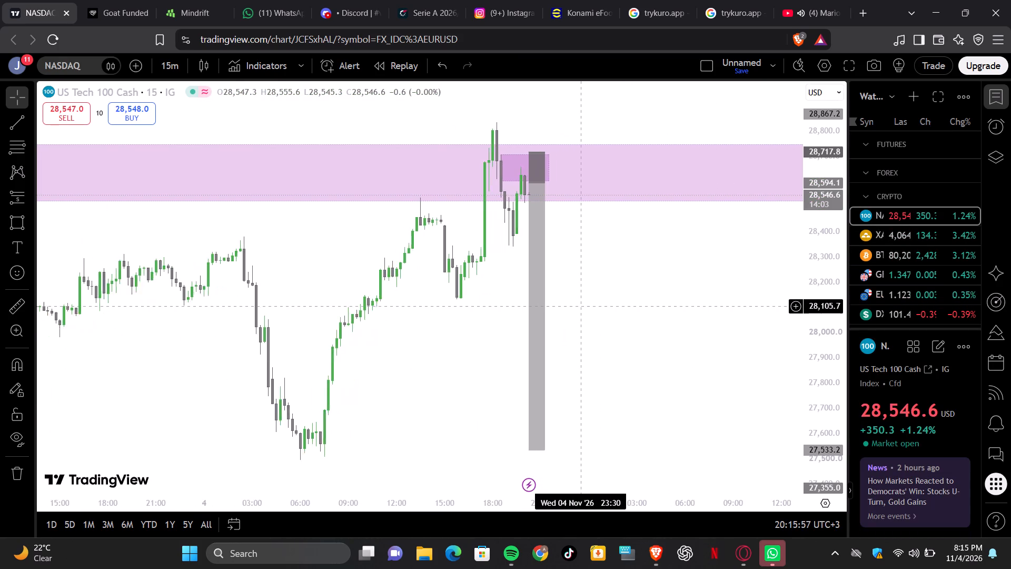
pyautogui.scroll(4, 582, 306)
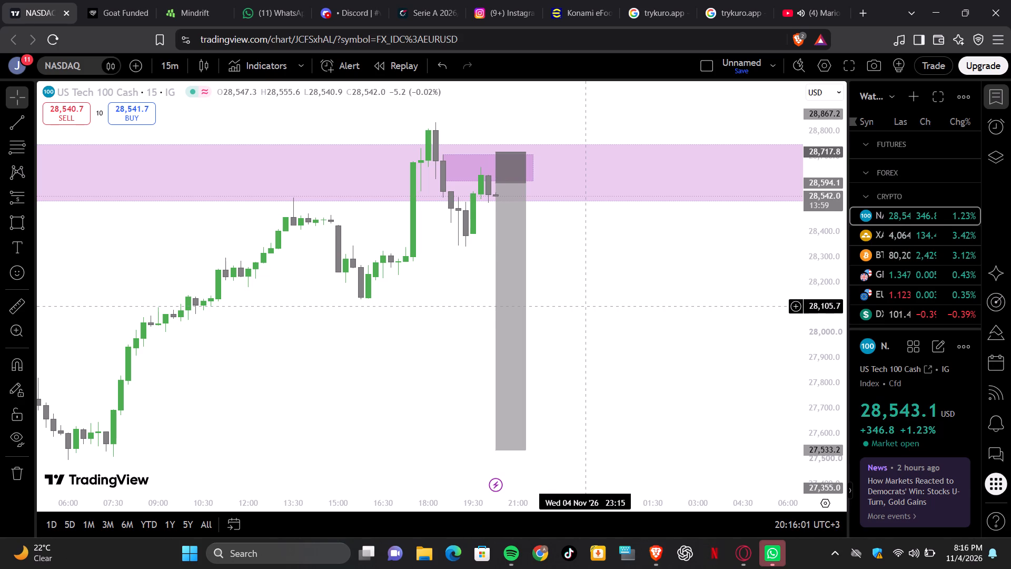
pyautogui.scroll(-3, 225, 331)
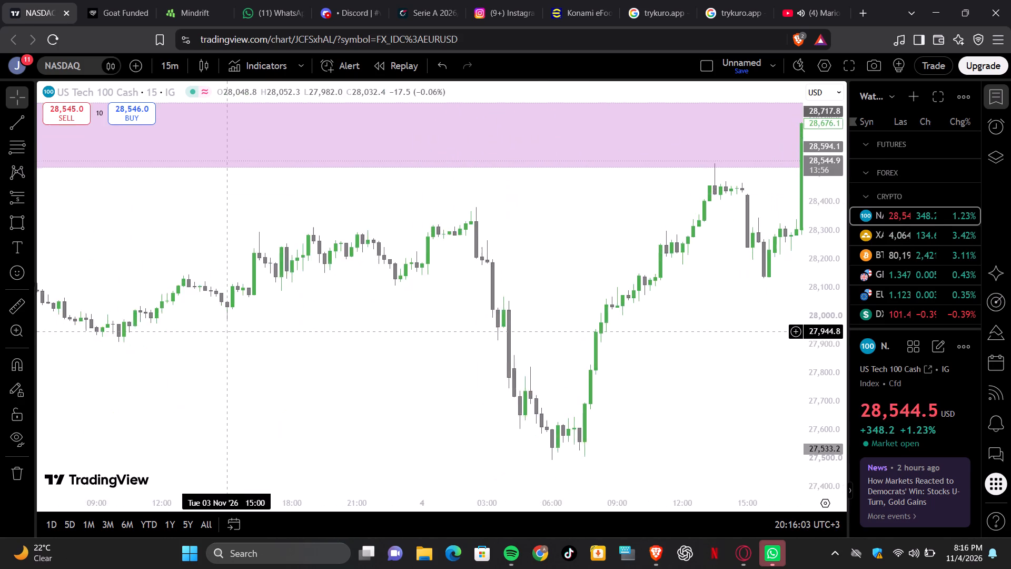
pyautogui.scroll(-3, 225, 331)
# Set the NASDAQ chart to the 4-hour timeframe and review the marked structure up to the latest candles.
pyautogui.click(181, 68)
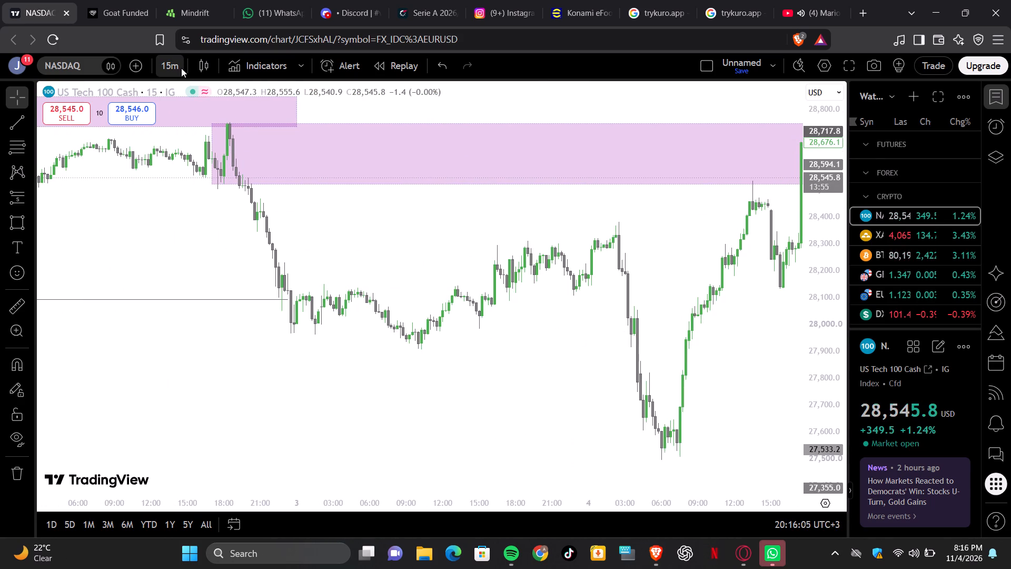
pyautogui.click(193, 387)
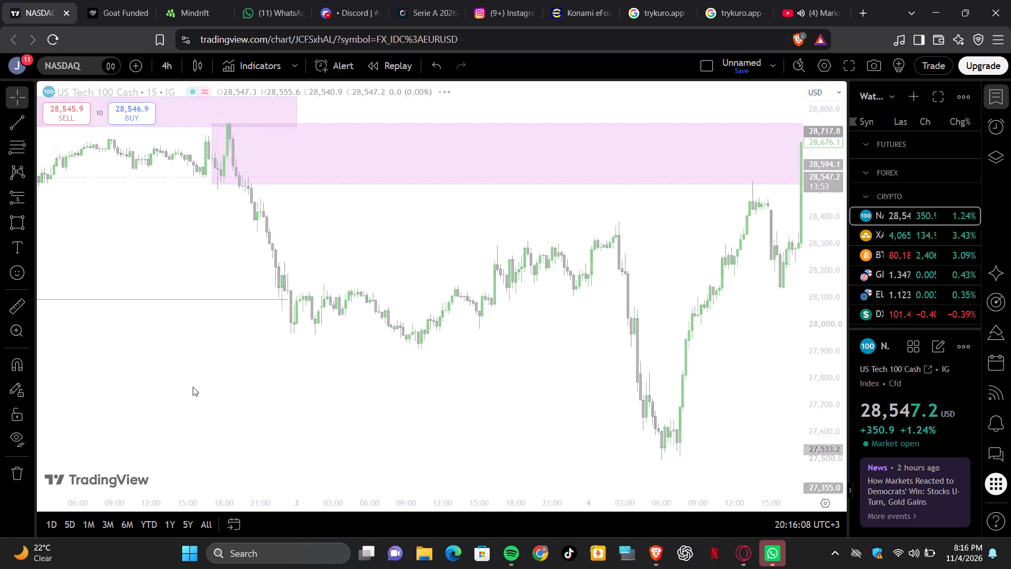
pyautogui.hscroll(-1, 461, 382)
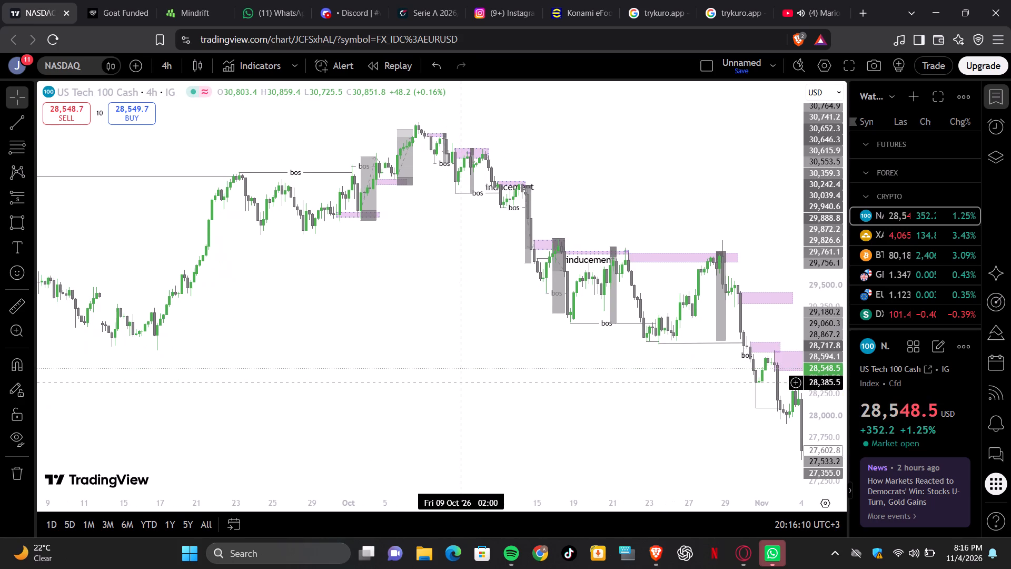
pyautogui.hscroll(-2, 461, 382)
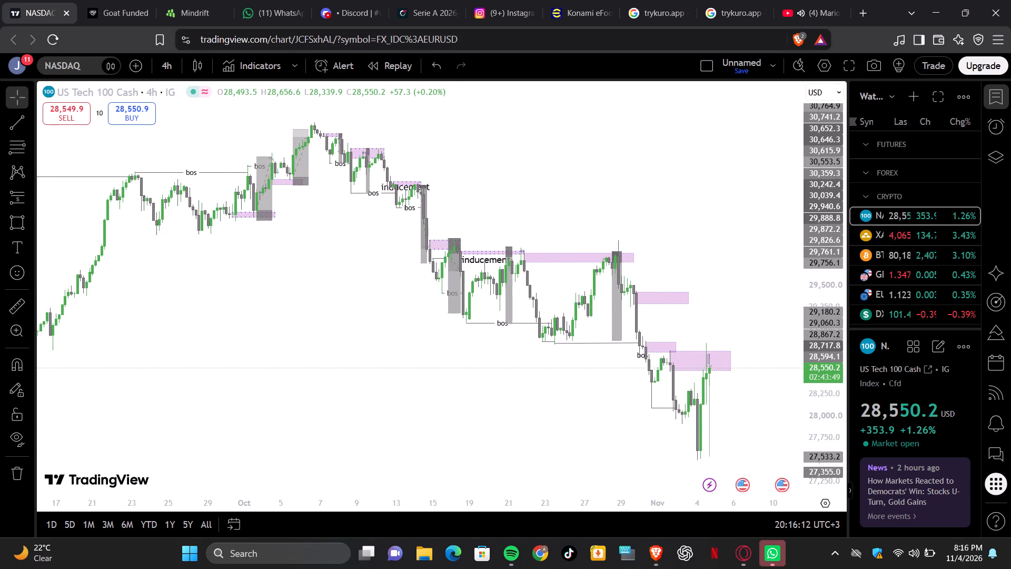
# Return NASDAQ to the 15-minute timeframe and examine the zones back to the 28 October short position.
pyautogui.click(163, 64)
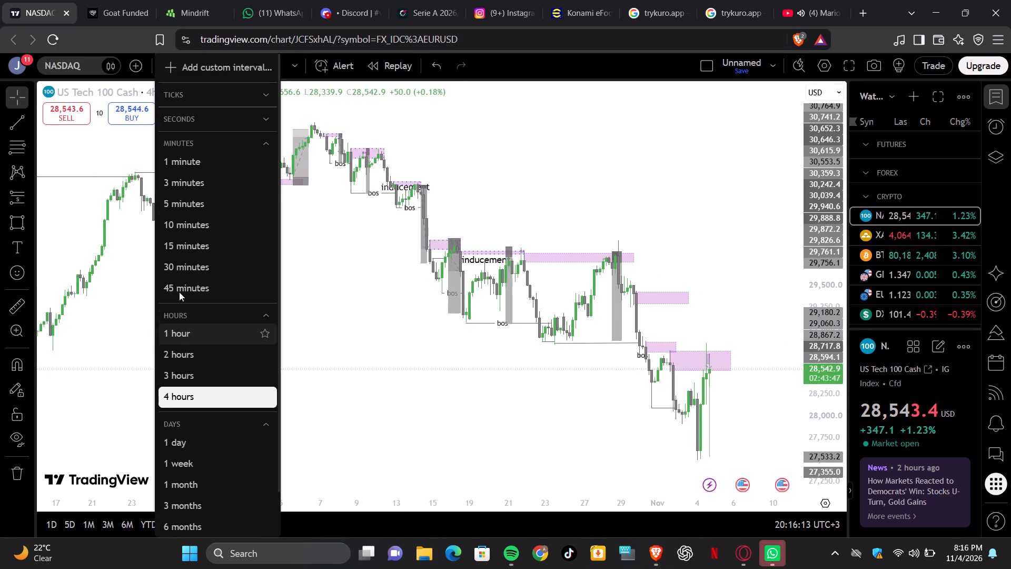
pyautogui.click(175, 244)
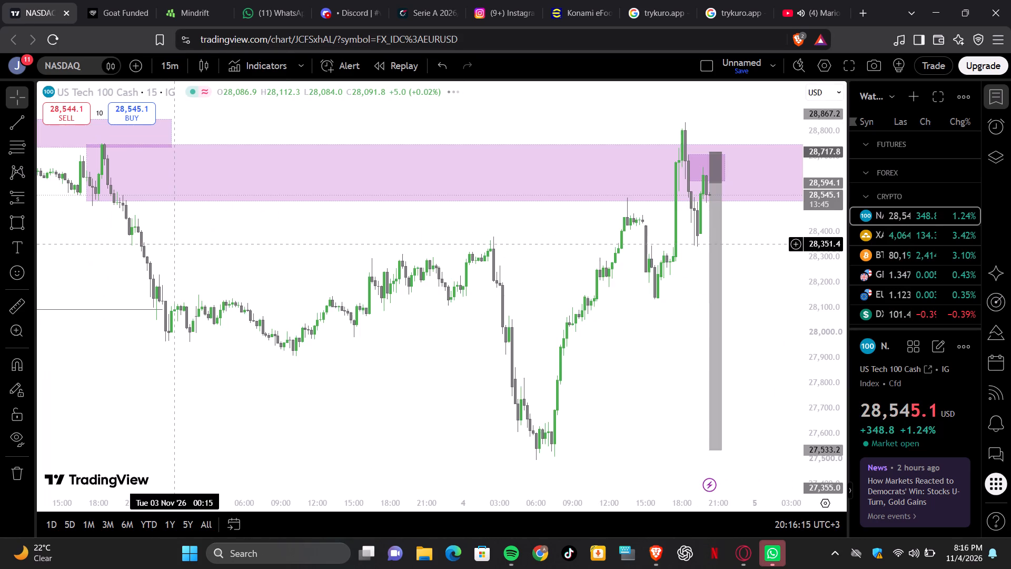
pyautogui.scroll(-1, 175, 244)
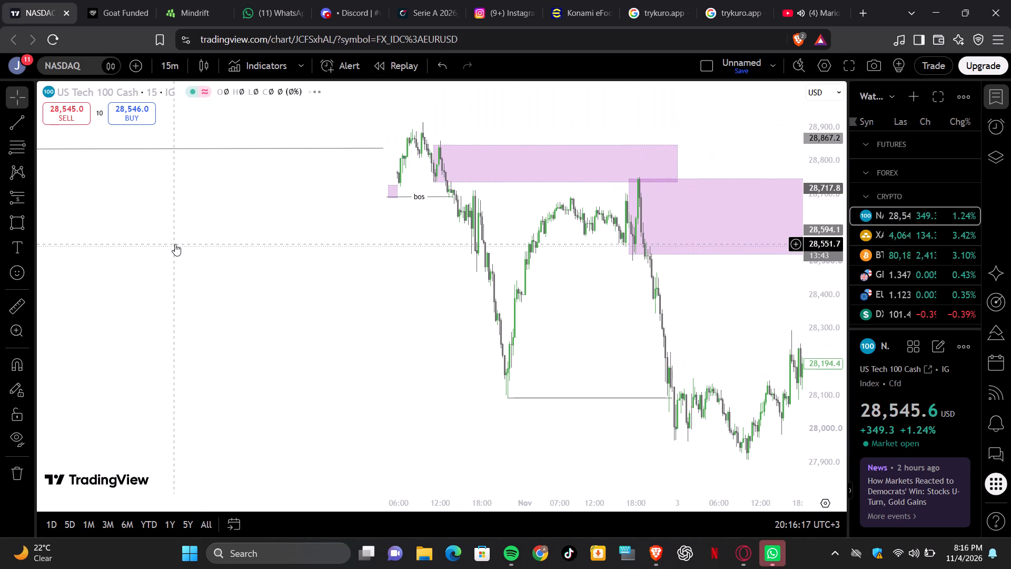
pyautogui.hscroll(1, 175, 244)
pyautogui.hscroll(-1, 175, 244)
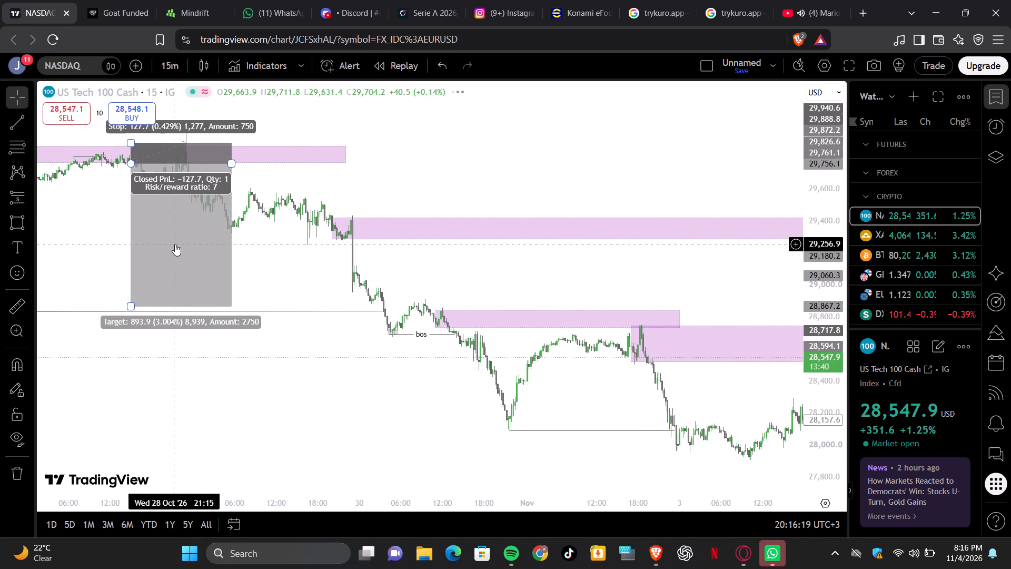
pyautogui.hscroll(2, 175, 244)
pyautogui.scroll(3, 175, 244)
pyautogui.hscroll(7, 175, 244)
pyautogui.scroll(2, 175, 244)
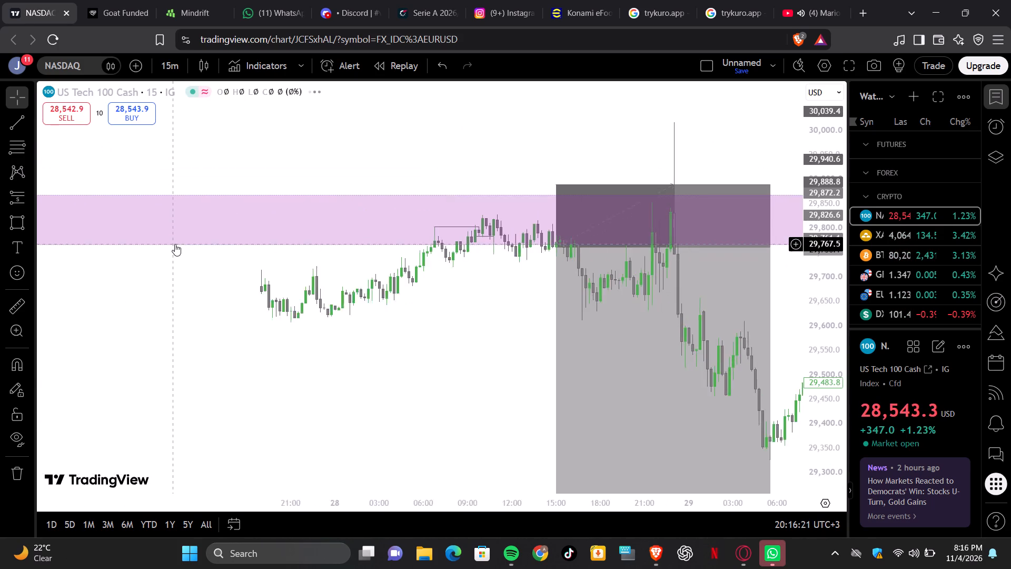
pyautogui.scroll(4, 175, 244)
pyautogui.hscroll(2, 175, 244)
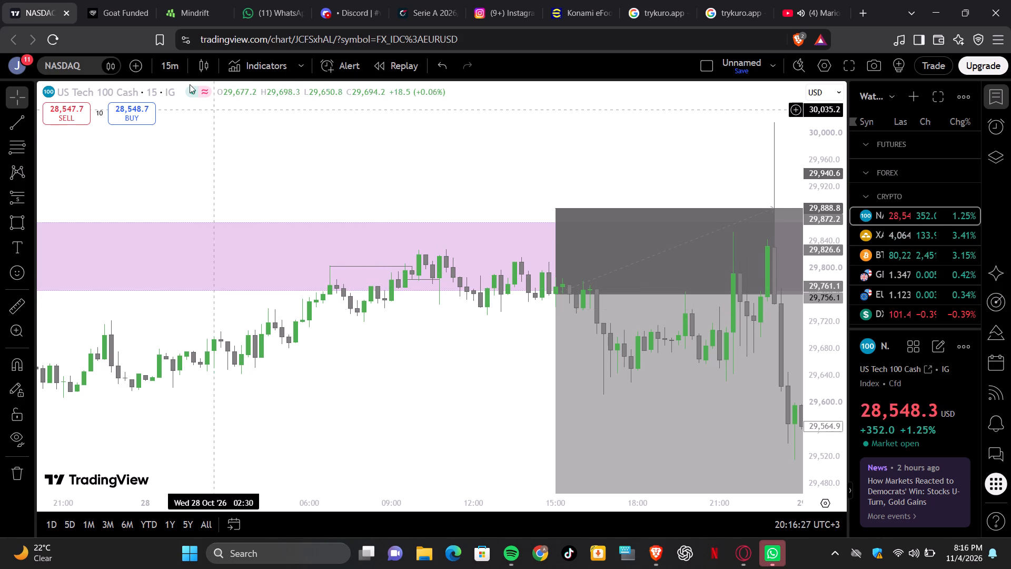
pyautogui.scroll(-1, 286, 199)
pyautogui.hscroll(-1, 286, 199)
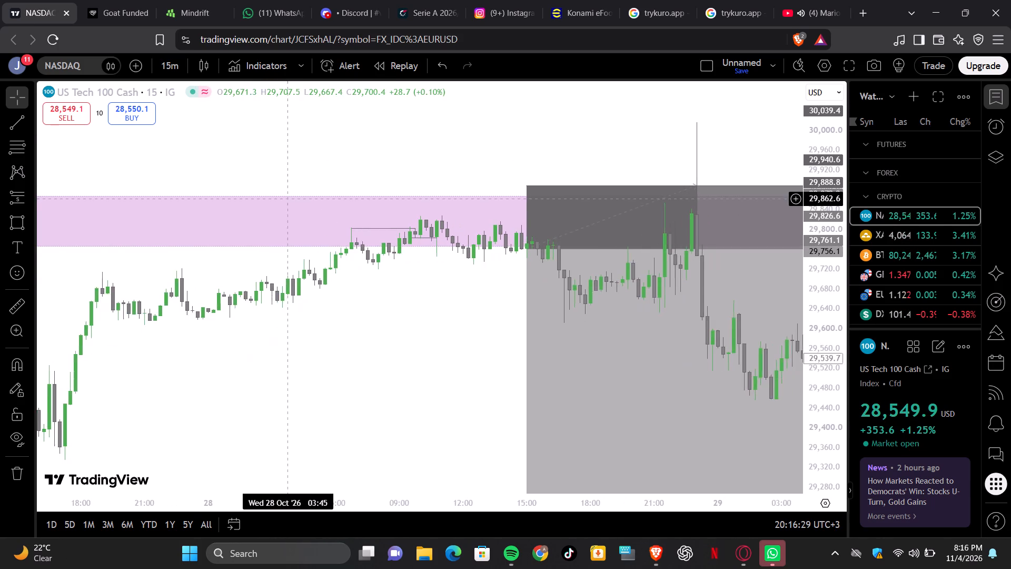
pyautogui.hscroll(-1, 286, 199)
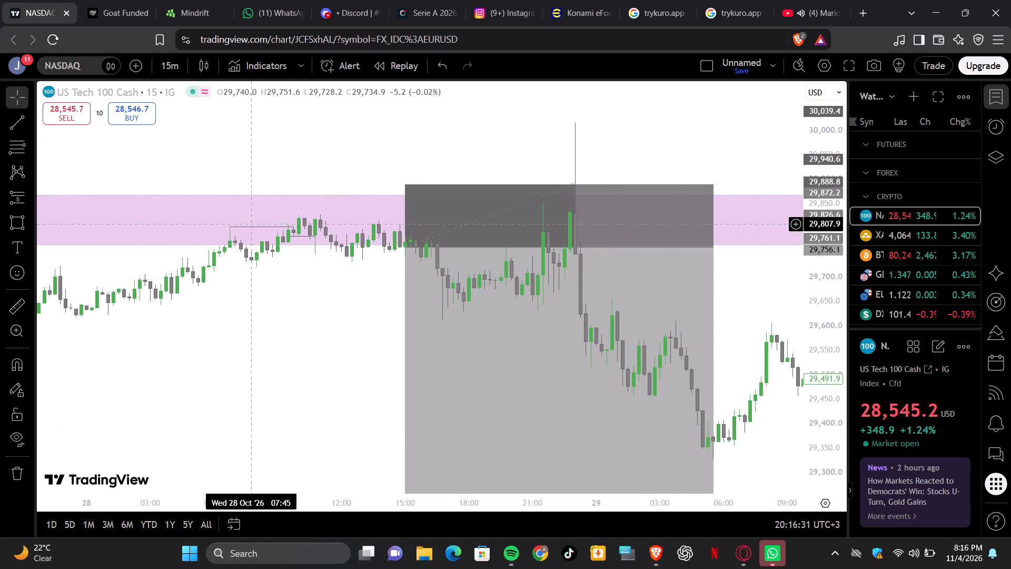
pyautogui.scroll(-12, 252, 224)
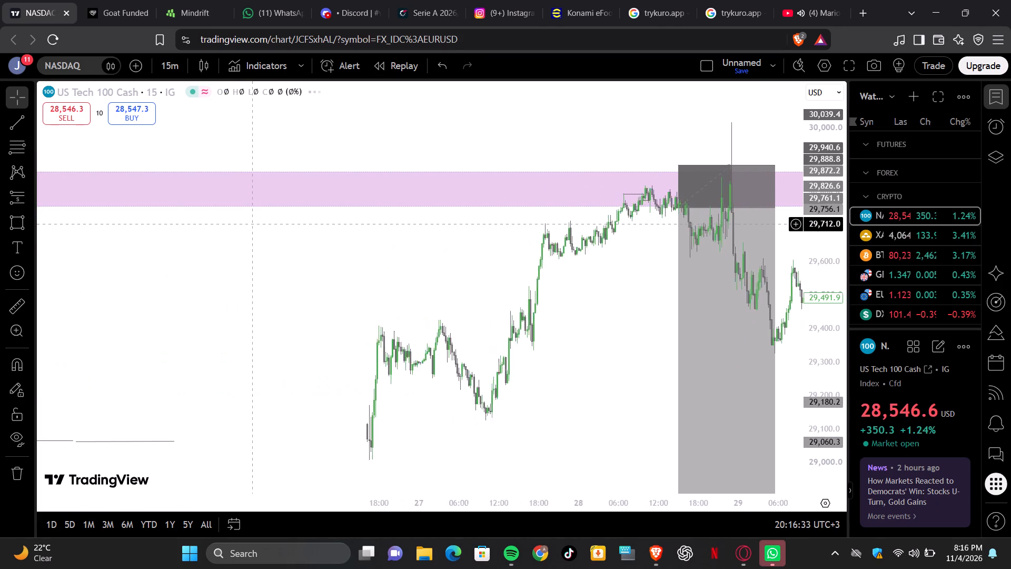
# Examine the NASDAQ 15-minute zones and break-of-structure levels around the 21 to 23 October decline.
pyautogui.hscroll(4, 252, 224)
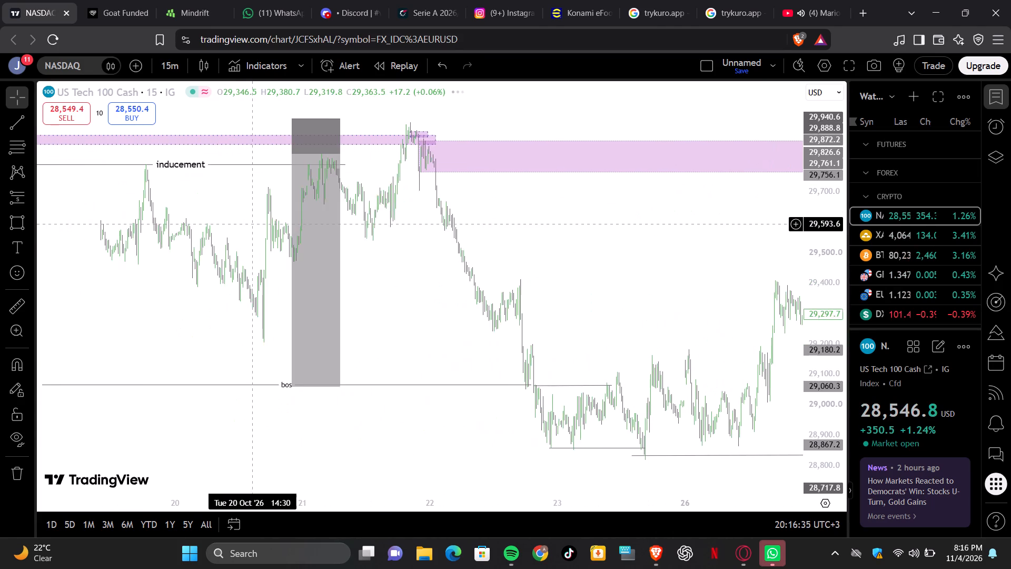
pyautogui.hscroll(1, 252, 224)
pyautogui.scroll(4, 252, 224)
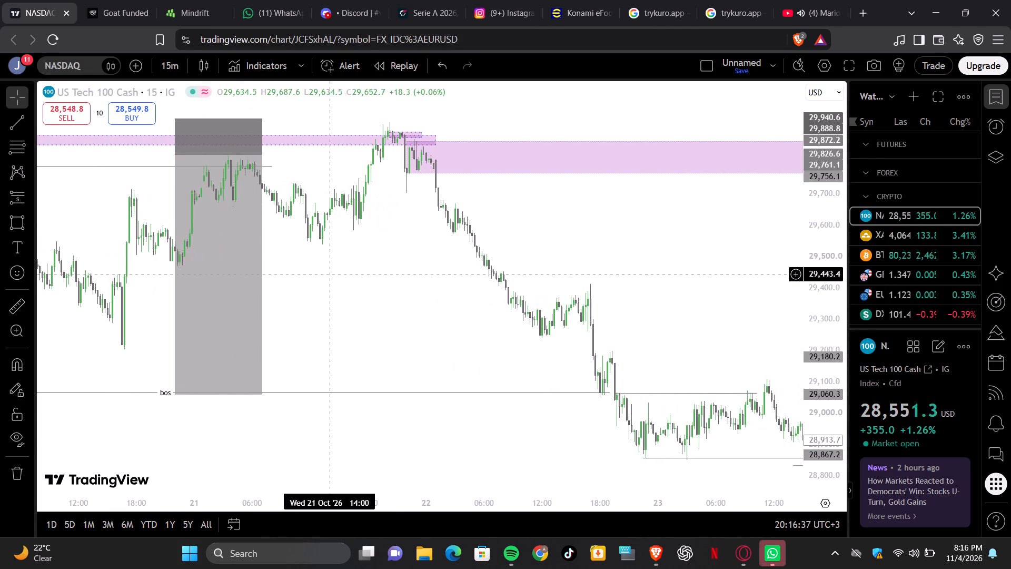
pyautogui.click(364, 286)
pyautogui.hscroll(1, 364, 286)
pyautogui.scroll(3, 364, 286)
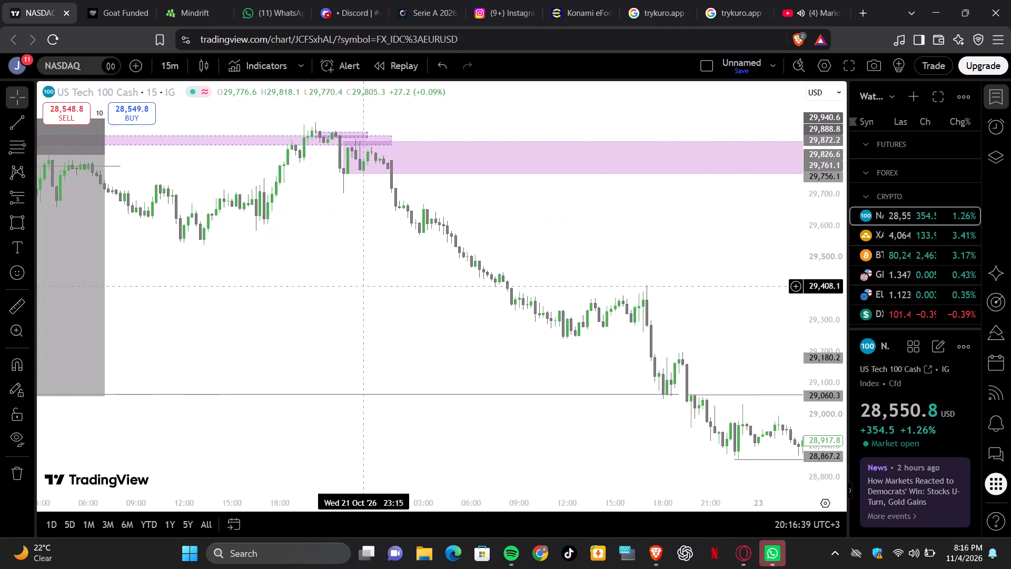
pyautogui.scroll(1, 364, 286)
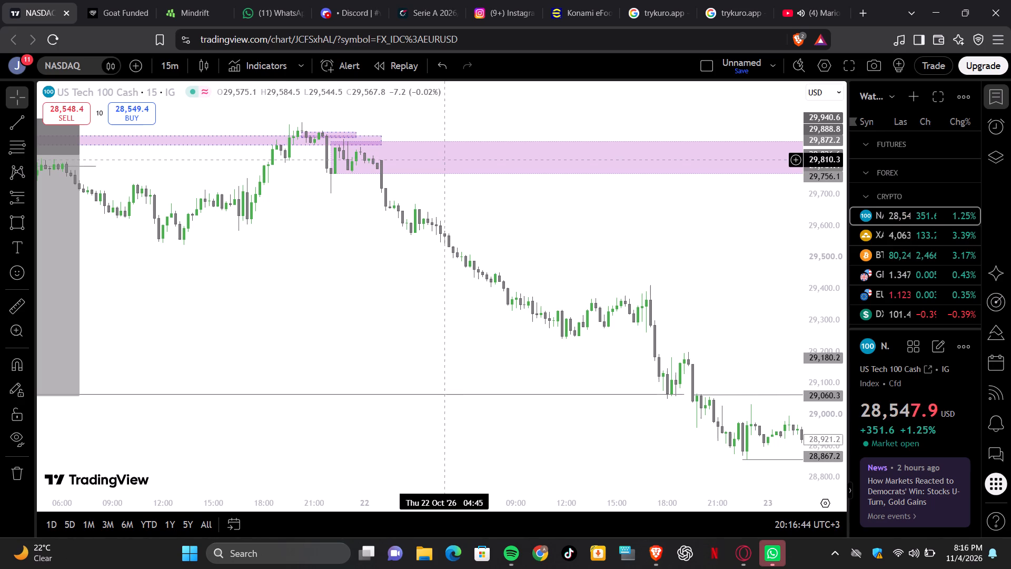
# Examine the NASDAQ 15-minute short position of 16 October against its supply zone, inducement line and break-of-structure level.
pyautogui.scroll(-8, 445, 160)
pyautogui.hscroll(3, 445, 160)
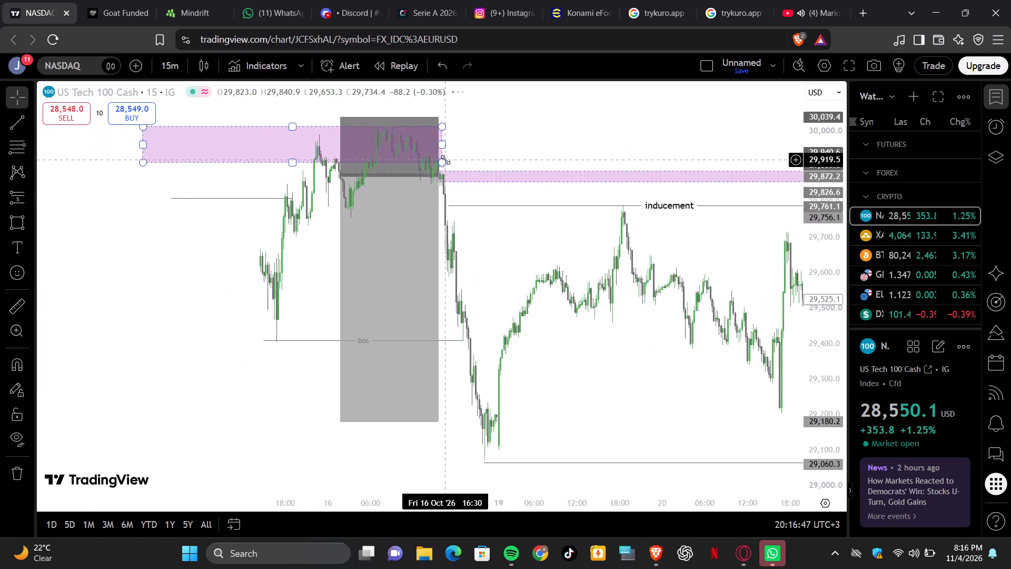
pyautogui.hscroll(3, 445, 160)
pyautogui.scroll(4, 445, 160)
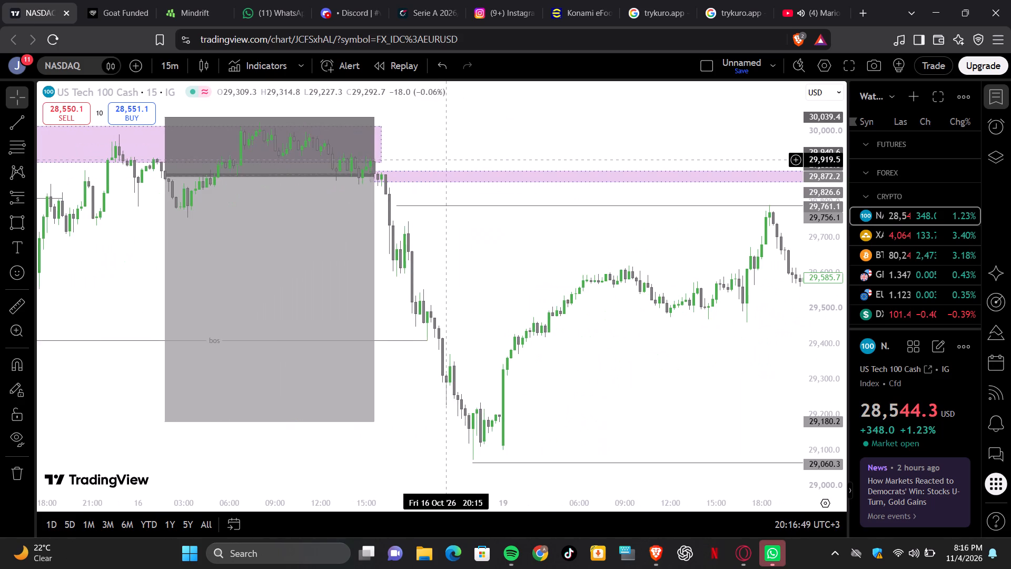
pyautogui.scroll(1, 445, 160)
pyautogui.hscroll(2, 445, 160)
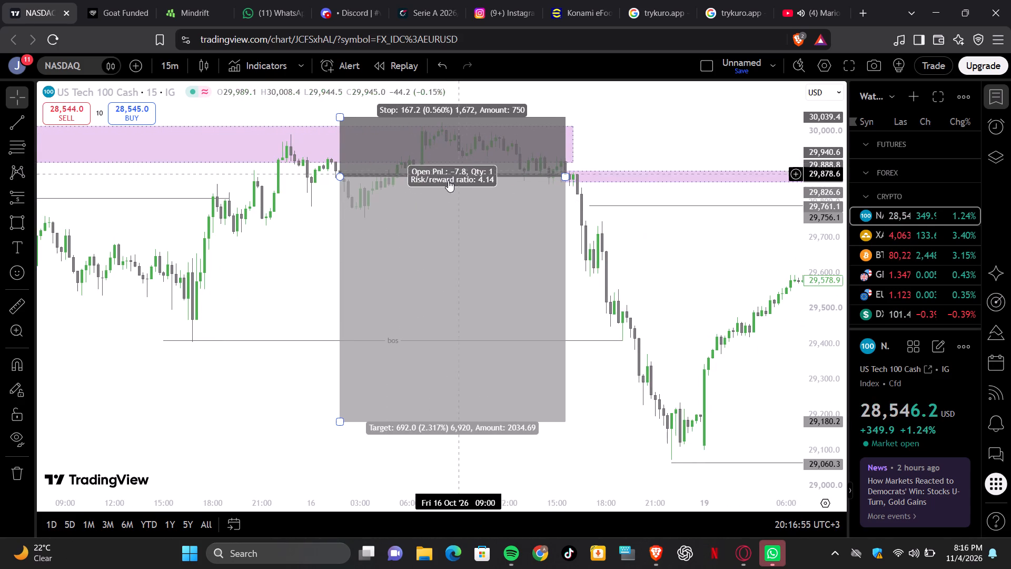
pyautogui.scroll(1, 485, 212)
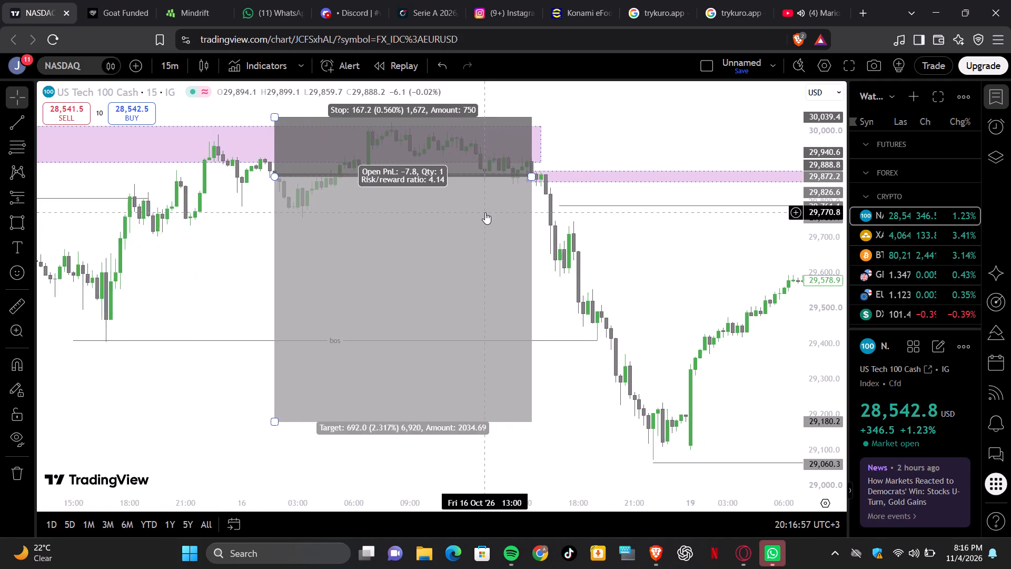
pyautogui.scroll(2, 485, 212)
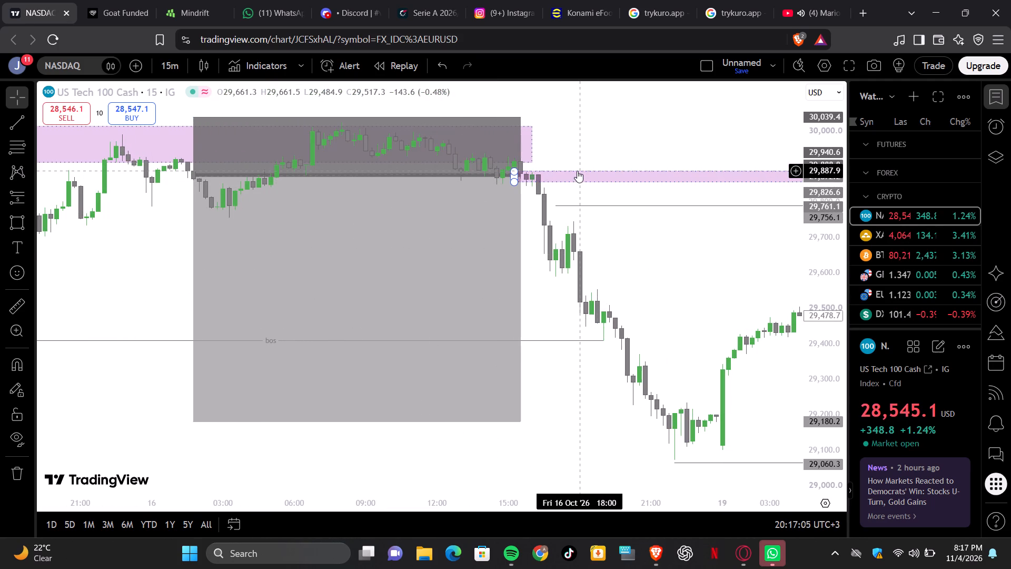
# Examine the NASDAQ 15-minute short position of 14 October with its inducement, break of structure and entry zones.
pyautogui.scroll(-9, 390, 390)
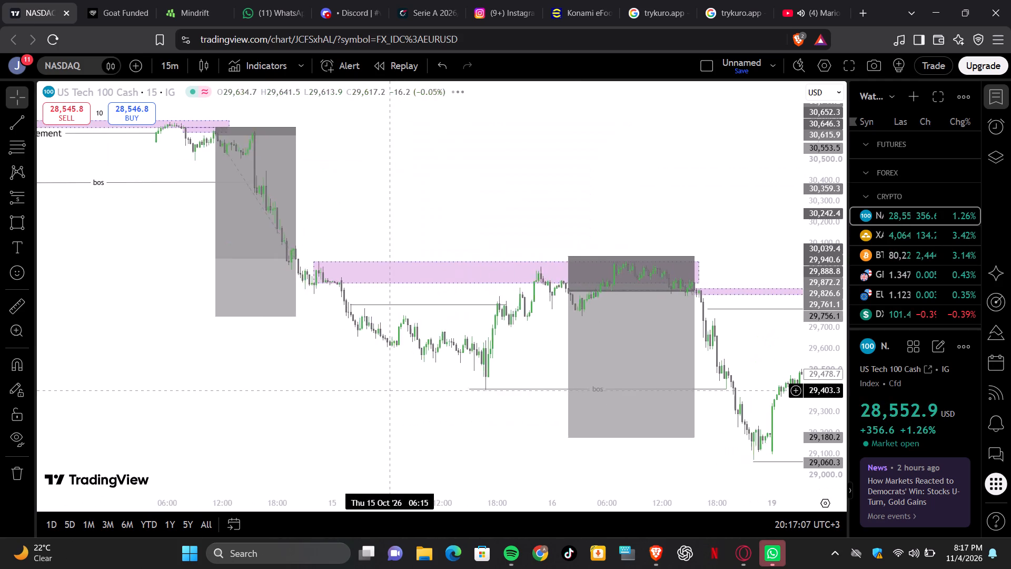
pyautogui.scroll(-2, 390, 390)
pyautogui.scroll(2, 390, 390)
pyautogui.hscroll(2, 390, 390)
pyautogui.scroll(3, 390, 390)
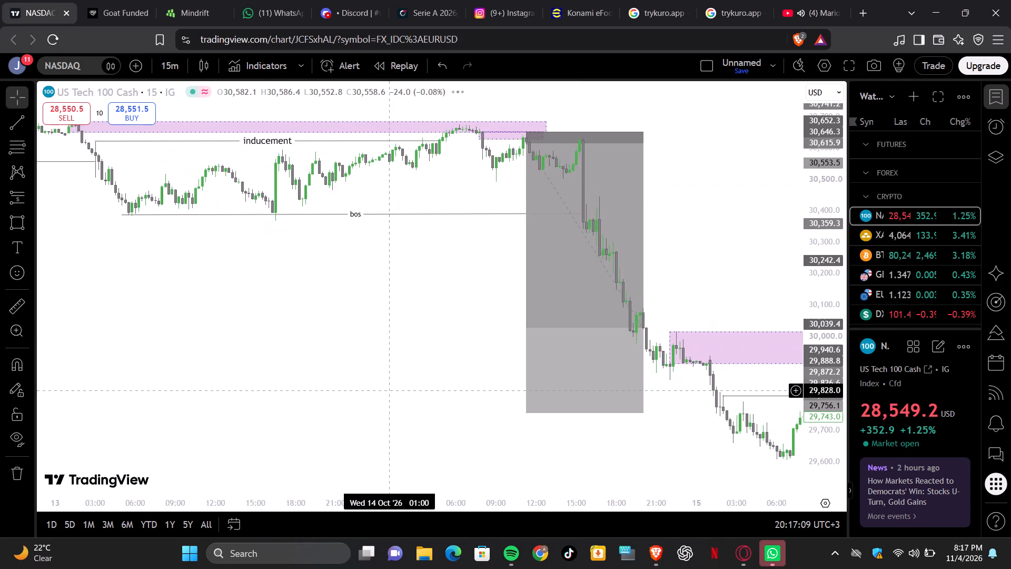
pyautogui.scroll(1, 390, 390)
pyautogui.hscroll(1, 390, 390)
# Switch to the YouTube music video and rewind it to the beginning.
pyautogui.click(818, 7)
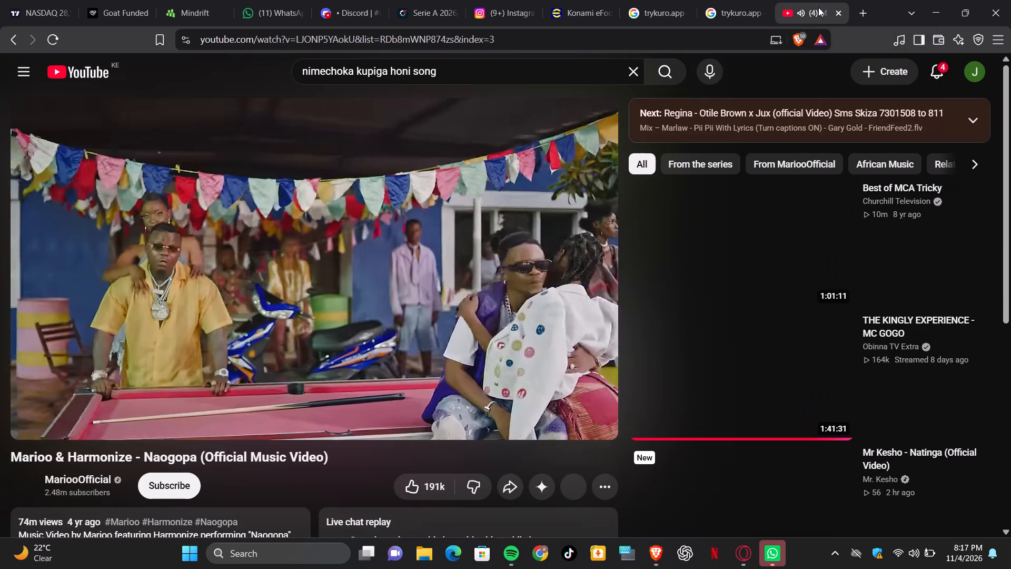
pyautogui.press('j')
pyautogui.press('j')
pyautogui.press('j')
pyautogui.press('j')
pyautogui.press('j')
pyautogui.press('j')
pyautogui.press('j')
pyautogui.press('j')
pyautogui.press('j')
pyautogui.press('j')
pyautogui.press('j')
pyautogui.press('j')
pyautogui.press('j')
pyautogui.press('j')
pyautogui.press('j')
pyautogui.press('j')
pyautogui.press('j')
pyautogui.press('j')
pyautogui.press('j')
pyautogui.press('j')
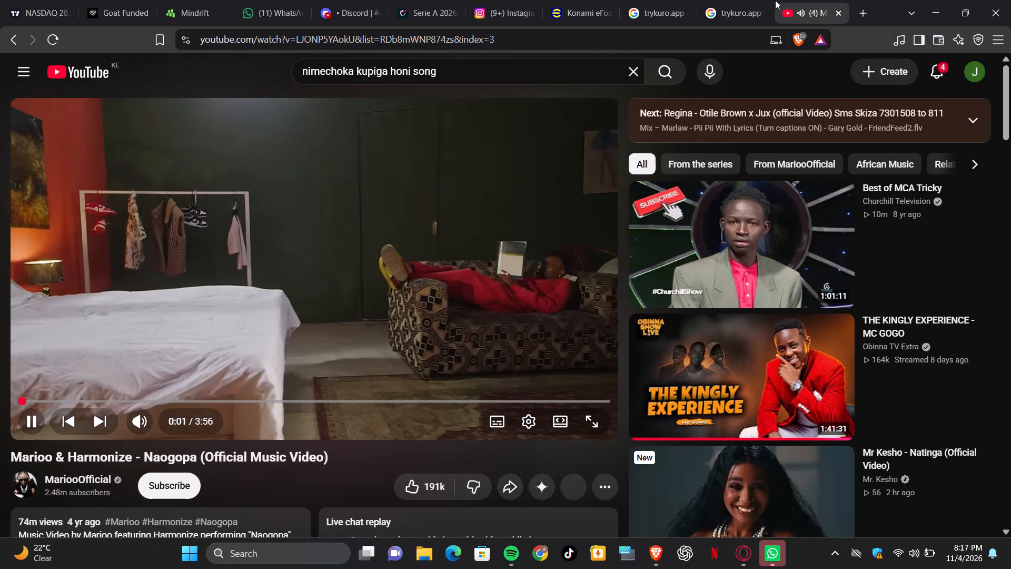
# Return to the NASDAQ chart and examine the short positions of 14 October and 9 October within their supply zones.
pyautogui.click(37, 2)
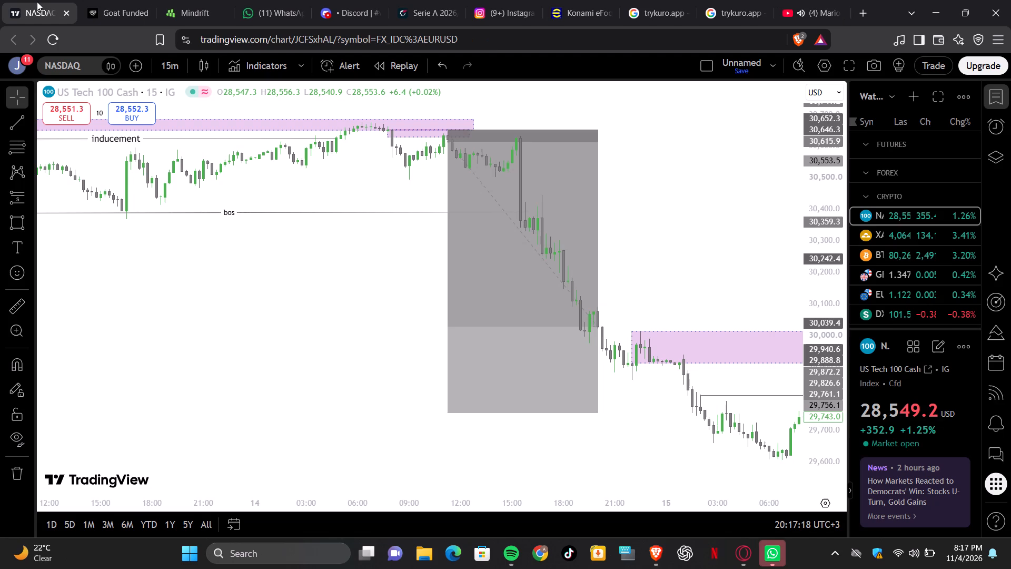
pyautogui.scroll(-1, 169, 277)
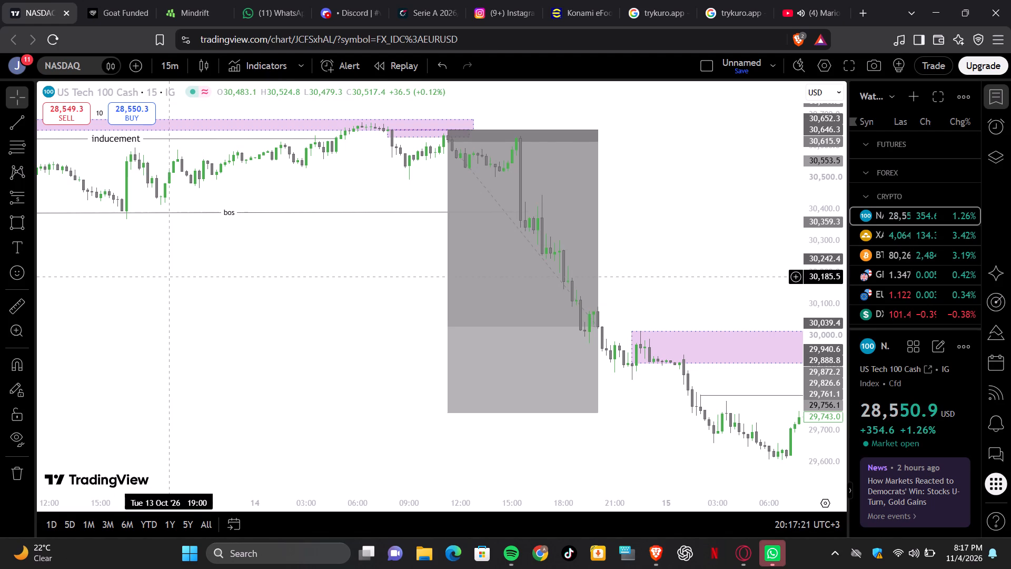
pyautogui.scroll(-1, 169, 277)
pyautogui.scroll(2, 288, 312)
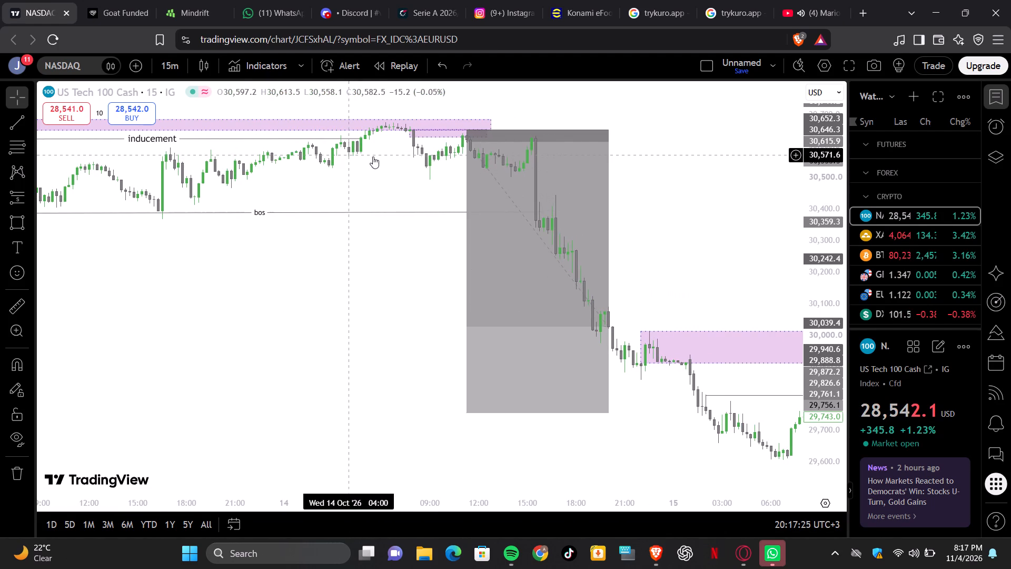
pyautogui.scroll(-1, 291, 251)
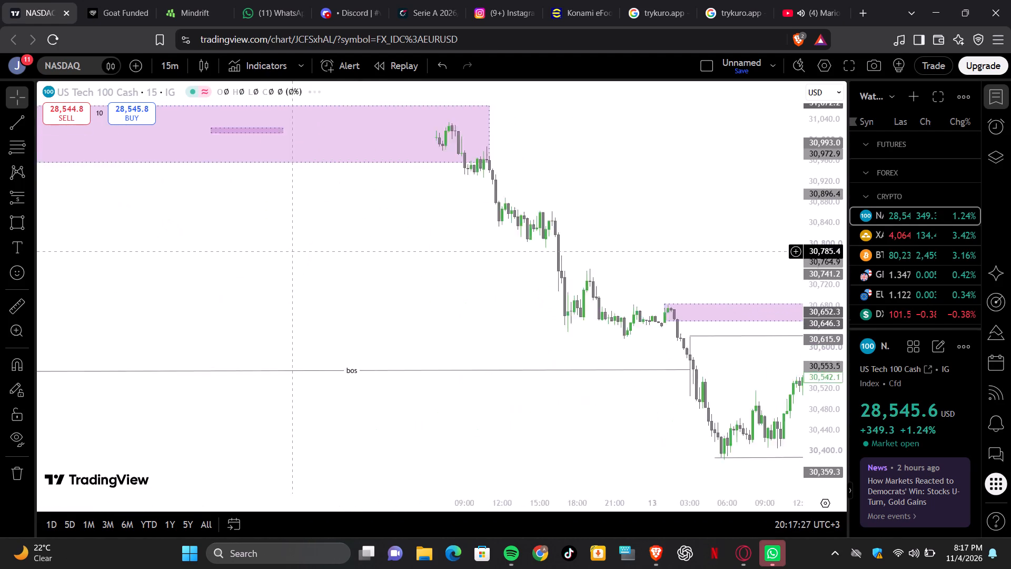
pyautogui.scroll(-1, 291, 251)
pyautogui.hscroll(1, 291, 251)
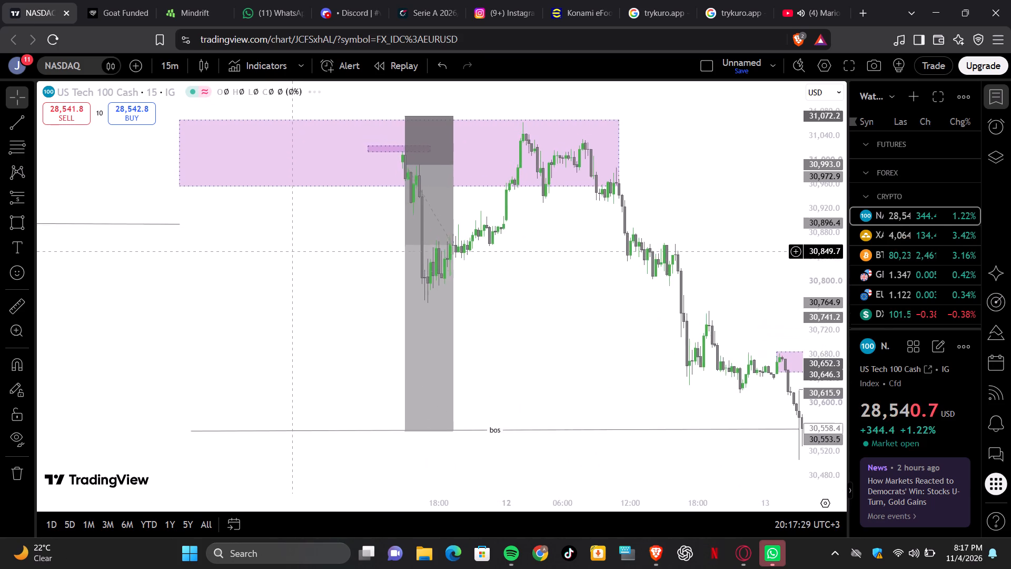
pyautogui.hscroll(1, 291, 251)
pyautogui.scroll(1, 291, 251)
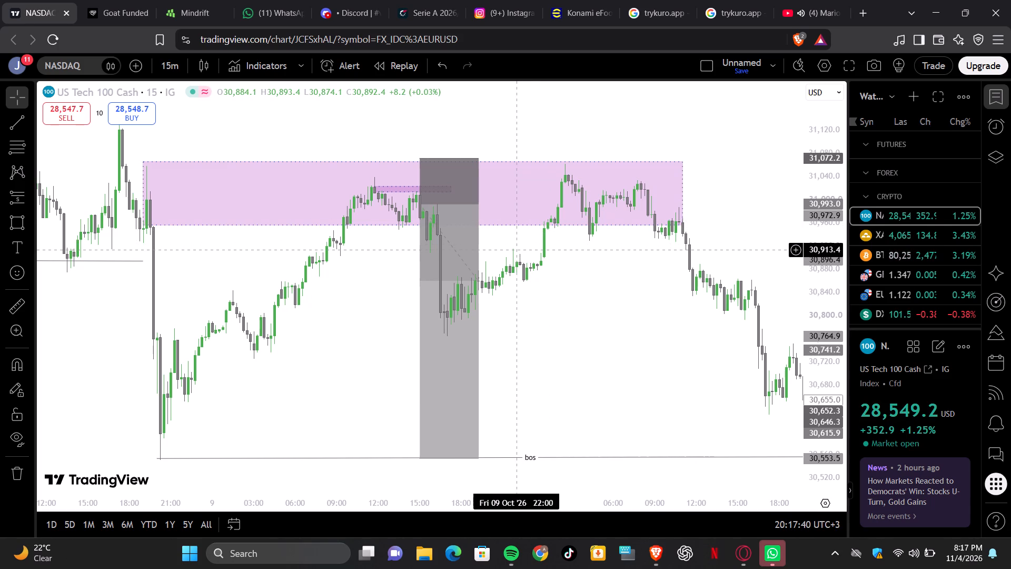
pyautogui.scroll(1, 495, 225)
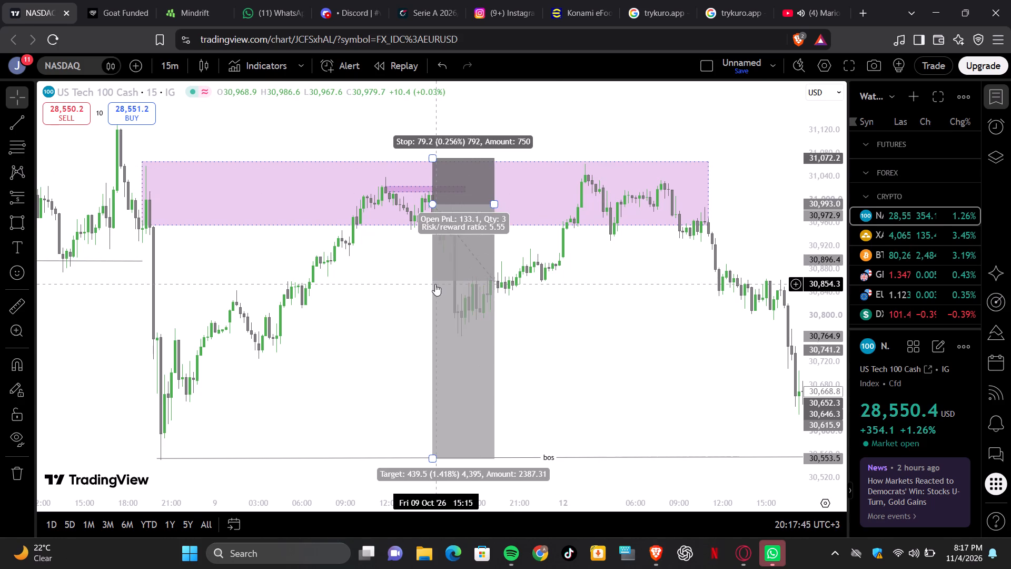
# Examine the NASDAQ 15-minute short position of 8 October, its supply zone and the break-of-structure level below.
pyautogui.hscroll(7, 435, 284)
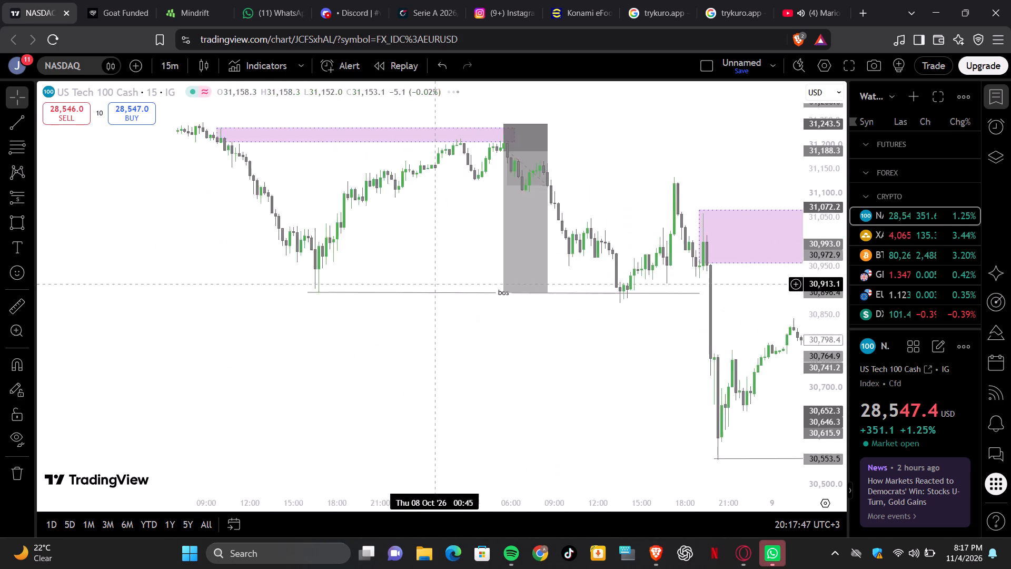
pyautogui.hscroll(1, 435, 284)
pyautogui.scroll(4, 435, 284)
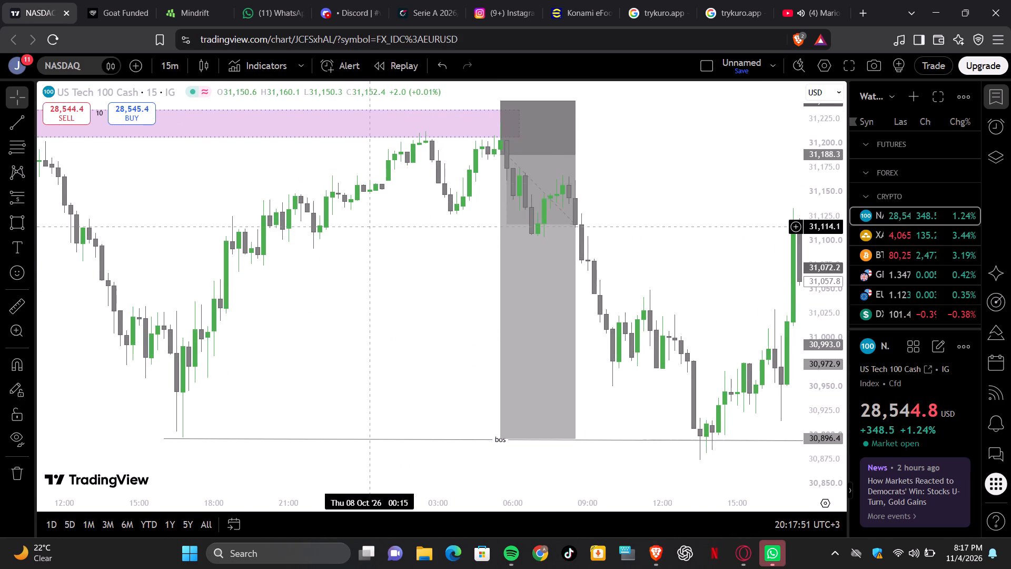
pyautogui.hscroll(1, 370, 227)
pyautogui.scroll(-1, 370, 227)
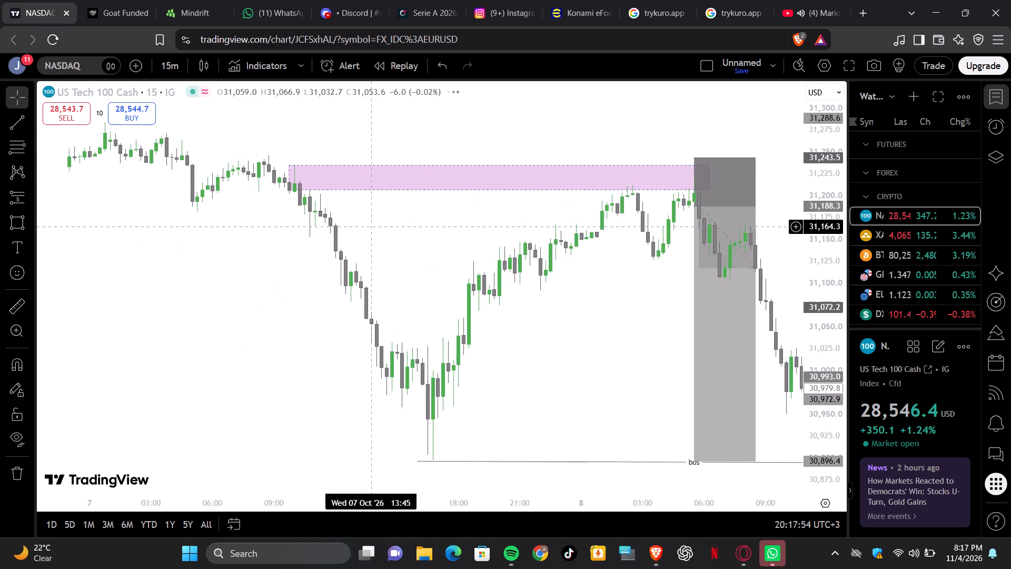
# Examine the NASDAQ 15-minute long positions of 5 October and 1 to 2 October with their demand zones and break of structure.
pyautogui.scroll(-2, 370, 227)
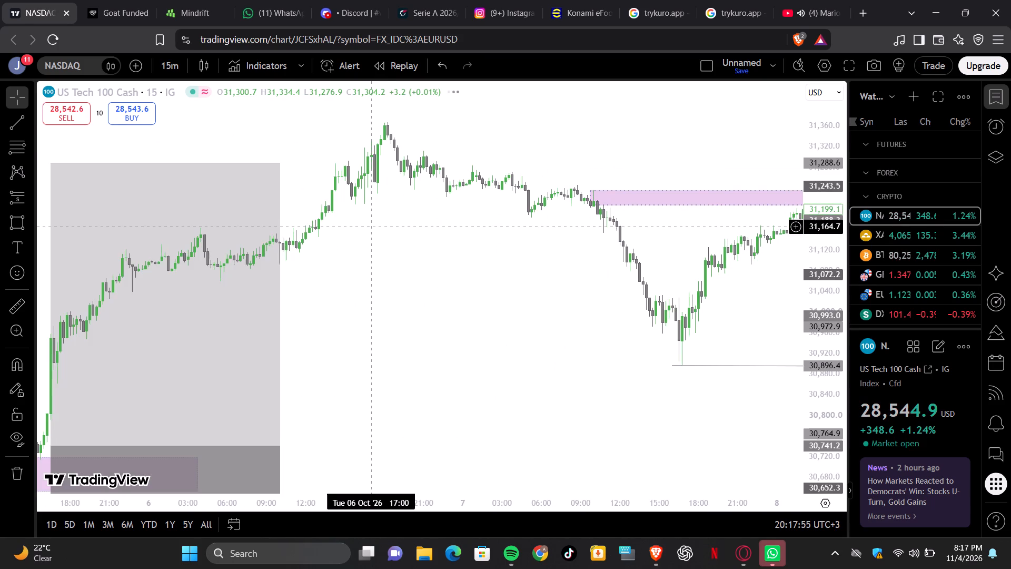
pyautogui.scroll(-1, 370, 227)
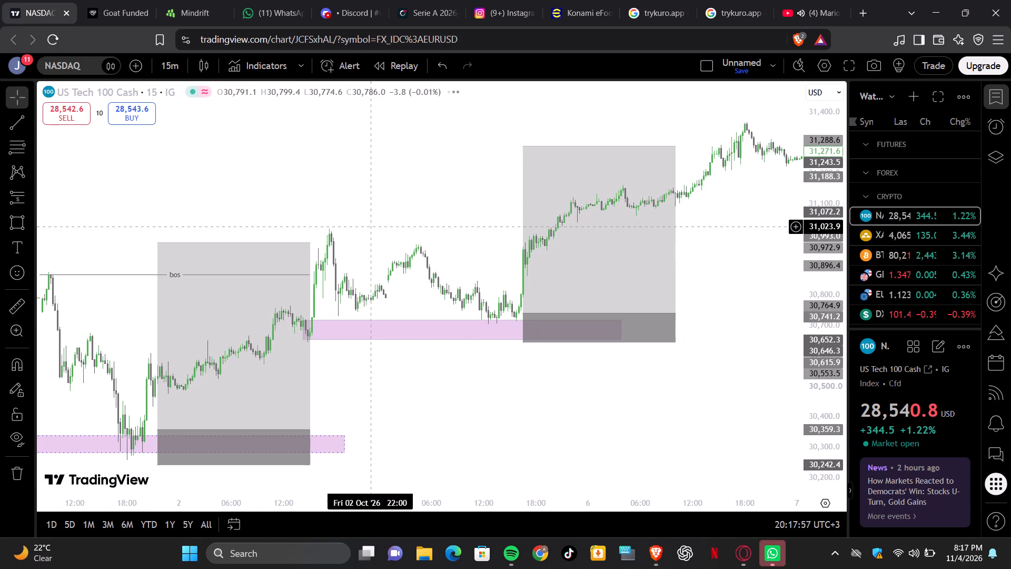
pyautogui.scroll(4, 391, 320)
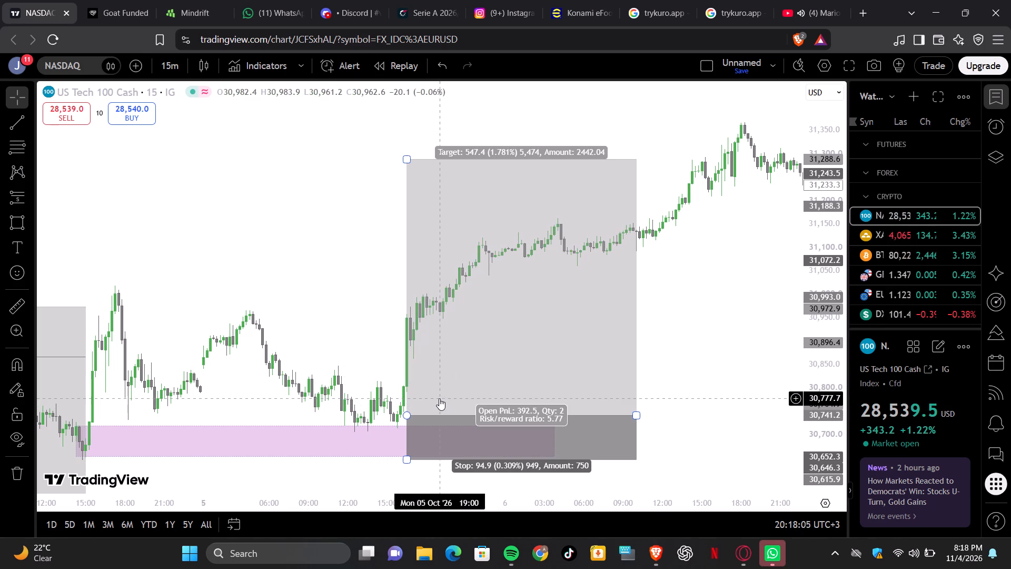
pyautogui.scroll(-2, 355, 368)
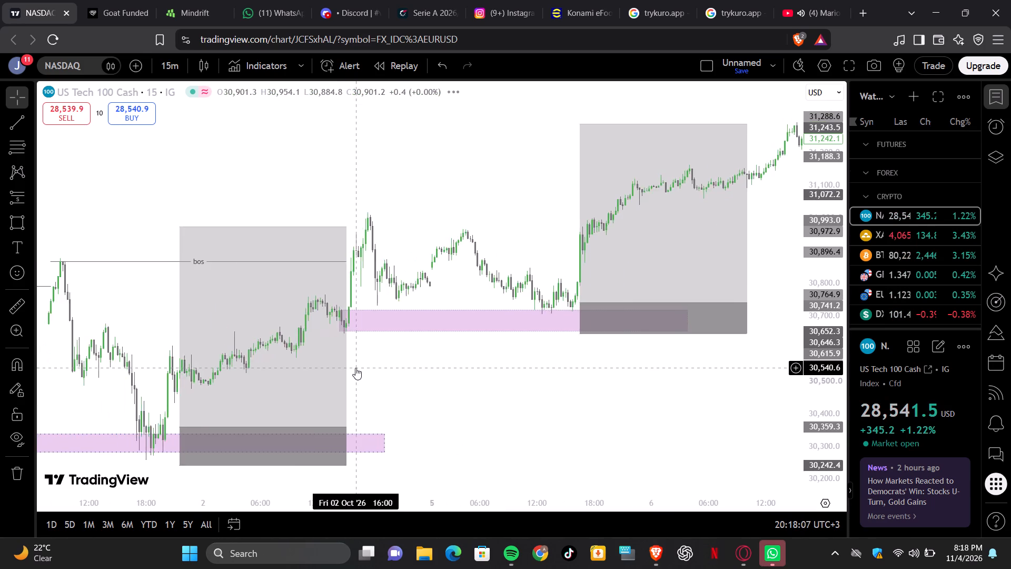
pyautogui.scroll(-3, 355, 368)
pyautogui.scroll(2, 355, 368)
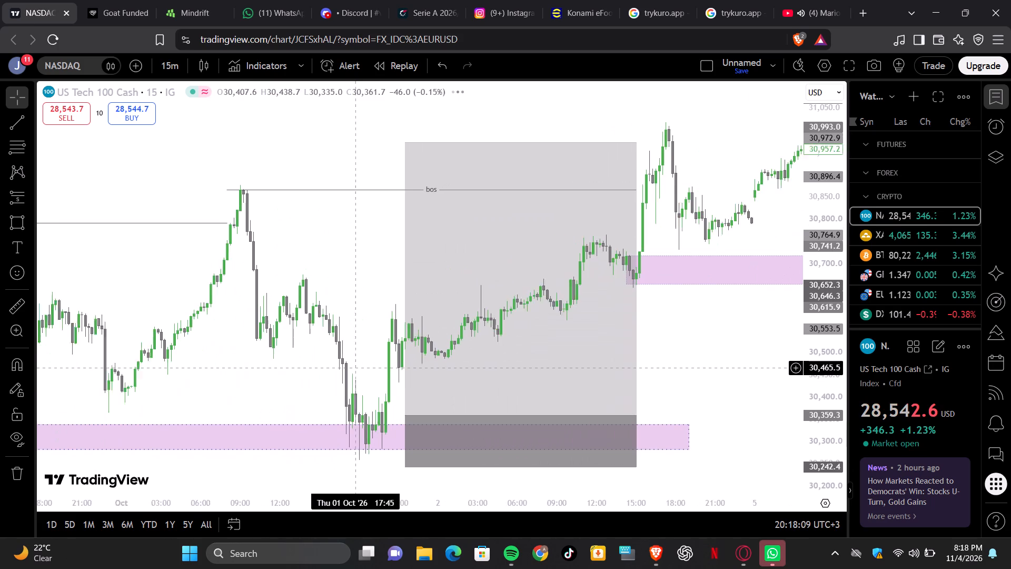
pyautogui.scroll(2, 355, 368)
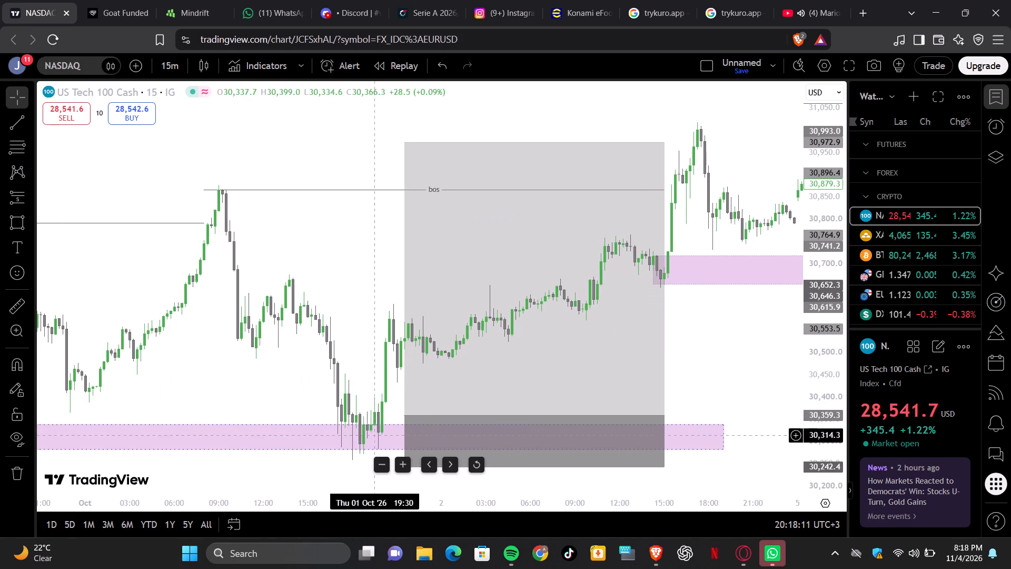
pyautogui.scroll(-6, 236, 415)
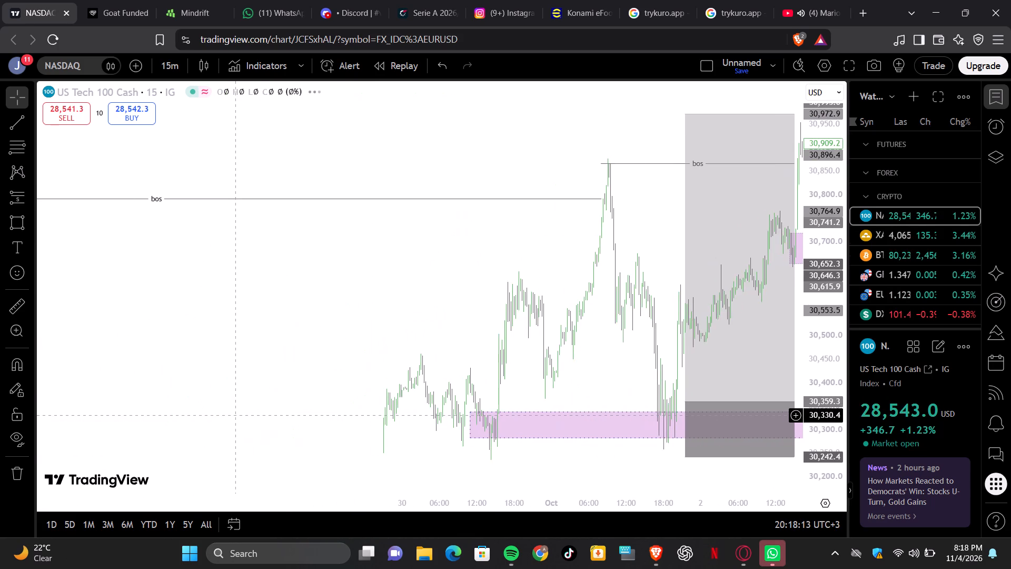
# Look back through the NASDAQ 15-minute price history from late September to early August for earlier structure and setups.
pyautogui.hscroll(2, 236, 415)
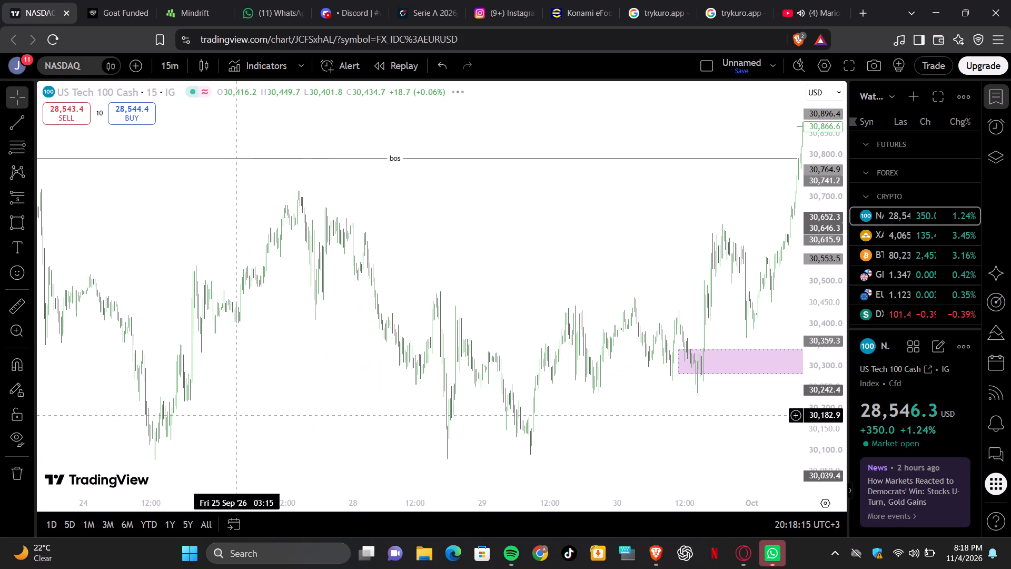
pyautogui.scroll(-3, 236, 415)
pyautogui.hscroll(6, 236, 415)
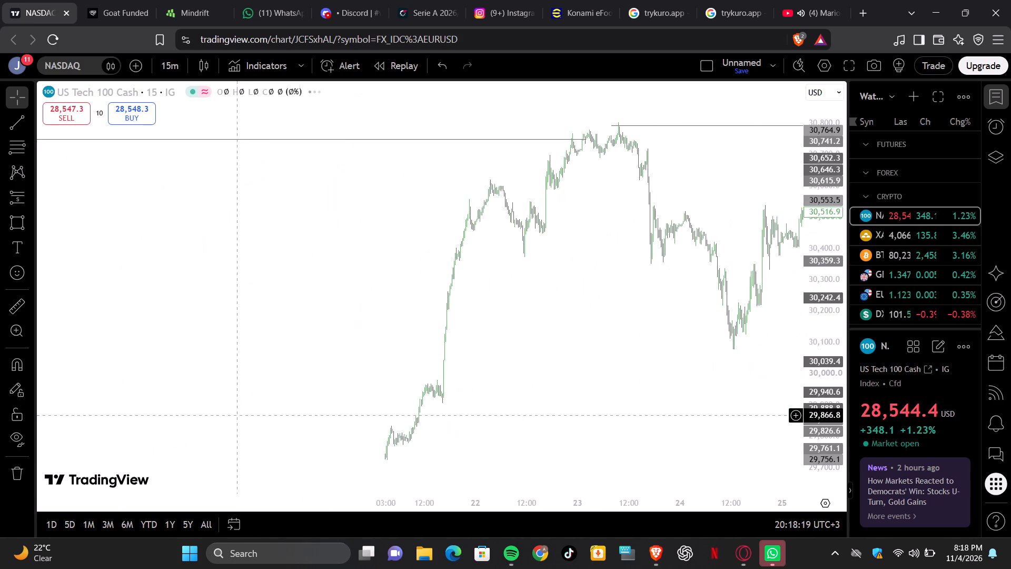
pyautogui.scroll(-4, 236, 415)
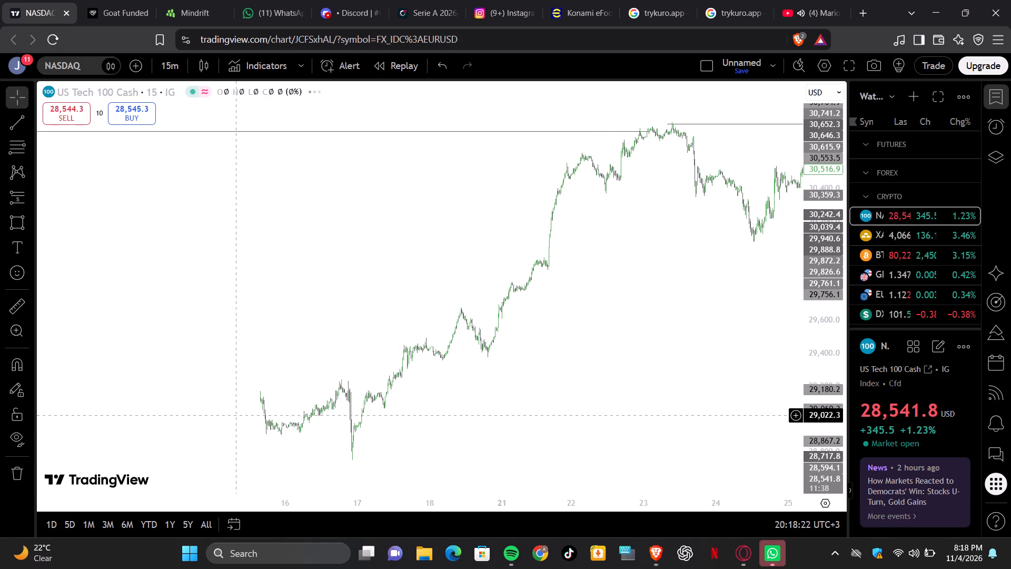
pyautogui.hscroll(3, 236, 415)
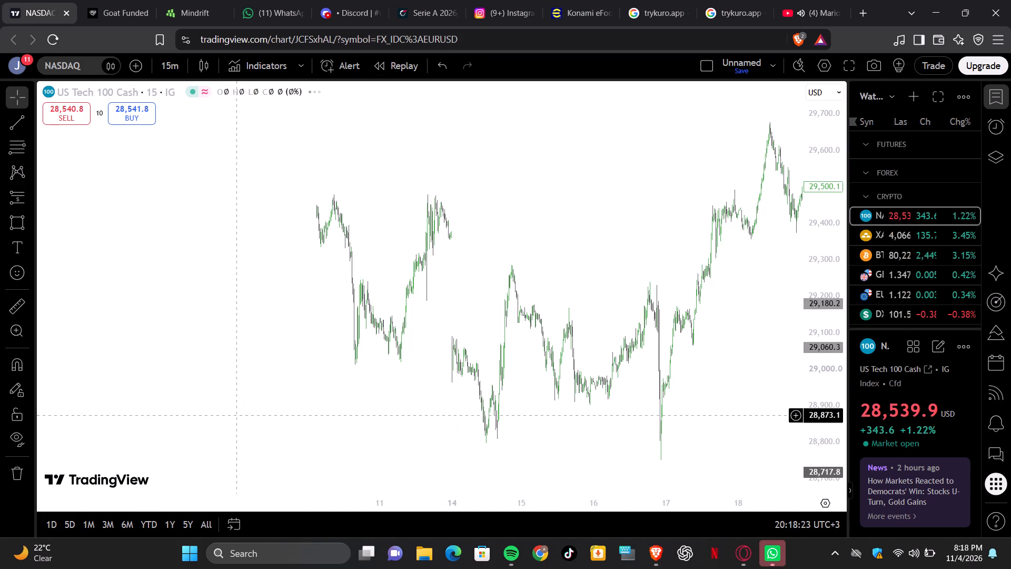
pyautogui.hscroll(3, 236, 415)
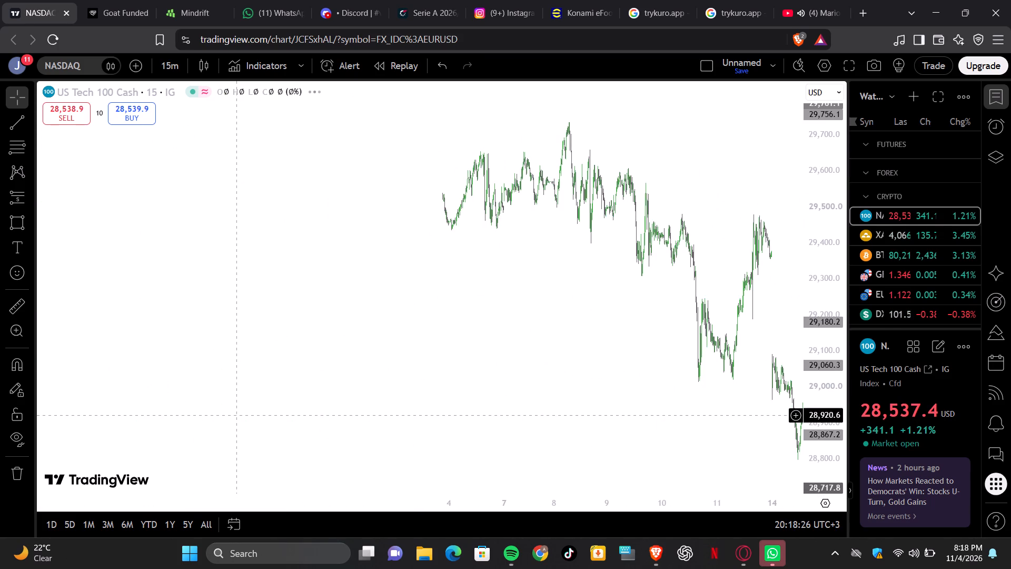
pyautogui.scroll(-3, 236, 415)
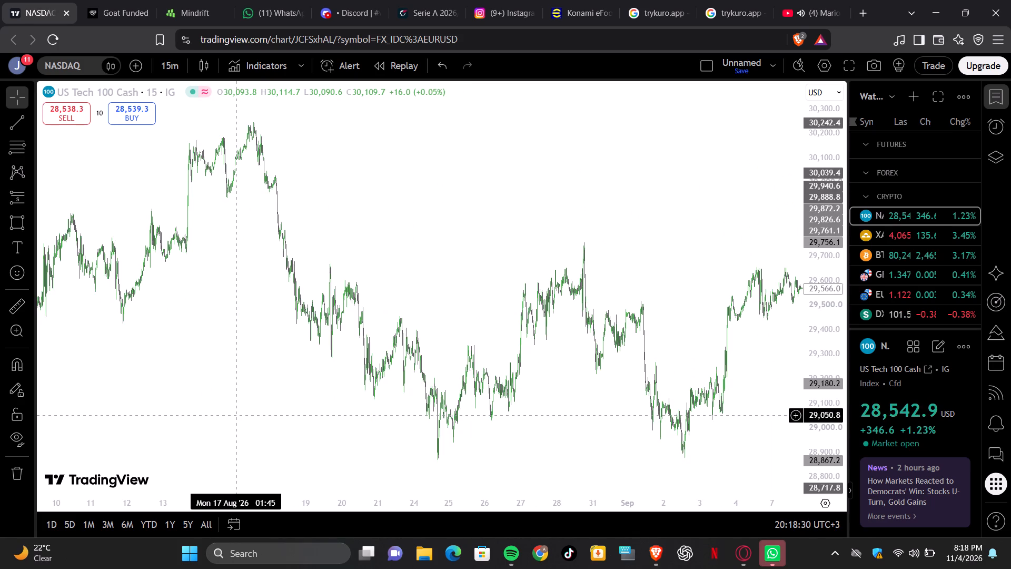
pyautogui.scroll(-5, 236, 415)
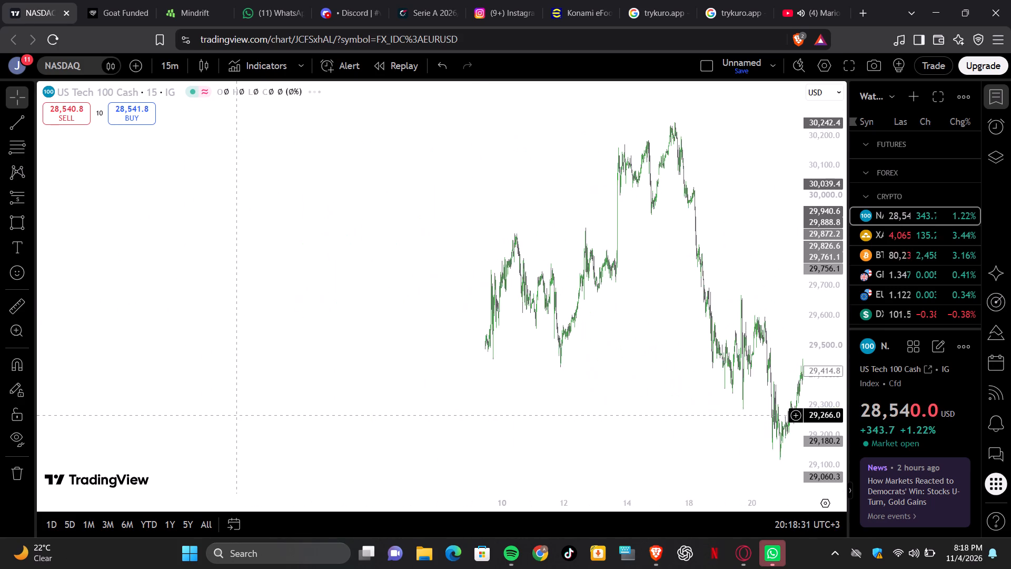
pyautogui.hscroll(2, 236, 415)
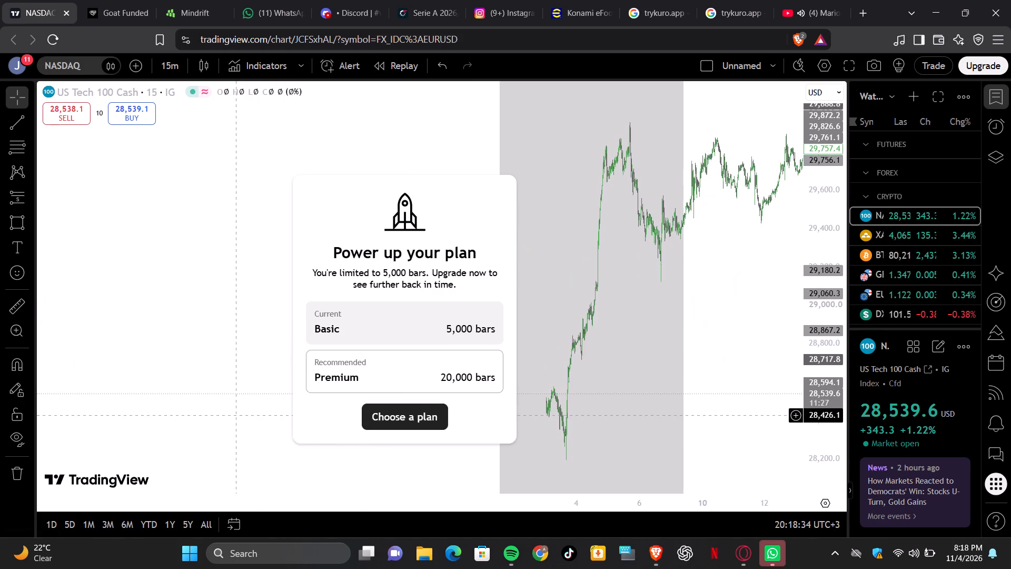
pyautogui.hscroll(-12, 236, 415)
pyautogui.scroll(2, 236, 415)
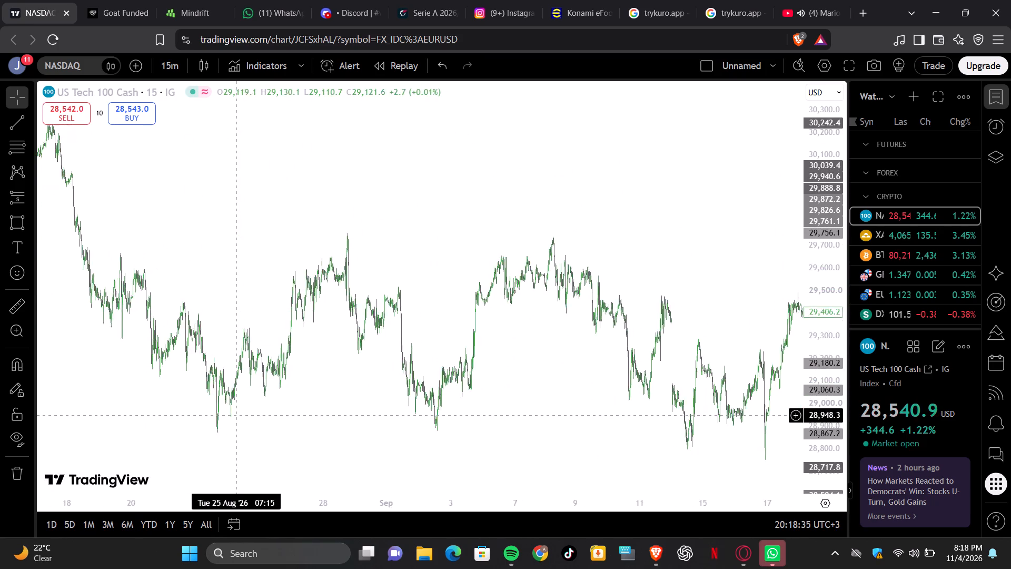
# Examine the NASDAQ 15-minute price action from late August to early September more closely.
pyautogui.scroll(4, 236, 415)
pyautogui.hscroll(6, 236, 415)
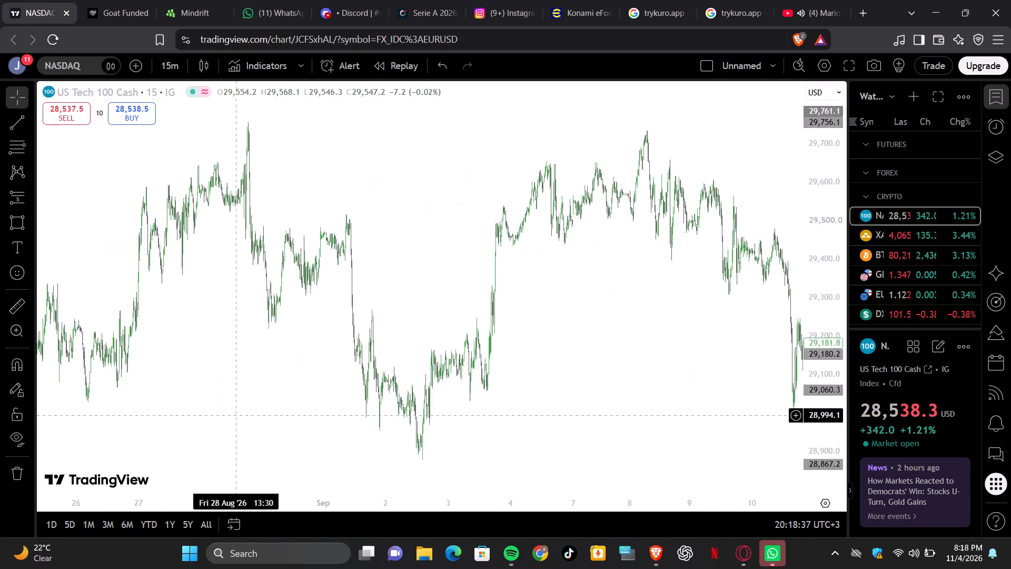
pyautogui.scroll(2, 236, 415)
pyautogui.hscroll(2, 236, 415)
pyautogui.scroll(1, 236, 415)
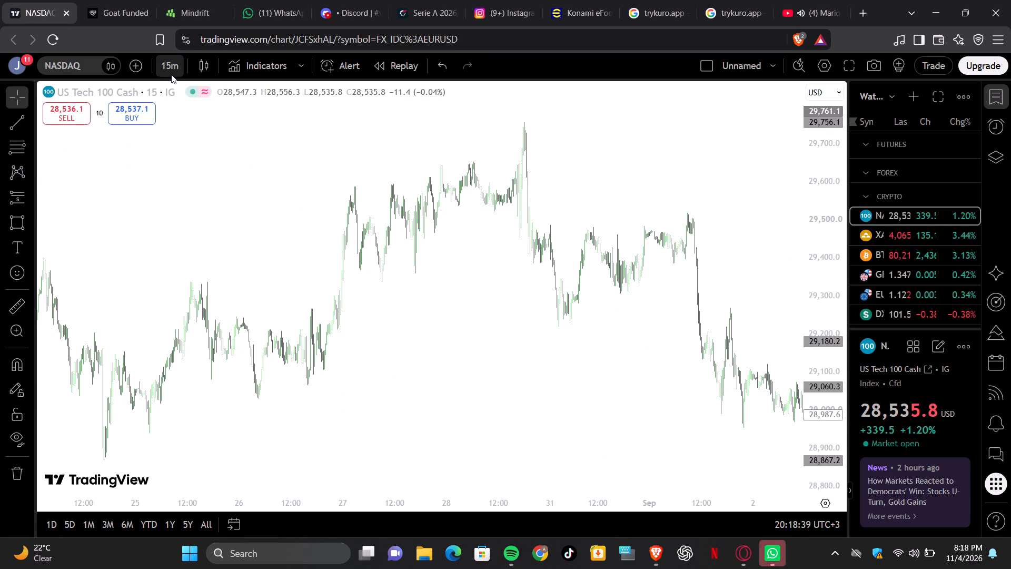
pyautogui.click(171, 74)
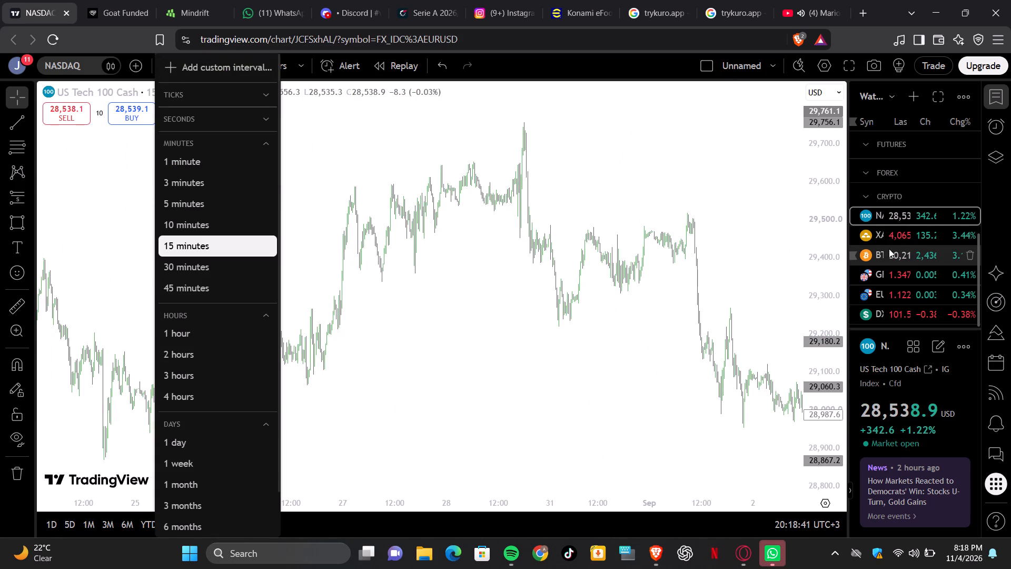
# Switch to the BTCUSD chart and examine the 15-minute long position of 26 October with its demand zones.
pyautogui.click(895, 252)
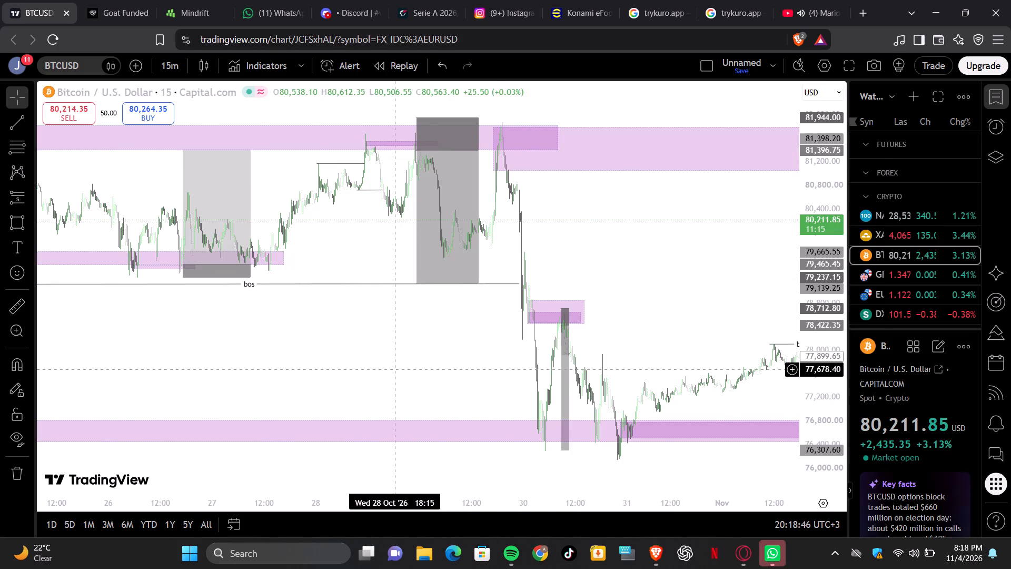
pyautogui.hscroll(2, 394, 369)
pyautogui.scroll(2, 394, 369)
pyautogui.hscroll(2, 394, 369)
pyautogui.scroll(1, 394, 369)
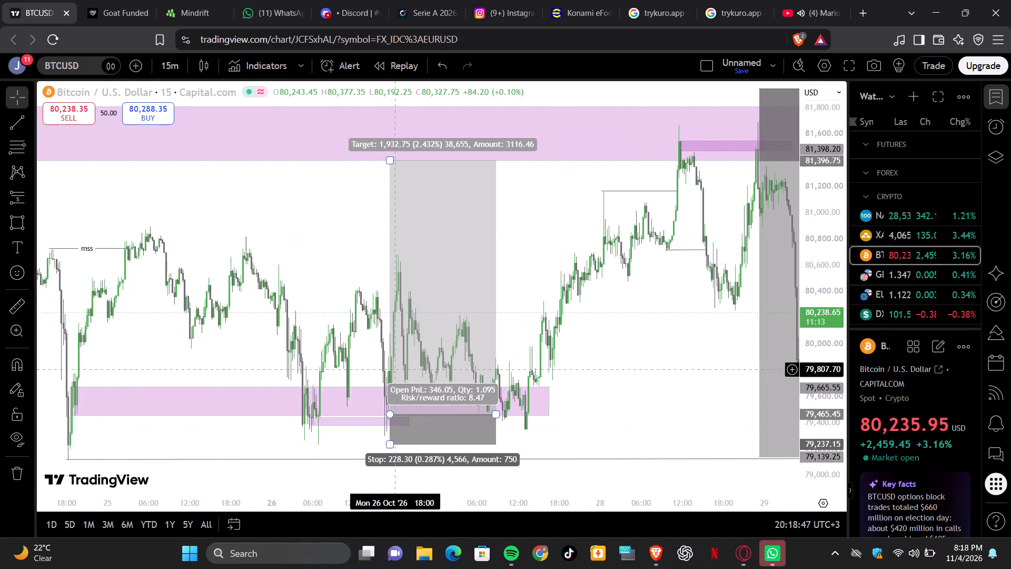
pyautogui.scroll(1, 394, 369)
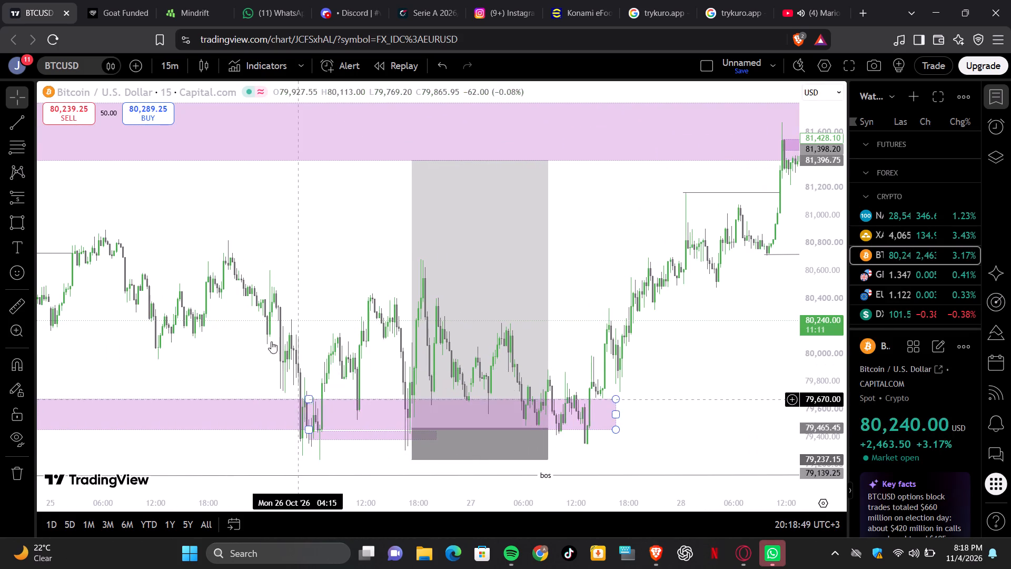
pyautogui.scroll(-2, 241, 347)
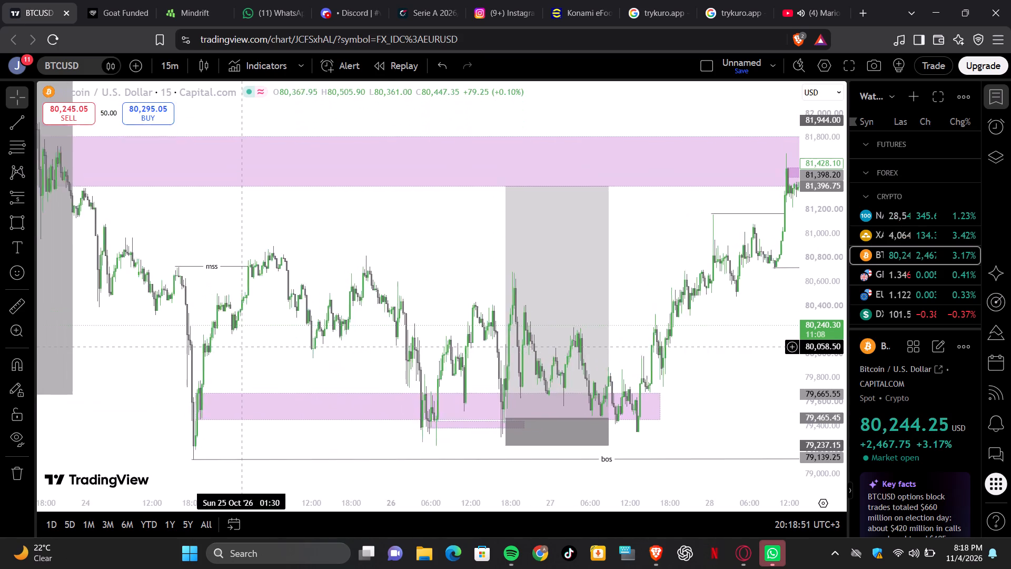
# Examine the BTCUSD 15-minute short position of 21 to 22 October and the supply zone it was taken from.
pyautogui.scroll(-2, 241, 347)
pyautogui.hscroll(1, 207, 286)
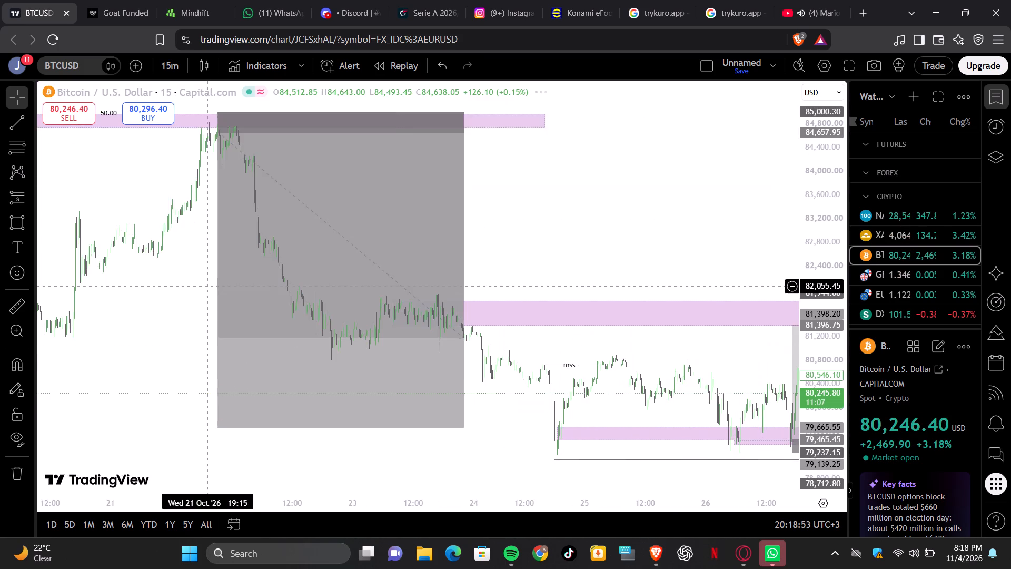
pyautogui.hscroll(1, 207, 286)
pyautogui.scroll(7, 207, 286)
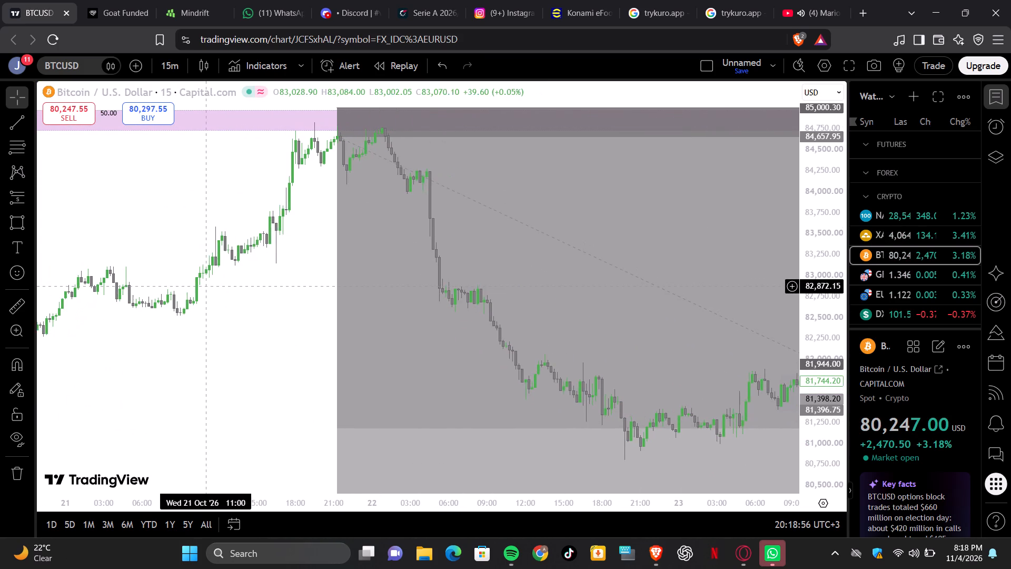
pyautogui.scroll(1, 207, 286)
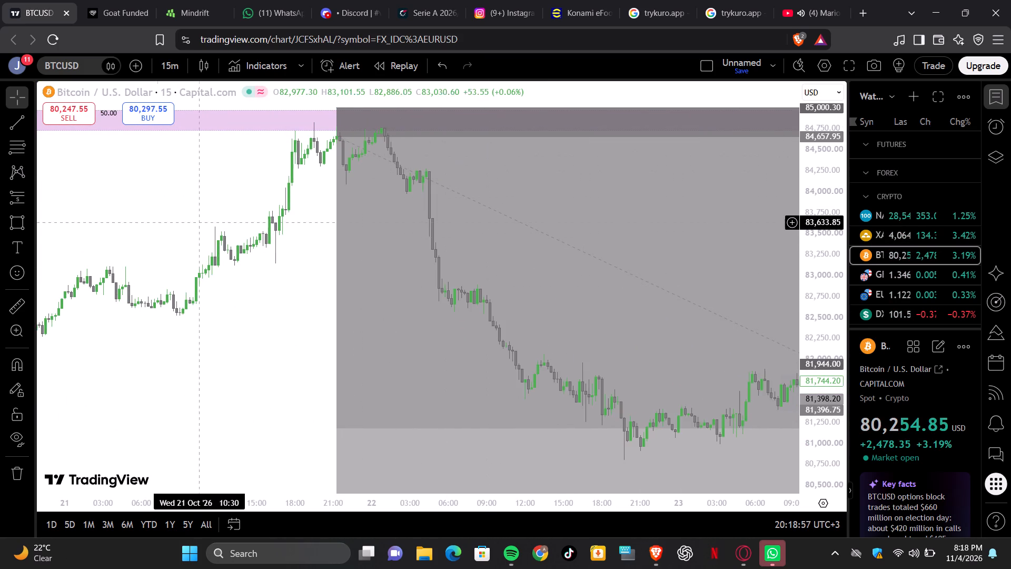
pyautogui.scroll(-1, 134, 233)
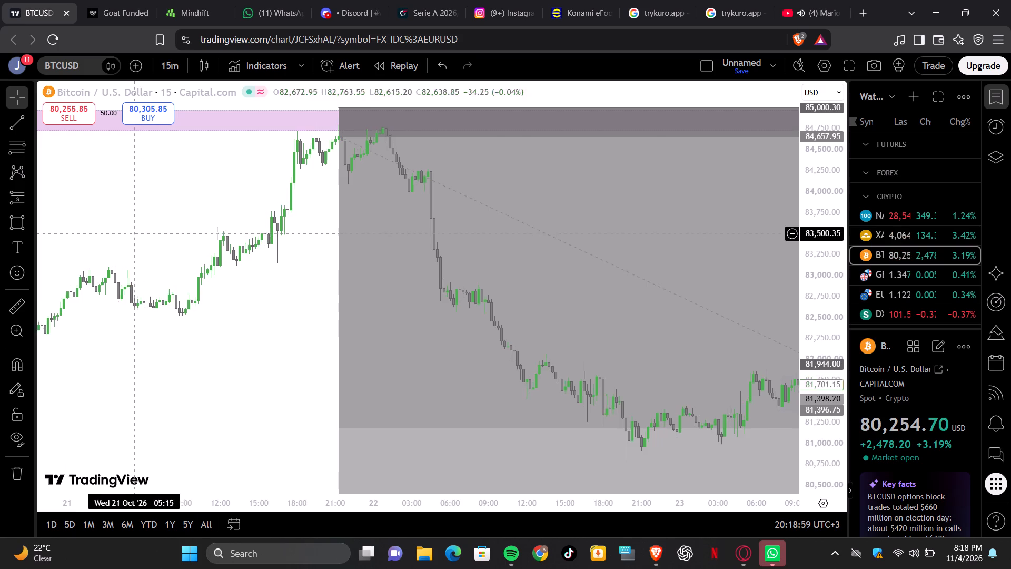
# Look back through the BTCUSD 15-minute history from mid-October to early September for earlier zones and structure.
pyautogui.scroll(-7, 134, 233)
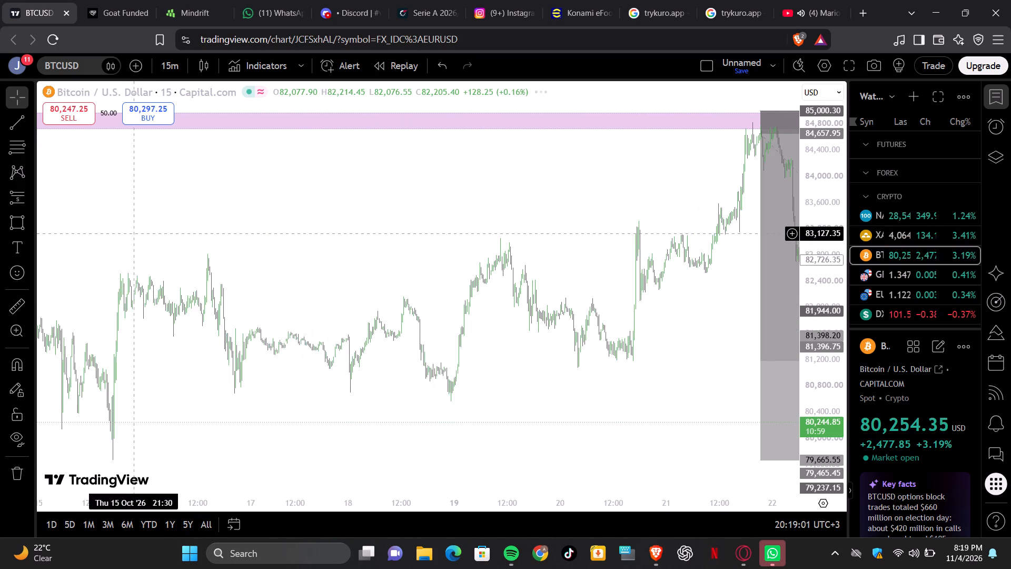
pyautogui.scroll(-3, 134, 233)
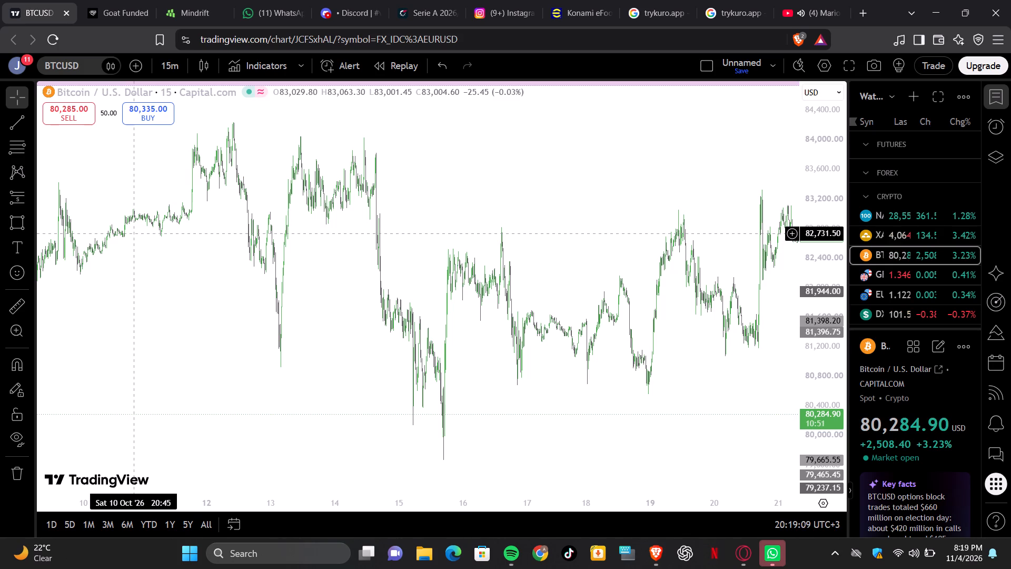
pyautogui.hscroll(5, 134, 233)
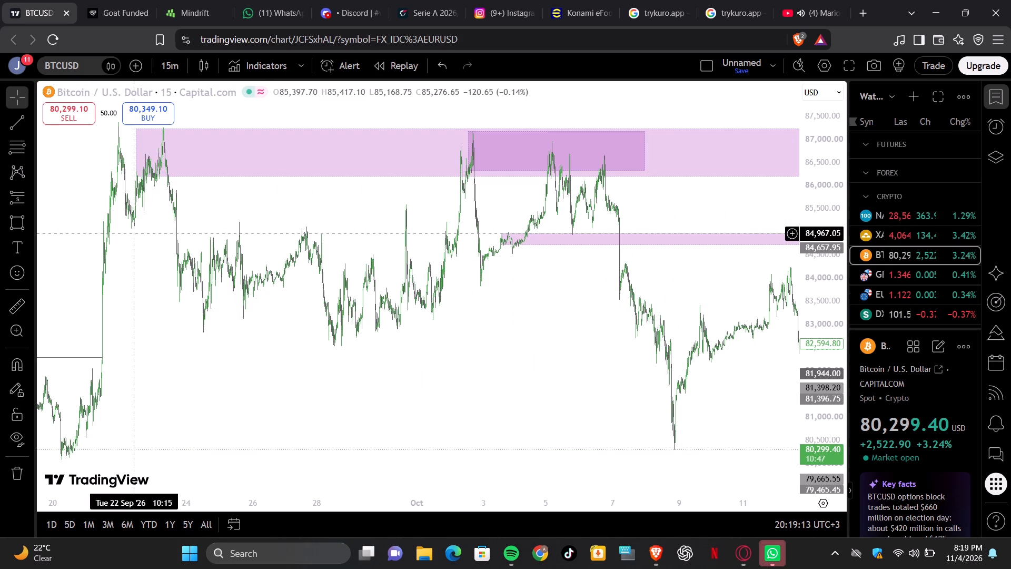
pyautogui.scroll(-5, 134, 233)
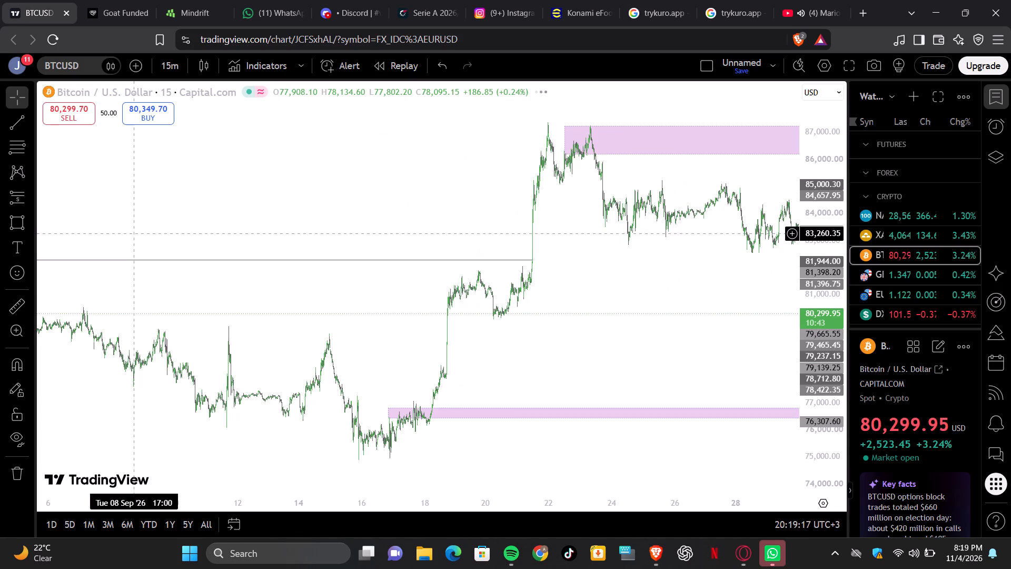
pyautogui.hscroll(3, 134, 233)
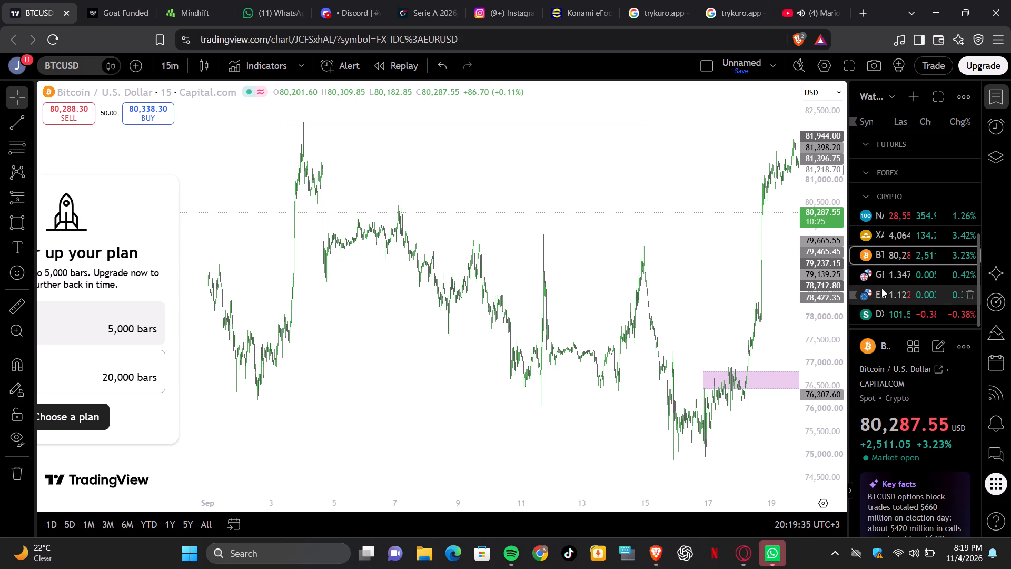
# Switch to the GBPUSD chart and examine the 15-minute supply zones and structure around the current price on 4 November.
pyautogui.click(871, 274)
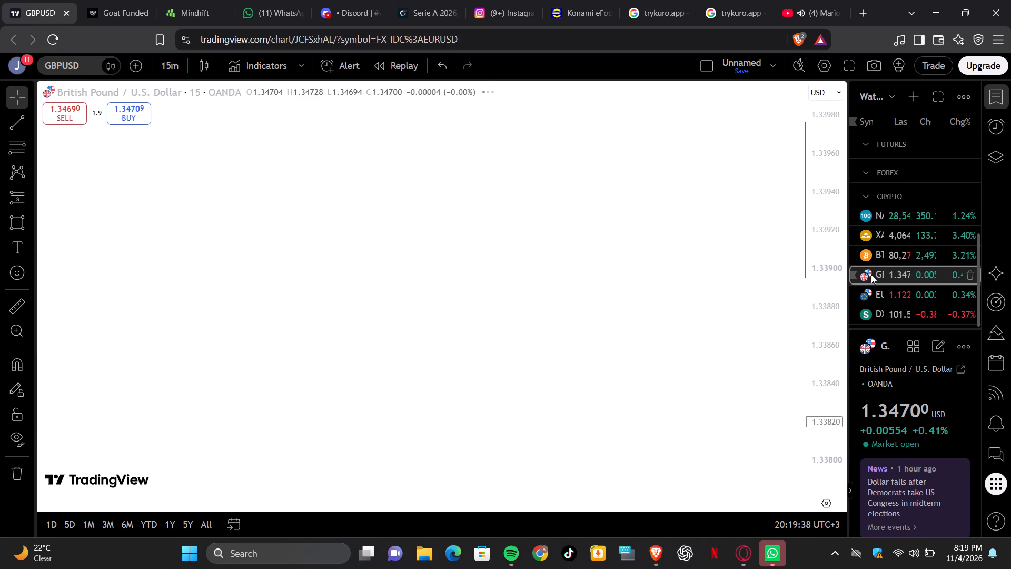
pyautogui.hscroll(2, 648, 331)
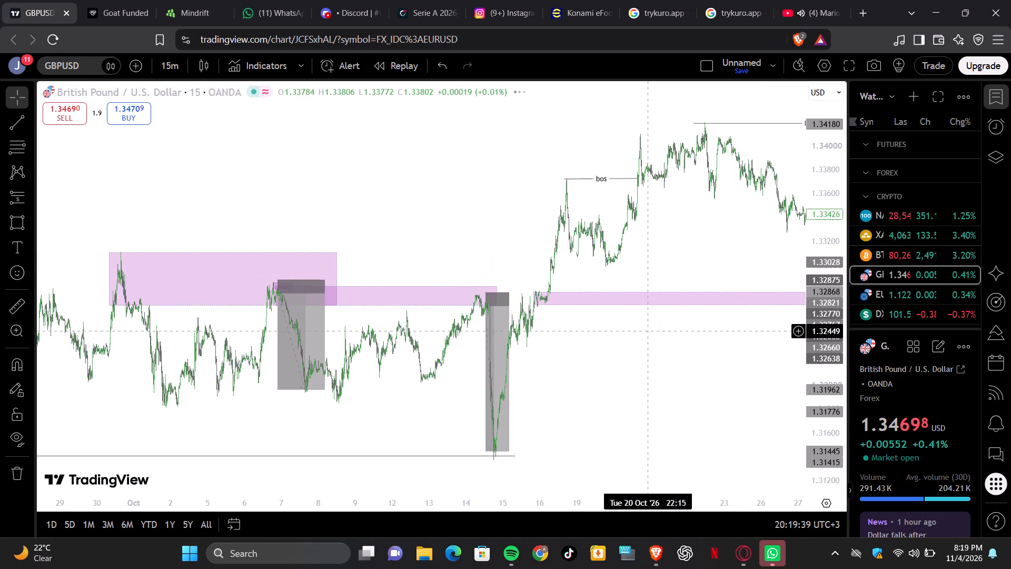
pyautogui.scroll(2, 648, 331)
pyautogui.hscroll(1, 648, 331)
pyautogui.hscroll(-12, 648, 331)
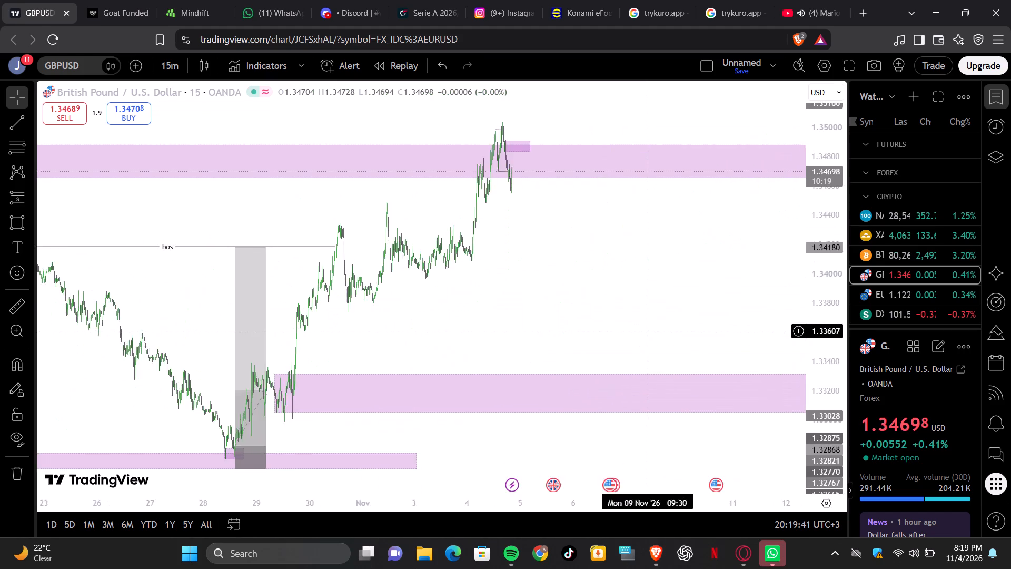
pyautogui.scroll(2, 648, 331)
pyautogui.hscroll(4, 648, 331)
pyautogui.scroll(7, 648, 331)
pyautogui.hscroll(1, 648, 331)
pyautogui.scroll(1, 648, 331)
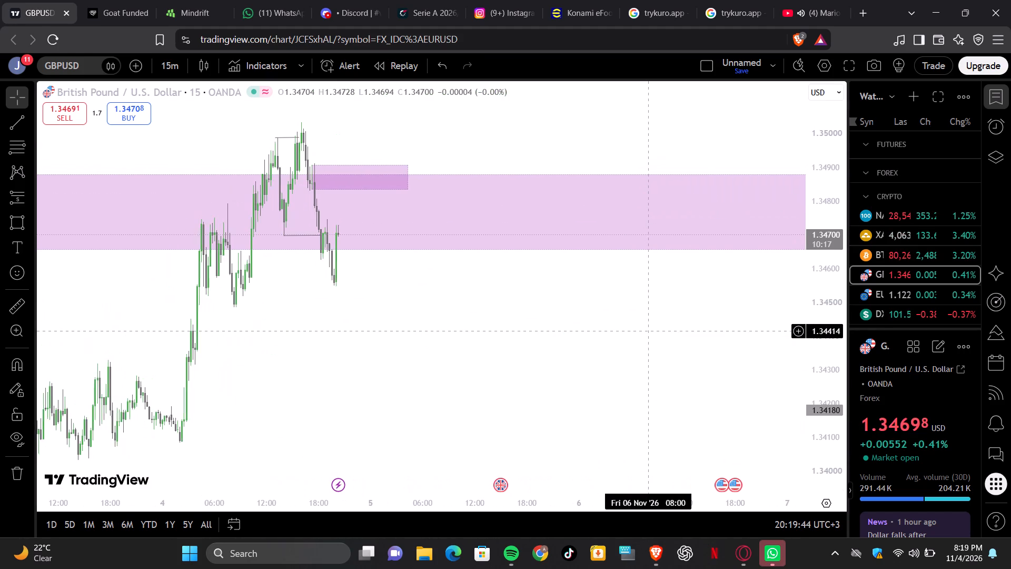
pyautogui.scroll(1, 648, 331)
pyautogui.hscroll(1, 648, 331)
pyautogui.scroll(4, 648, 331)
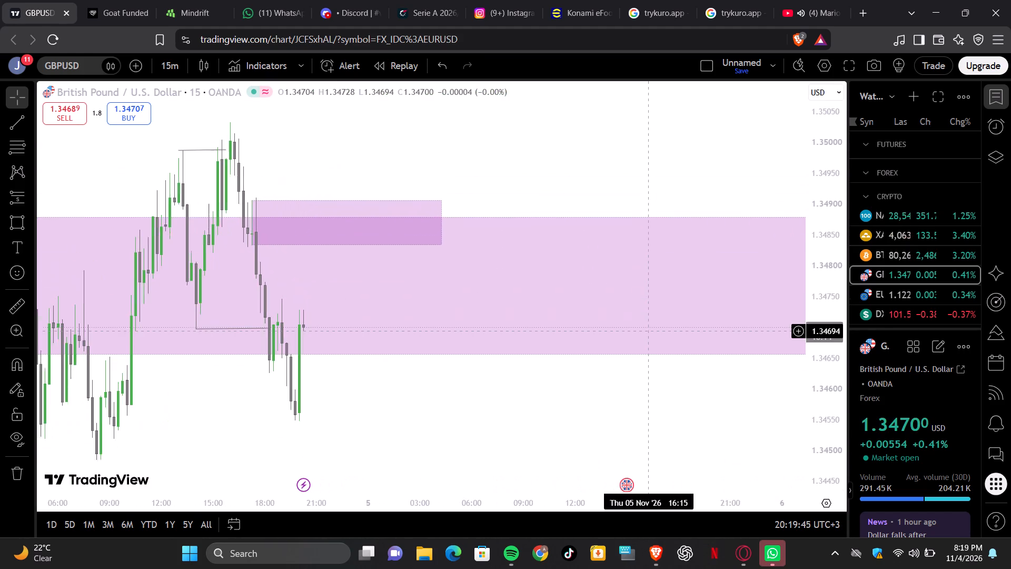
pyautogui.scroll(1, 648, 331)
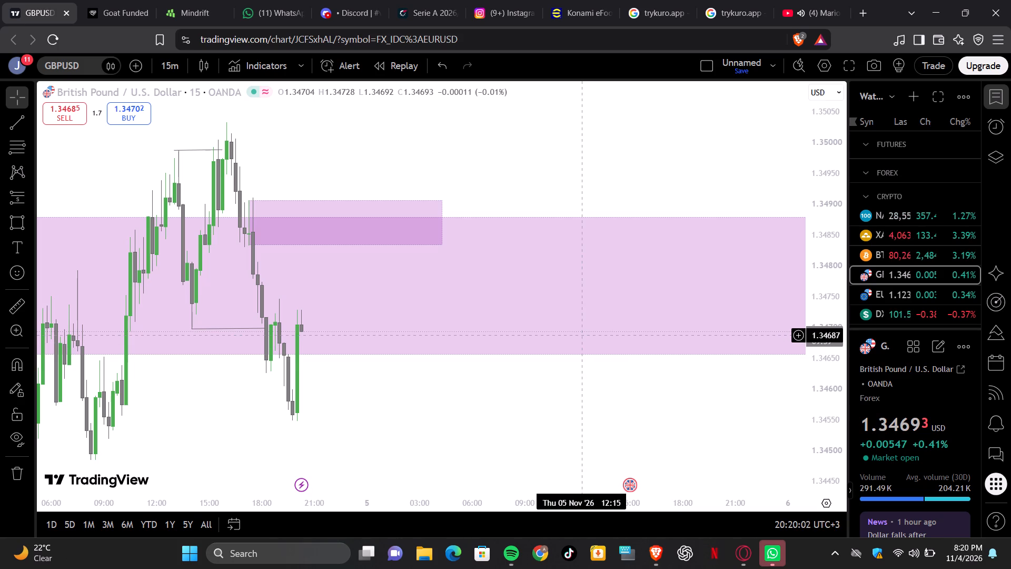
# Examine the GBPUSD 15-minute long position of 28 October, its demand zone and the break-of-structure level at its target.
pyautogui.scroll(-8, 581, 335)
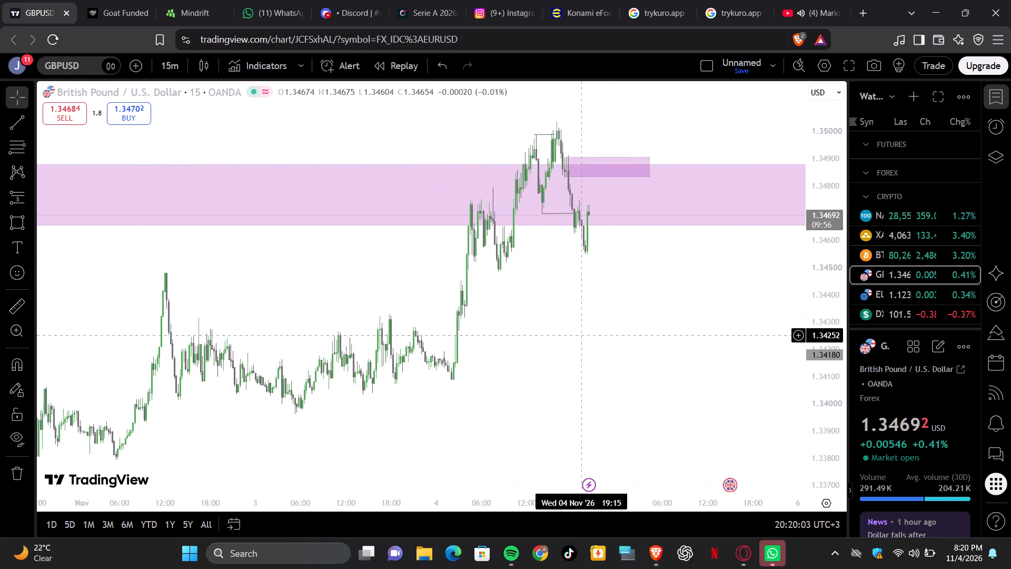
pyautogui.scroll(-2, 581, 335)
pyautogui.hscroll(4, 581, 335)
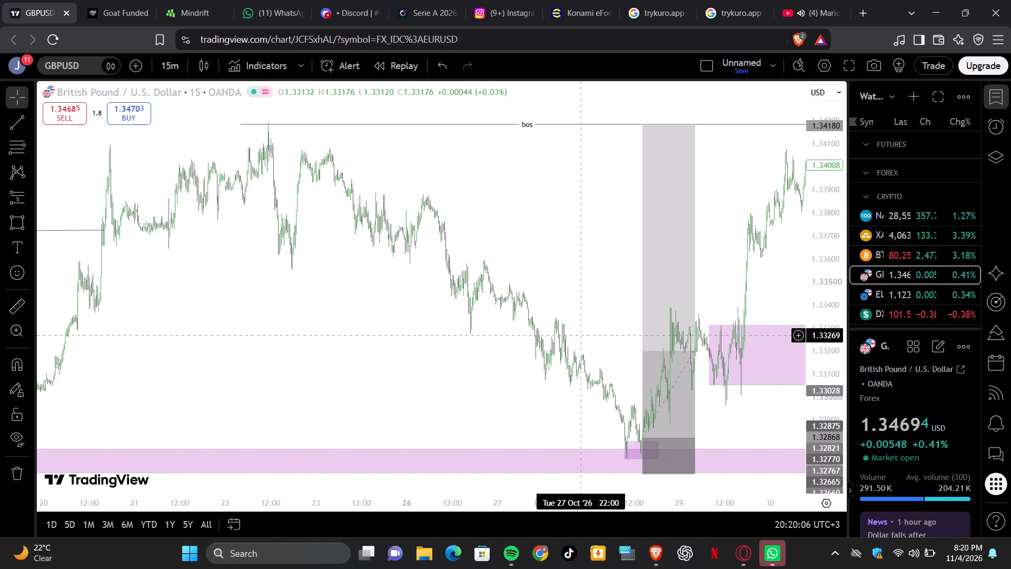
pyautogui.scroll(-2, 581, 335)
pyautogui.scroll(4, 581, 335)
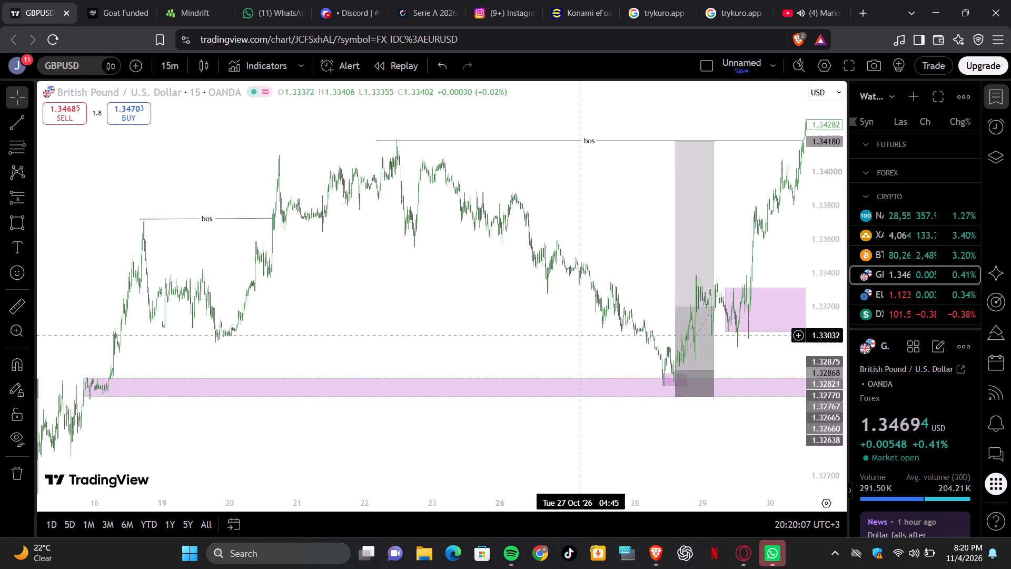
pyautogui.scroll(9, 581, 335)
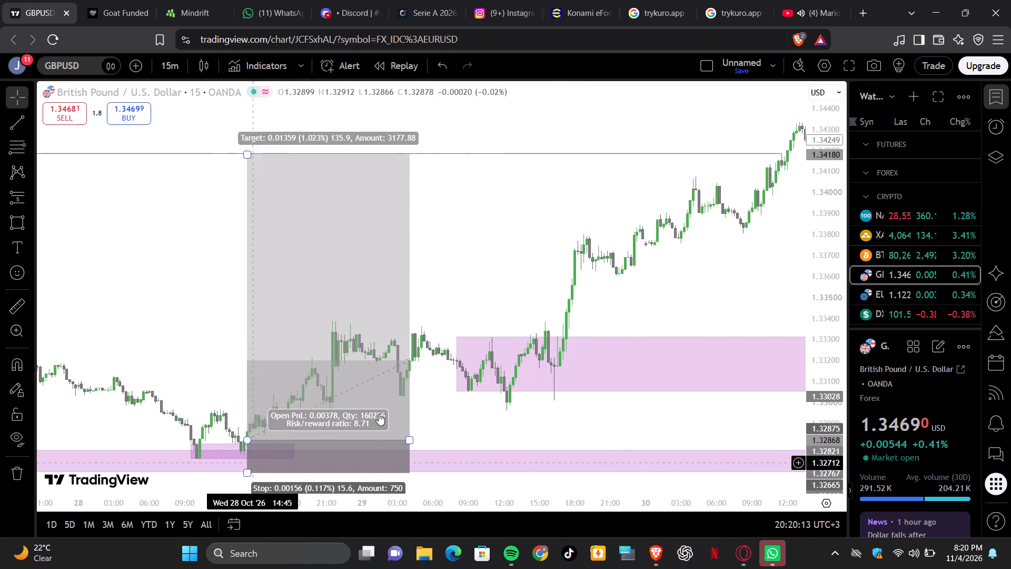
pyautogui.scroll(-6, 206, 347)
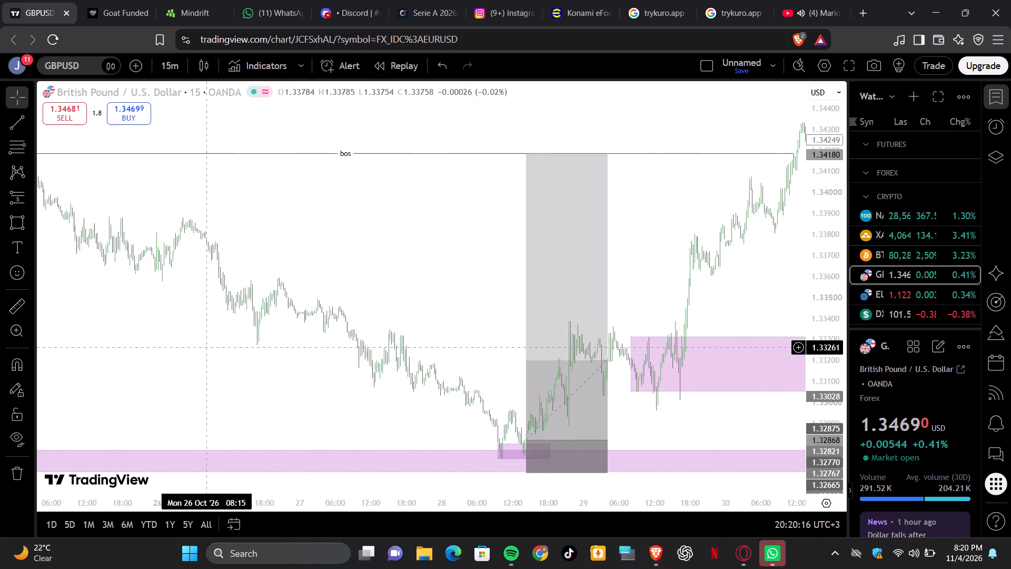
# Examine the GBPUSD 15-minute short position of 14 October with its supply zone and the structure level below.
pyautogui.scroll(-5, 206, 347)
pyautogui.hscroll(4, 206, 347)
pyautogui.scroll(-1, 206, 347)
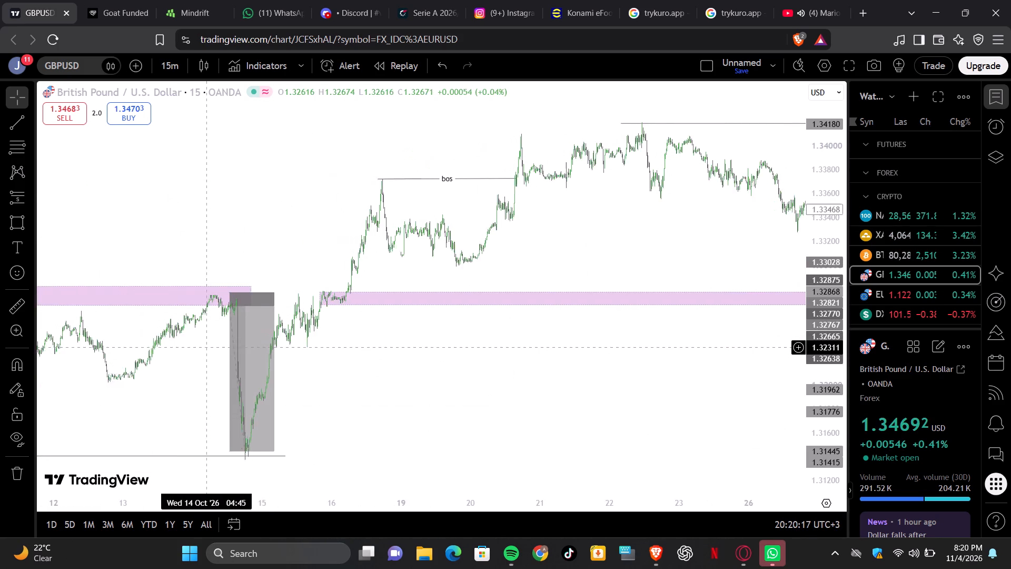
pyautogui.scroll(-1, 206, 347)
pyautogui.scroll(5, 206, 347)
pyautogui.hscroll(4, 206, 347)
pyautogui.scroll(2, 206, 347)
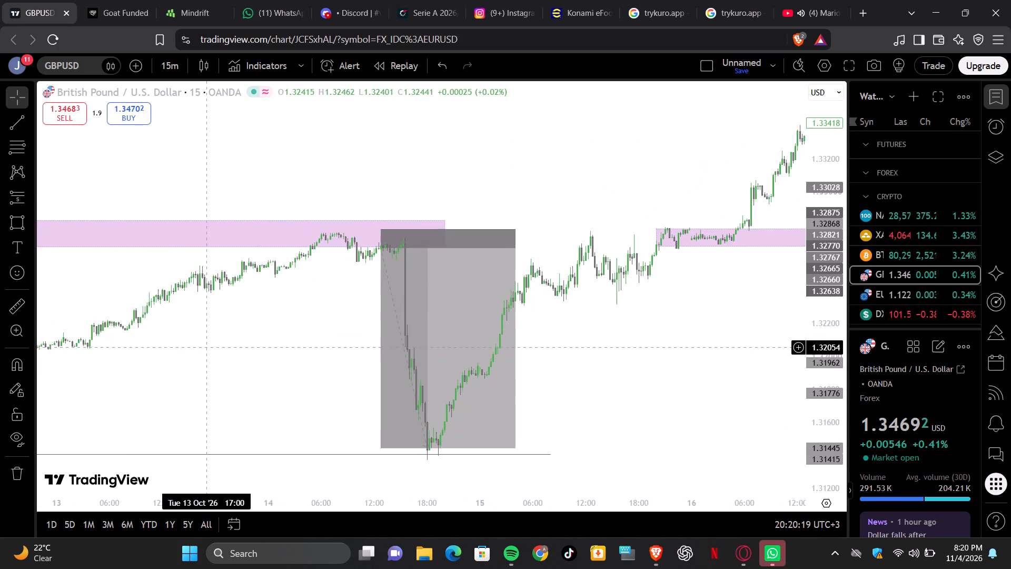
pyautogui.hscroll(3, 206, 347)
pyautogui.scroll(1, 206, 347)
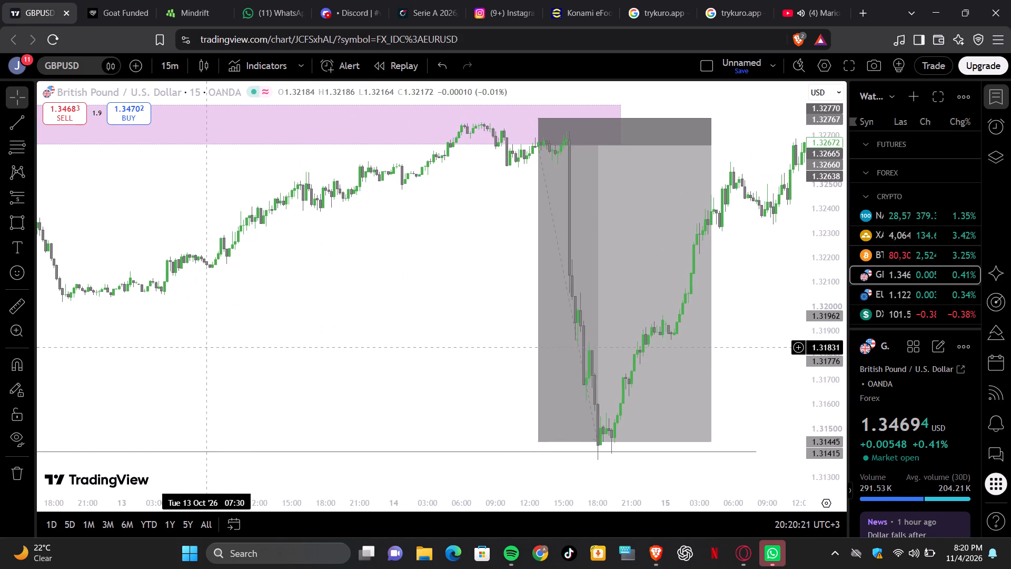
# Examine the GBPUSD 15-minute short position of 6 to 7 October, its nested supply zones and the price move leading into them.
pyautogui.scroll(-3, 206, 347)
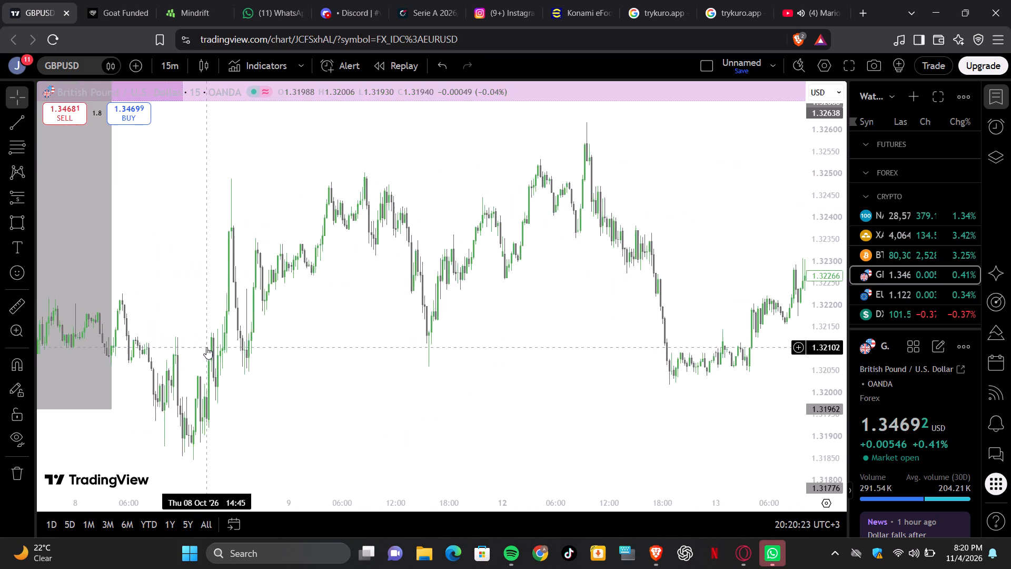
pyautogui.hscroll(3, 206, 347)
pyautogui.scroll(2, 206, 347)
pyautogui.hscroll(2, 206, 347)
pyautogui.scroll(3, 206, 347)
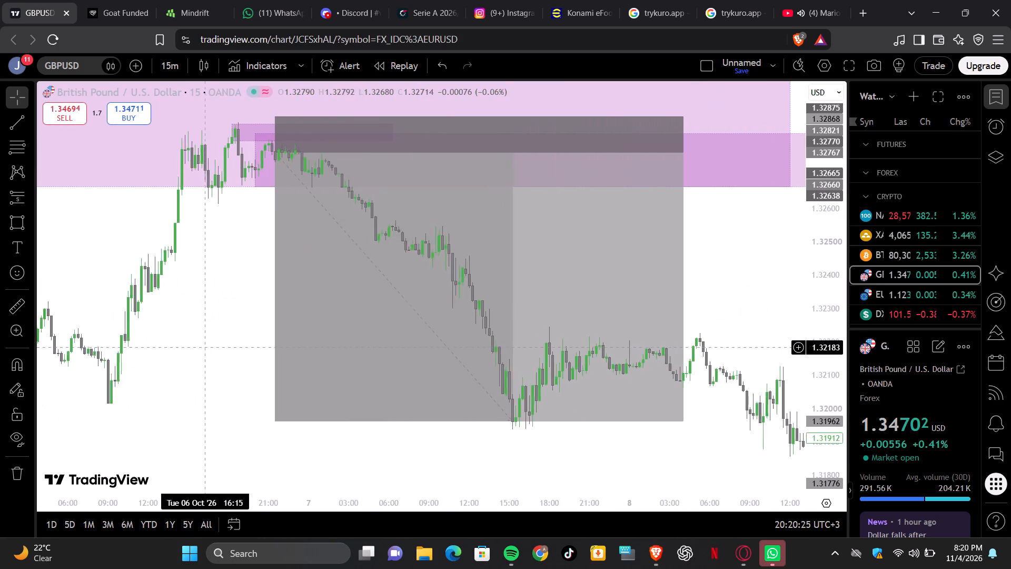
pyautogui.scroll(1, 206, 347)
pyautogui.hscroll(2, 206, 347)
pyautogui.scroll(1, 206, 347)
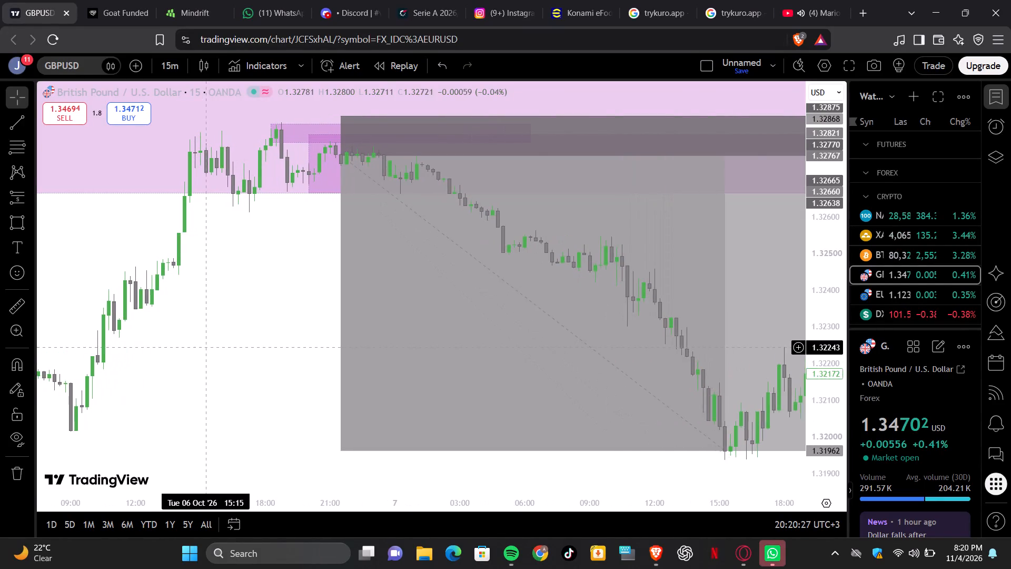
pyautogui.scroll(1, 206, 347)
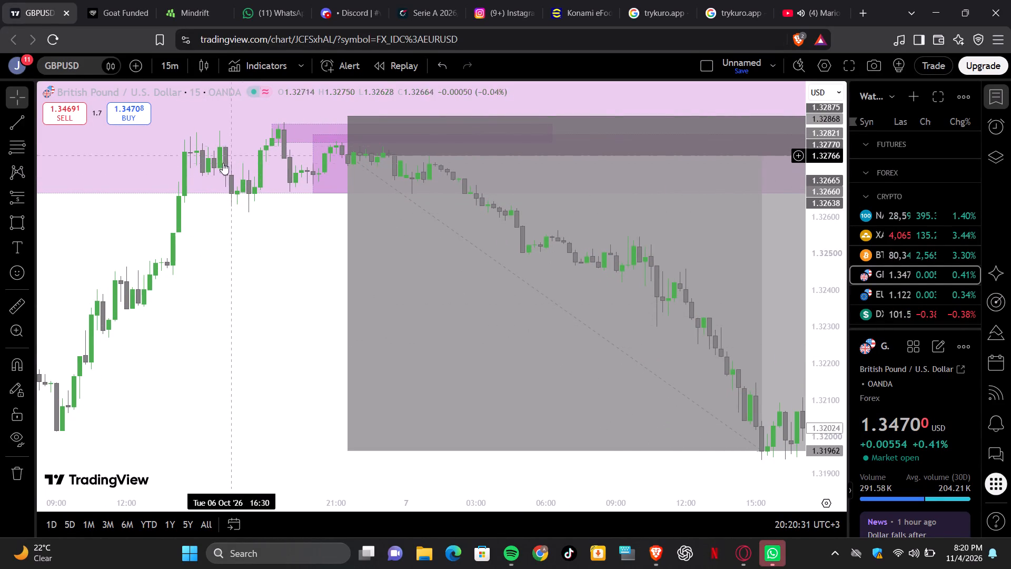
pyautogui.scroll(-6, 283, 252)
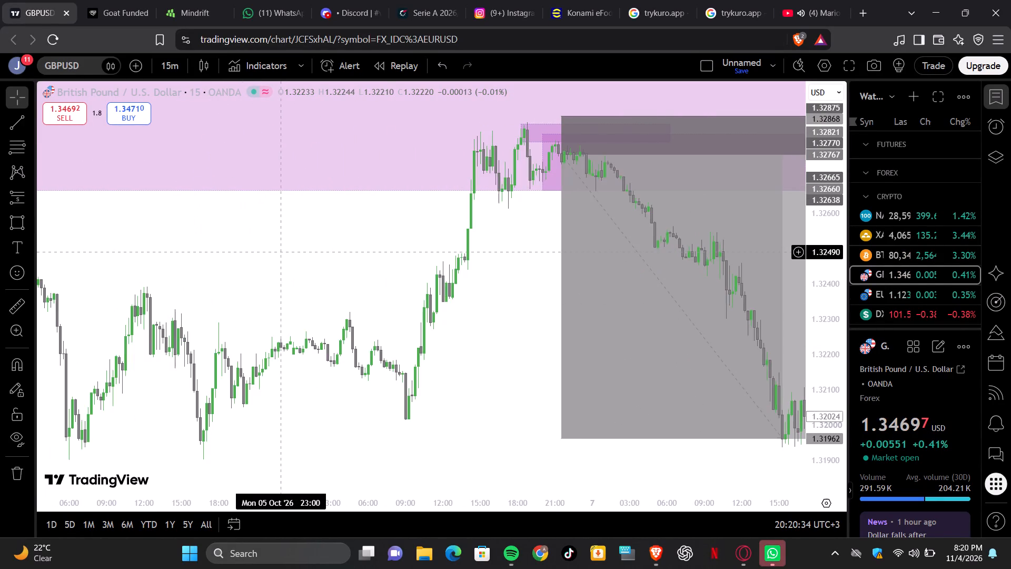
# Delete the GBPUSD short position spanning 27 August to 1 September beside the late-August supply zone.
pyautogui.scroll(-8, 283, 252)
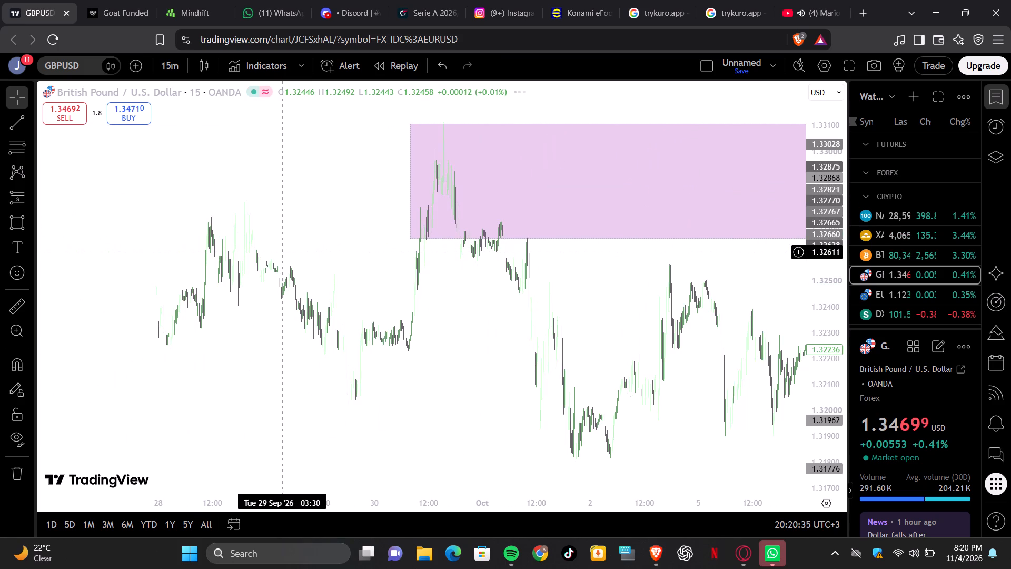
pyautogui.scroll(-2, 283, 252)
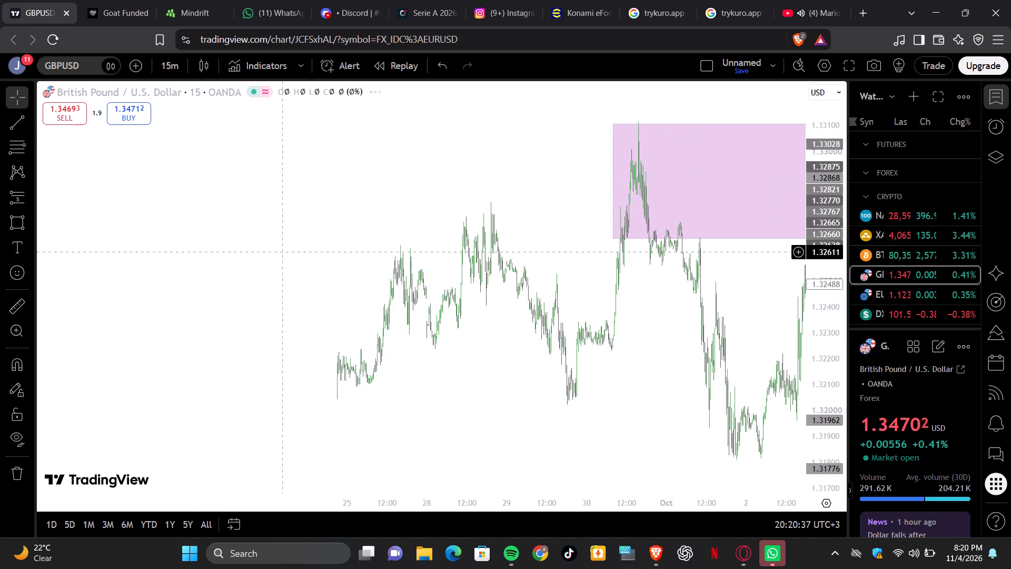
pyautogui.hscroll(5, 283, 252)
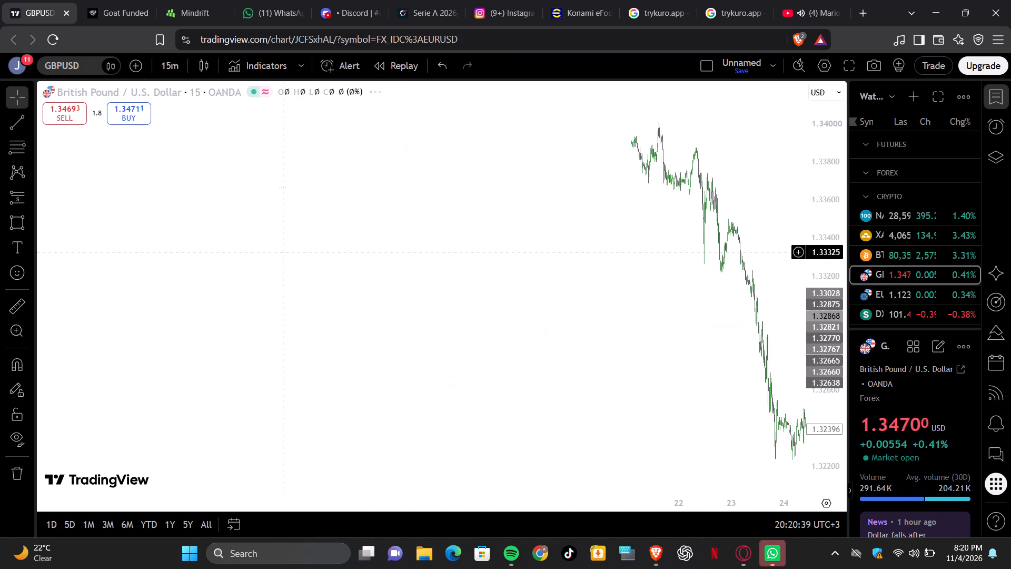
pyautogui.hscroll(3, 283, 252)
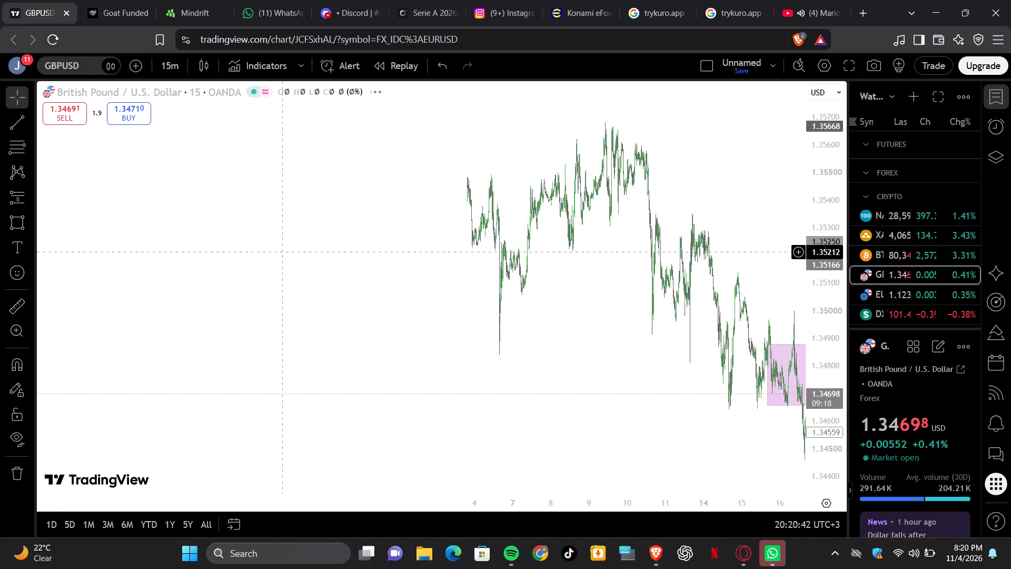
pyautogui.hscroll(4, 283, 252)
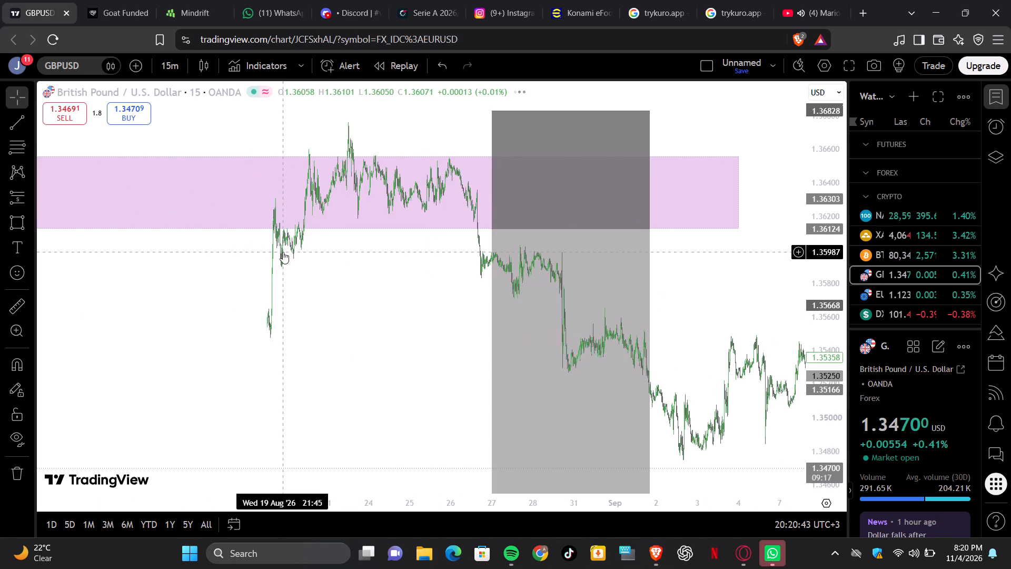
pyautogui.scroll(4, 283, 252)
pyautogui.hscroll(4, 283, 252)
pyautogui.scroll(2, 283, 252)
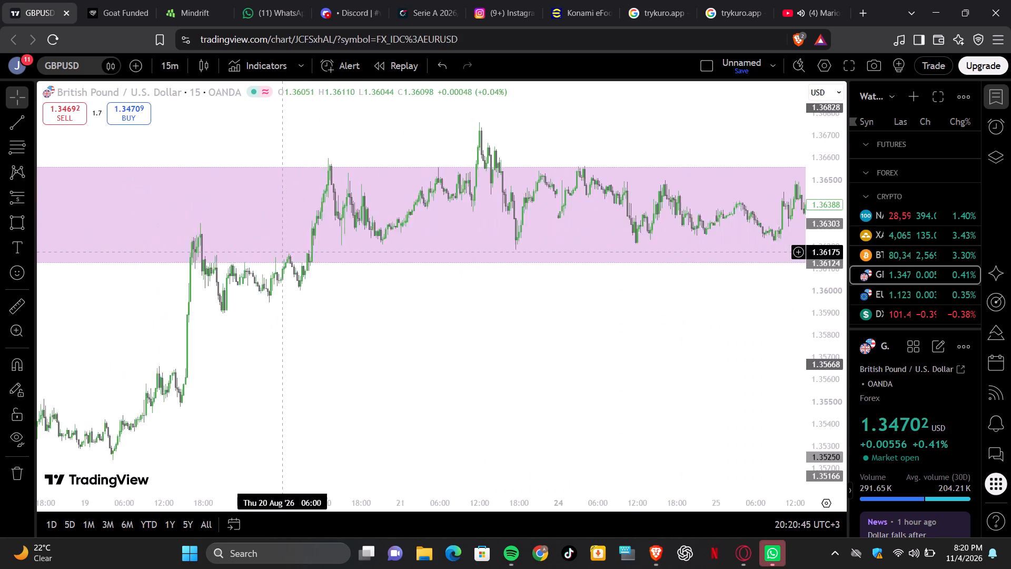
pyautogui.scroll(5, 283, 252)
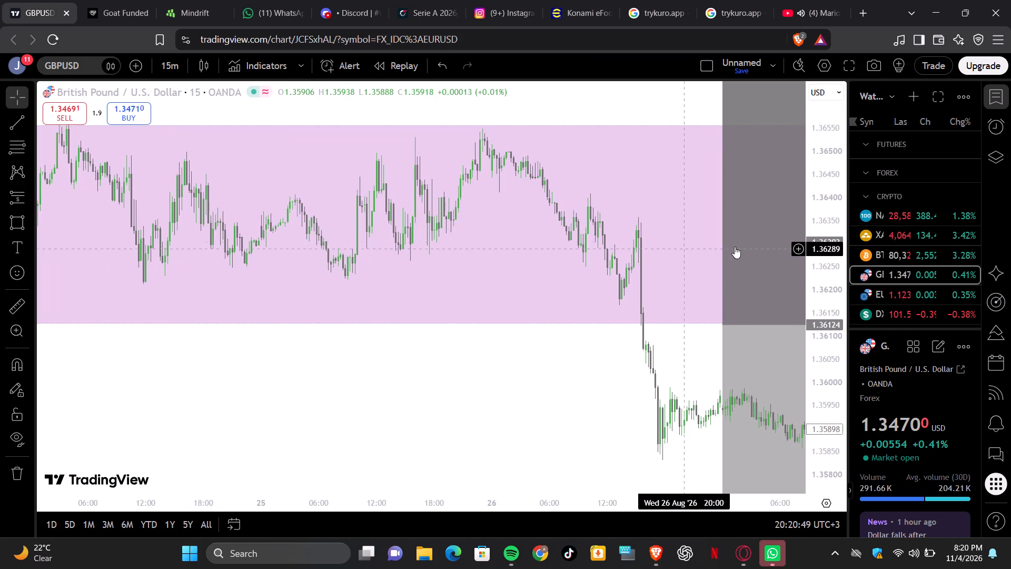
pyautogui.click(780, 236)
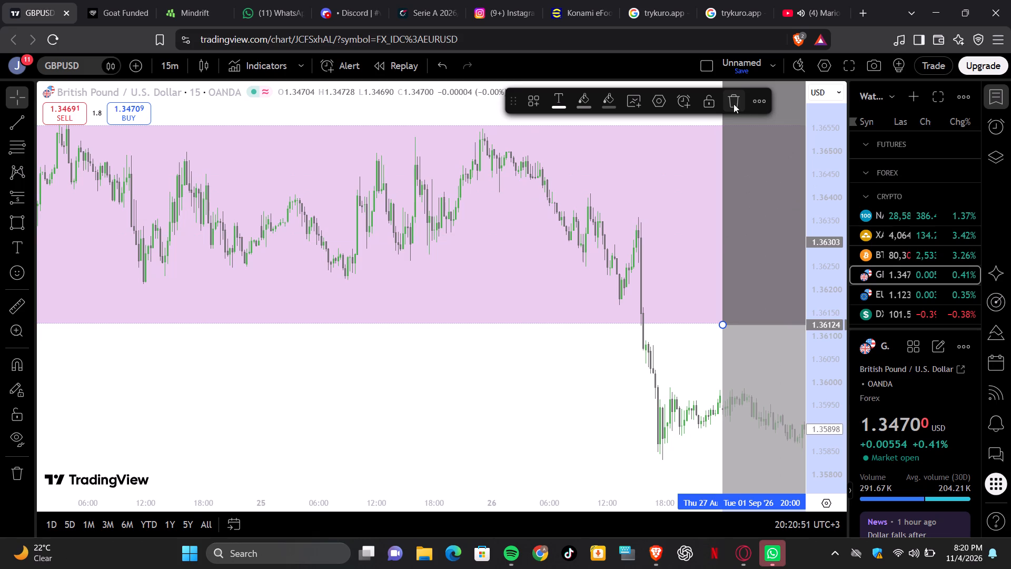
pyautogui.click(730, 104)
# Draw a small supply zone from 21 August 14:00 to 24 August 14:00 between about 1.36577 and 1.36527.
pyautogui.hscroll(6, 457, 256)
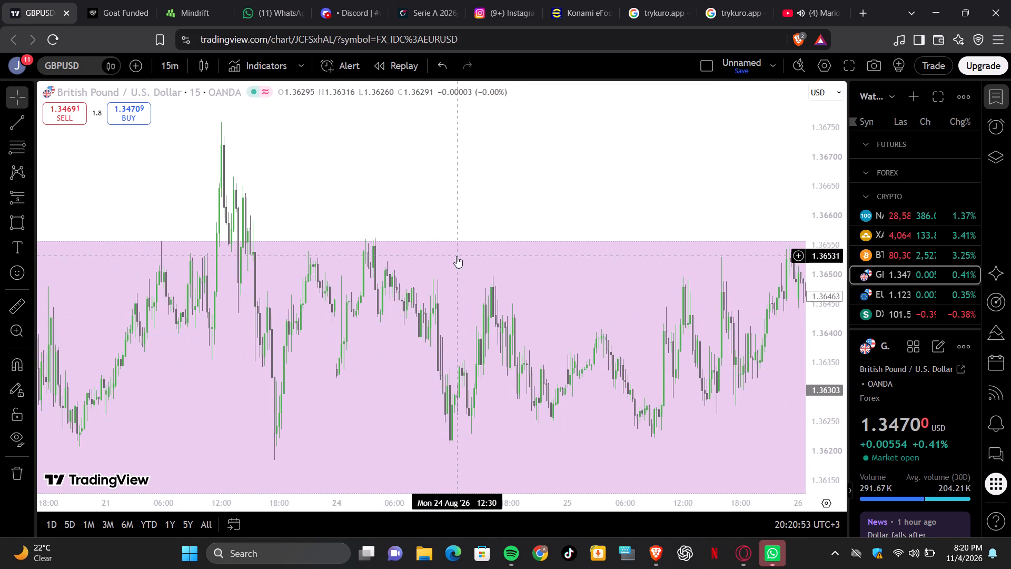
pyautogui.scroll(2, 457, 256)
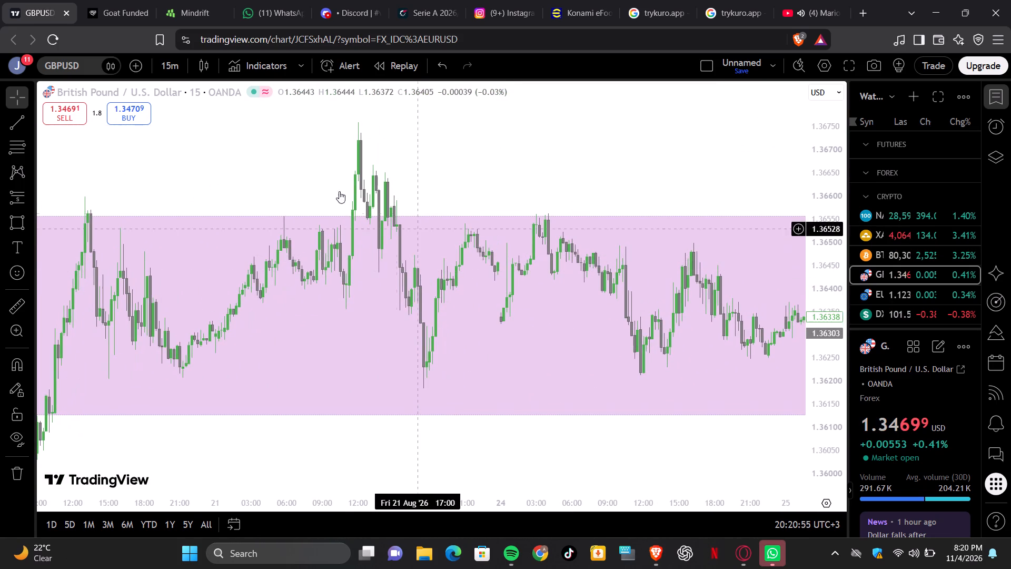
pyautogui.click(0, 220)
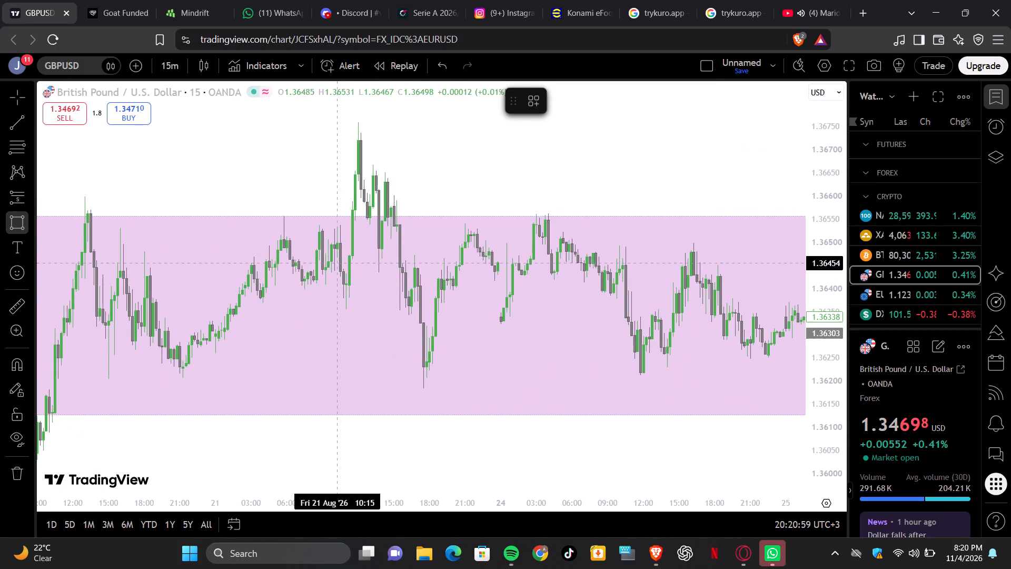
pyautogui.click(381, 207)
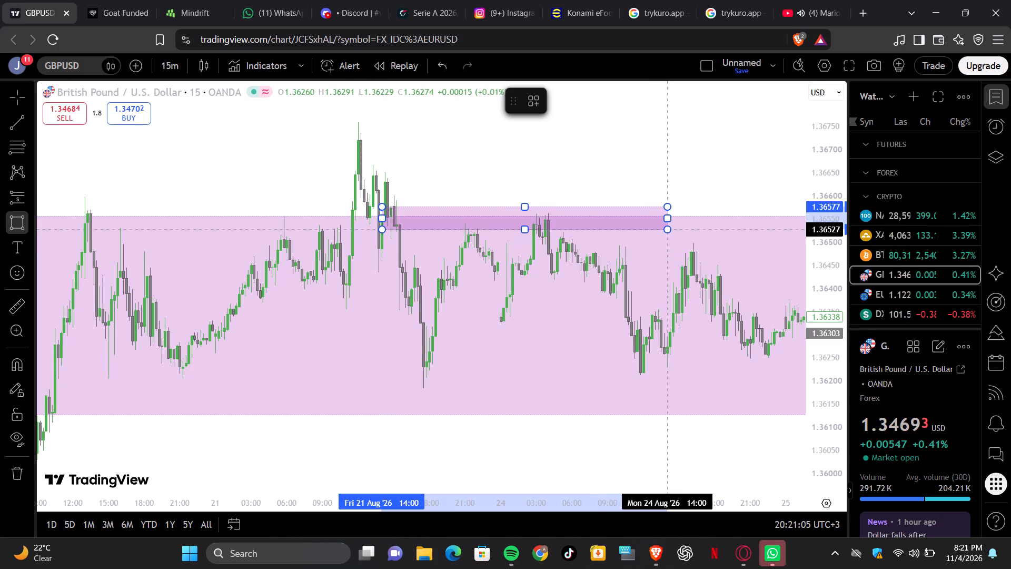
pyautogui.click(667, 230)
pyautogui.click(567, 370)
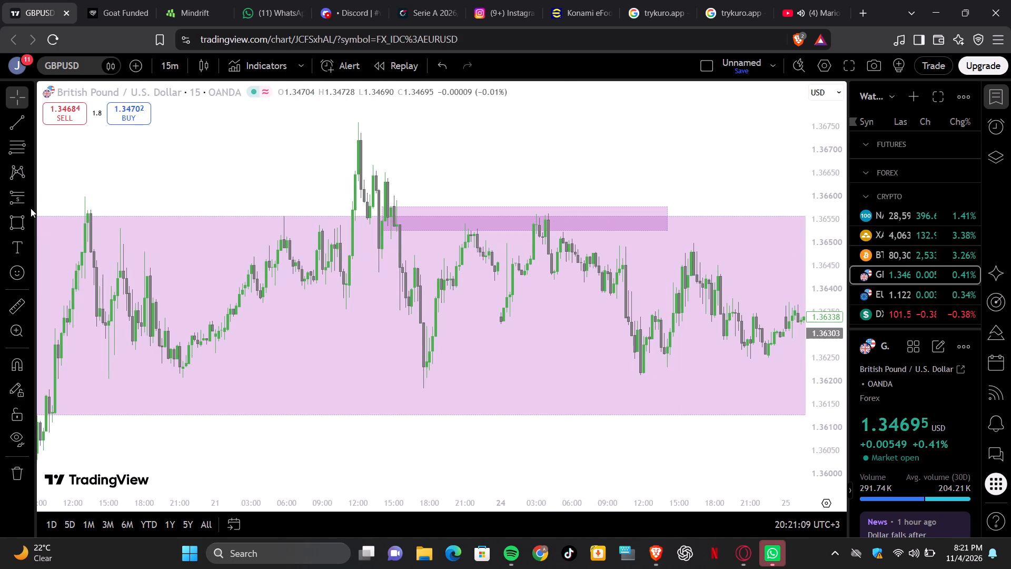
# Place a short position below the new small supply zone on 24 August, with entry at about 1.36479.
pyautogui.click(14, 192)
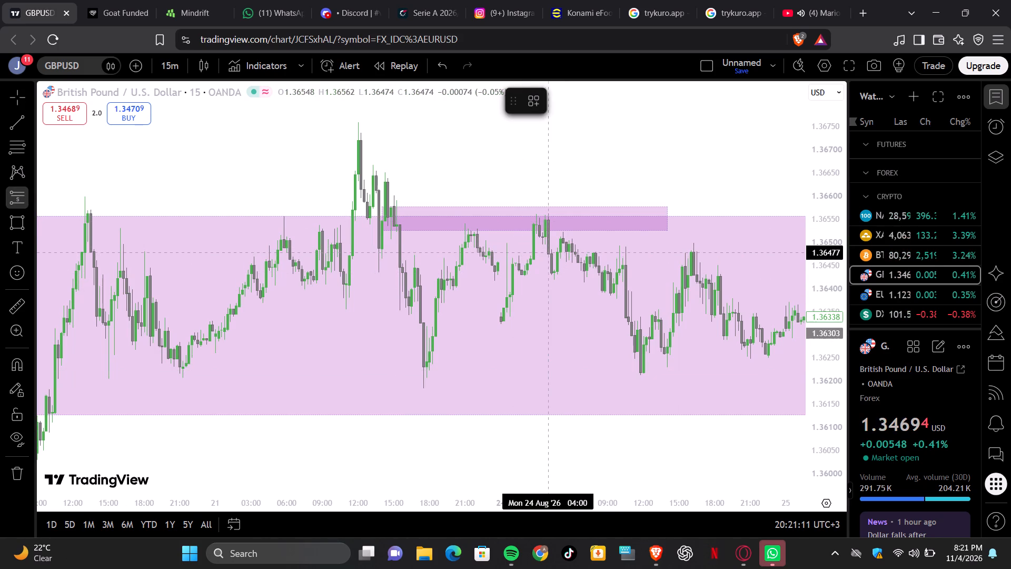
pyautogui.click(548, 252)
pyautogui.click(481, 377)
# Extend the 24 August short position's target down to about 1.34546.
pyautogui.scroll(-5, 481, 377)
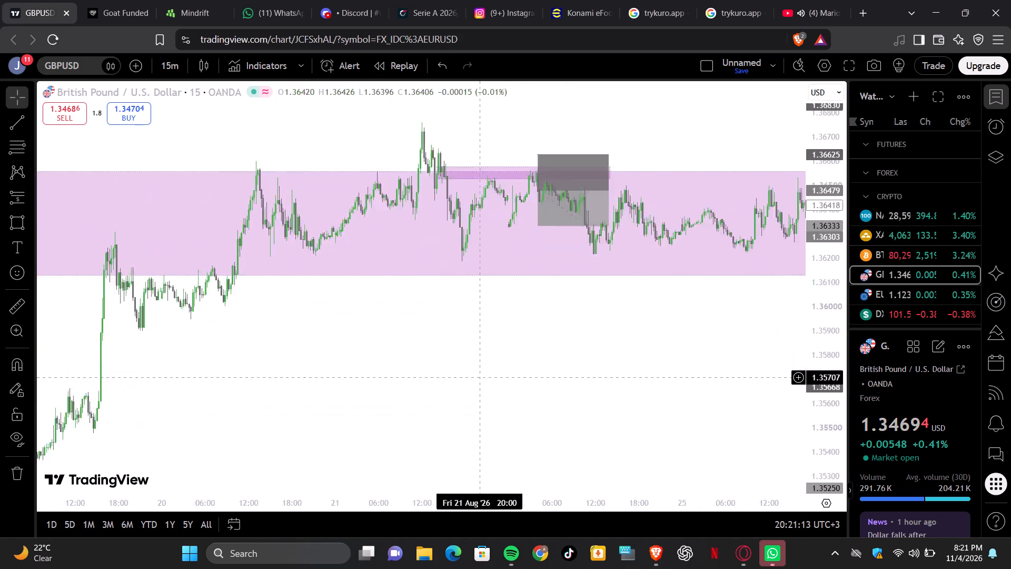
pyautogui.scroll(-7, 481, 377)
pyautogui.hscroll(-1, 481, 377)
pyautogui.scroll(-4, 481, 377)
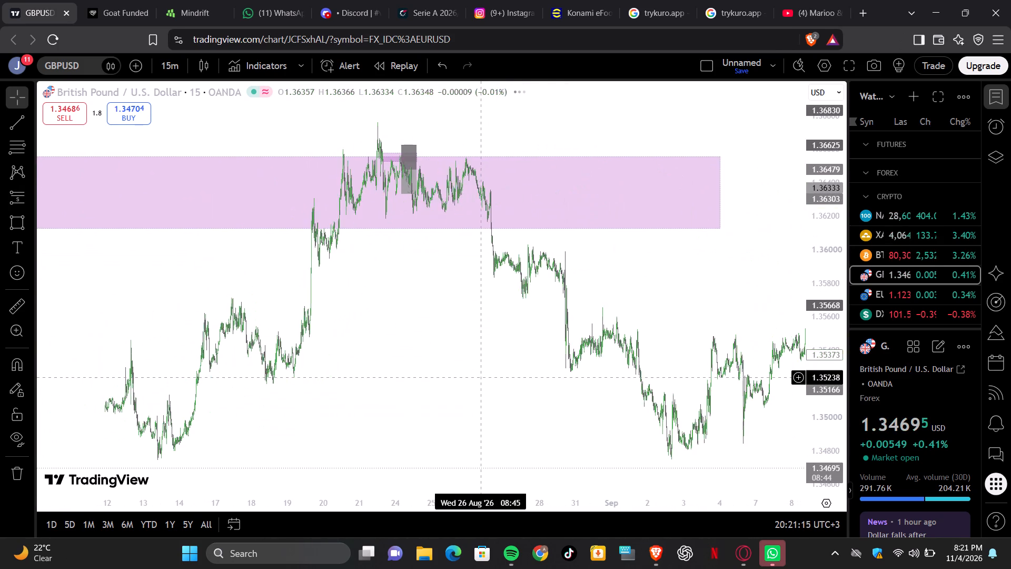
pyautogui.moveTo(404, 197); pyautogui.dragTo(401, 225)
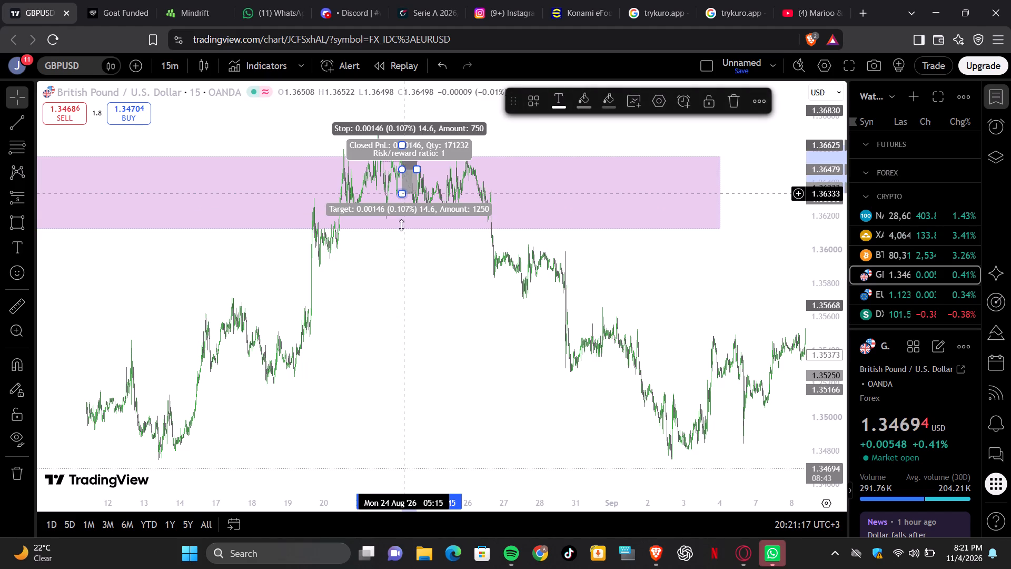
pyautogui.moveTo(401, 225); pyautogui.dragTo(388, 501)
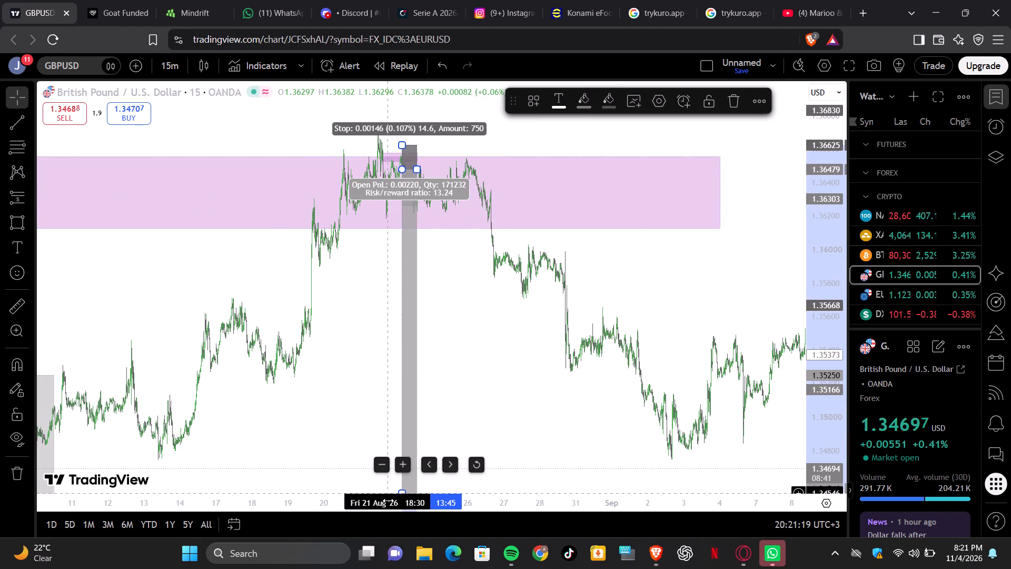
# Examine the early-August GBPUSD 15-minute price action and position box, and the decline following the 24 August short position.
pyautogui.hscroll(8, 248, 466)
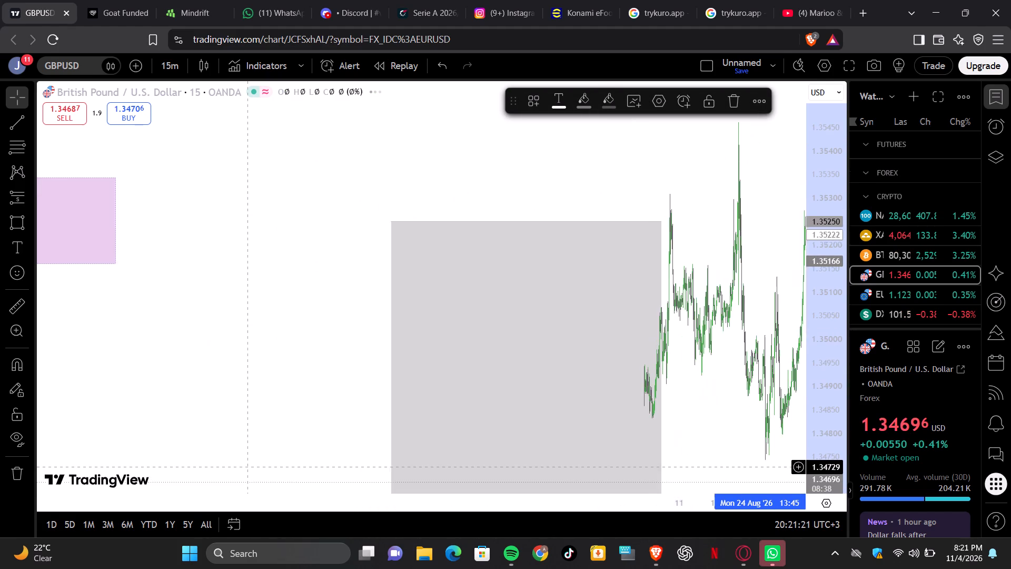
pyautogui.scroll(-6, 248, 466)
pyautogui.hscroll(2, 248, 466)
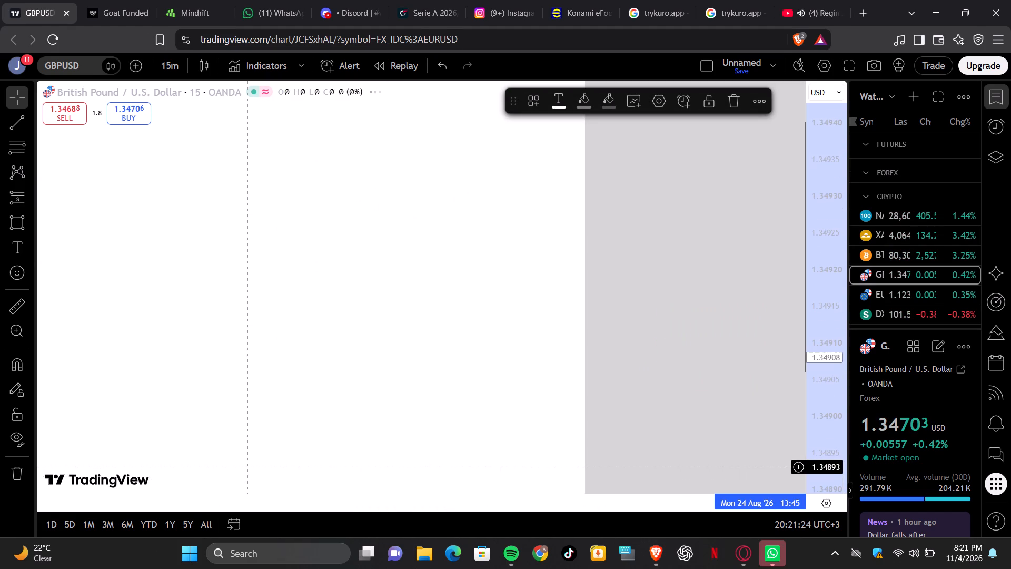
pyautogui.hscroll(-3, 248, 466)
pyautogui.hscroll(2, 248, 466)
pyautogui.click(248, 466)
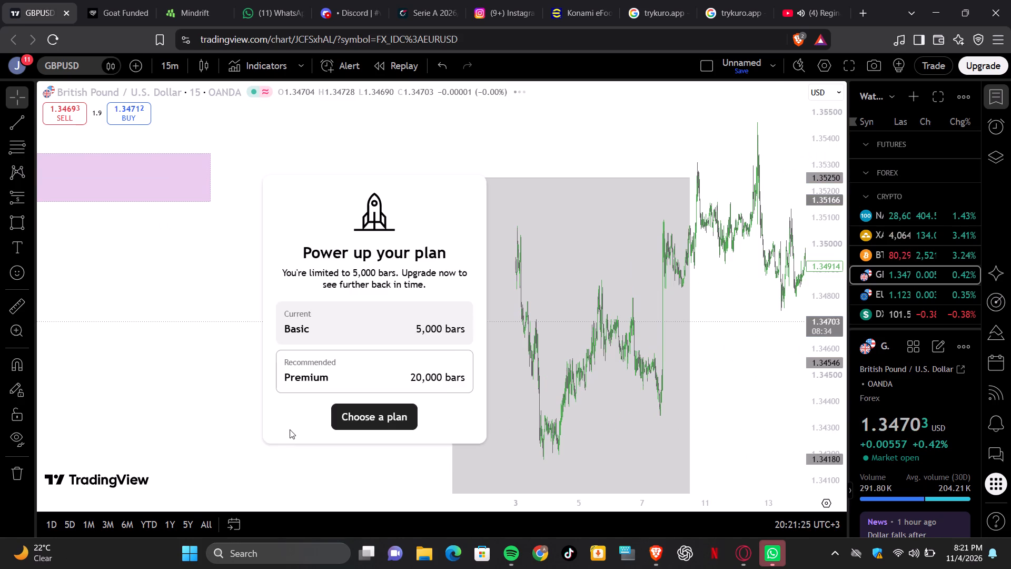
pyautogui.scroll(-3, 290, 429)
pyautogui.hscroll(-12, 290, 429)
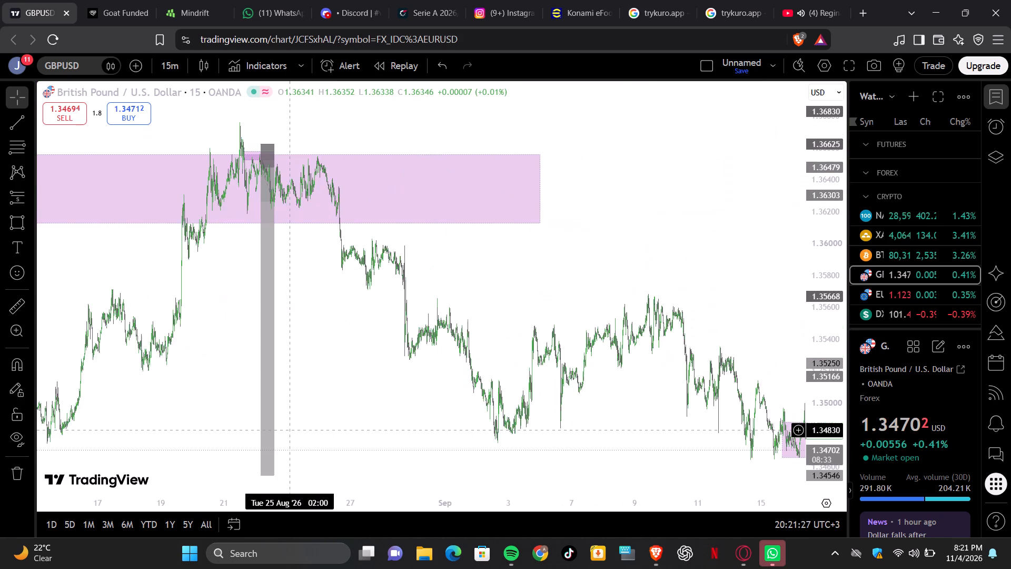
# Return to the current GBPUSD price on 4 November and examine its supply zones and marked structure levels.
pyautogui.hscroll(-20, 290, 429)
pyautogui.hscroll(-5, 290, 429)
pyautogui.hscroll(6, 290, 429)
pyautogui.scroll(9, 290, 429)
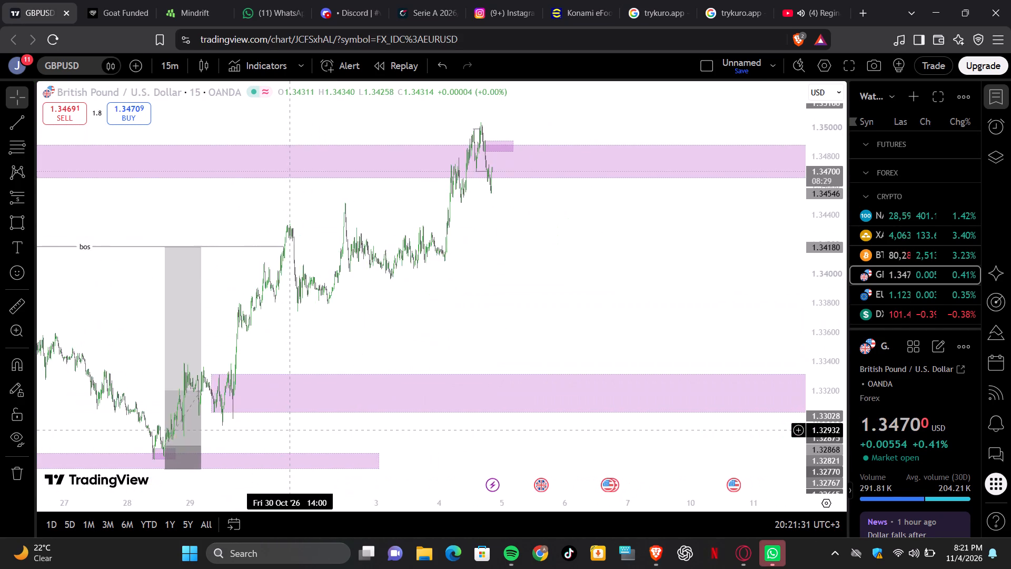
pyautogui.scroll(13, 290, 429)
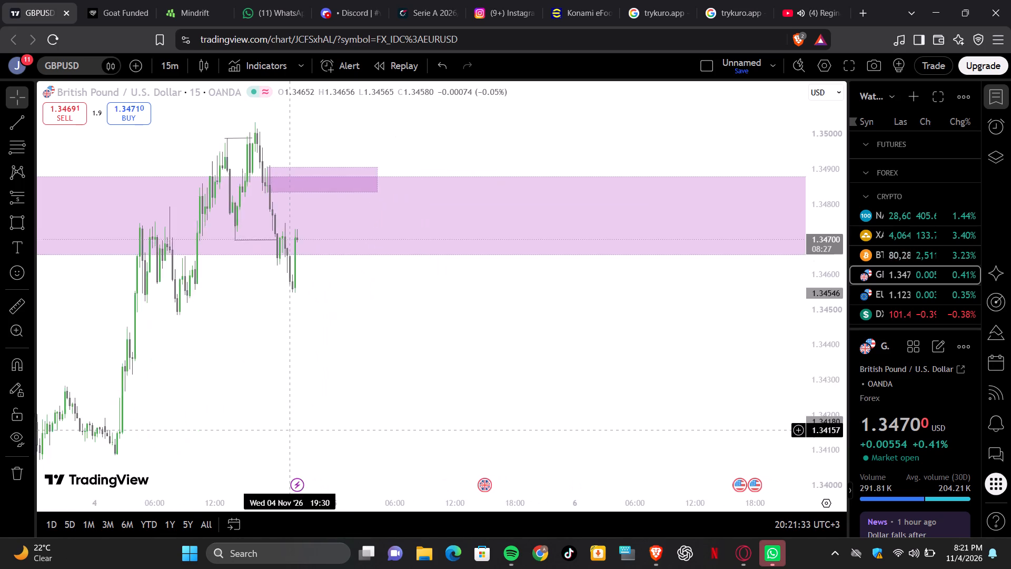
pyautogui.scroll(4, 290, 429)
pyautogui.hscroll(1, 290, 429)
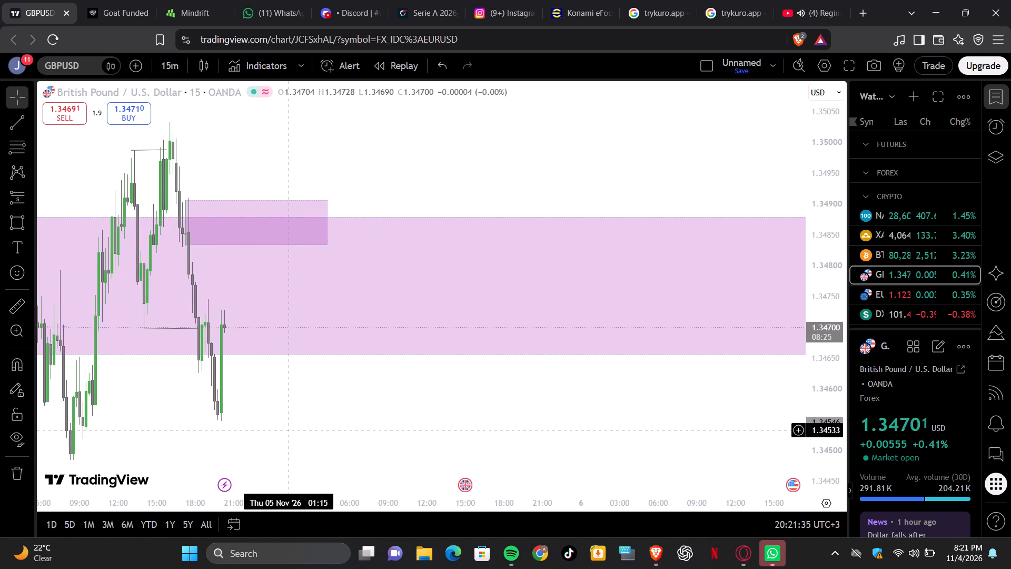
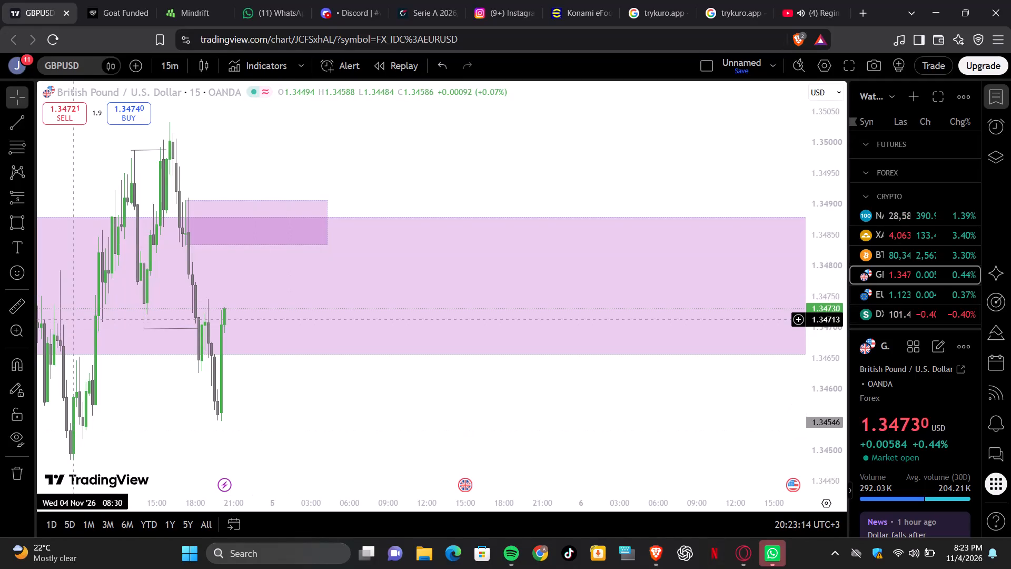
# Place a GBPUSD short position beside the small supply zone, with entry about 1.34822, stop 1.34932 and target about 1.33351.
pyautogui.click(21, 196)
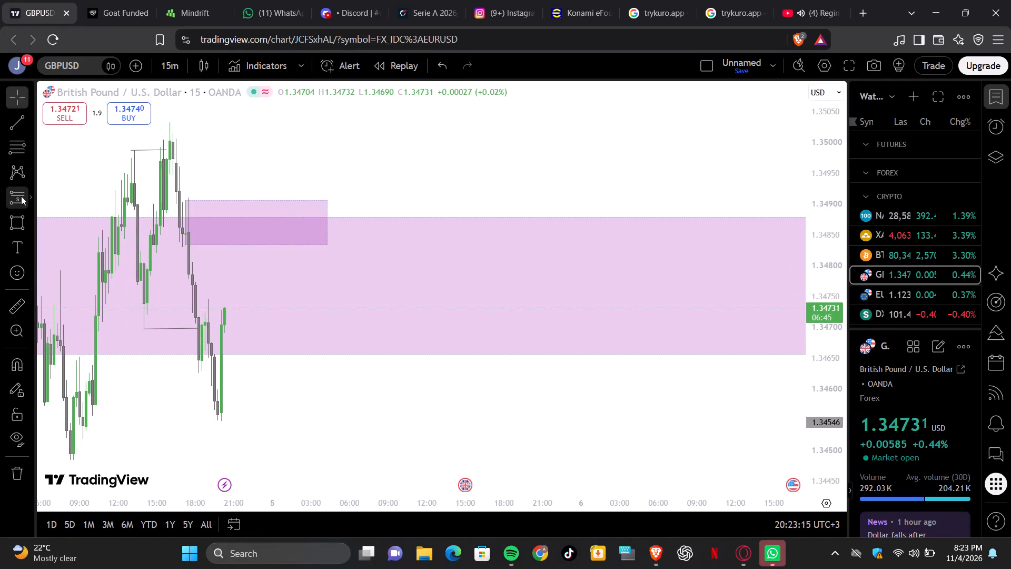
pyautogui.click(319, 252)
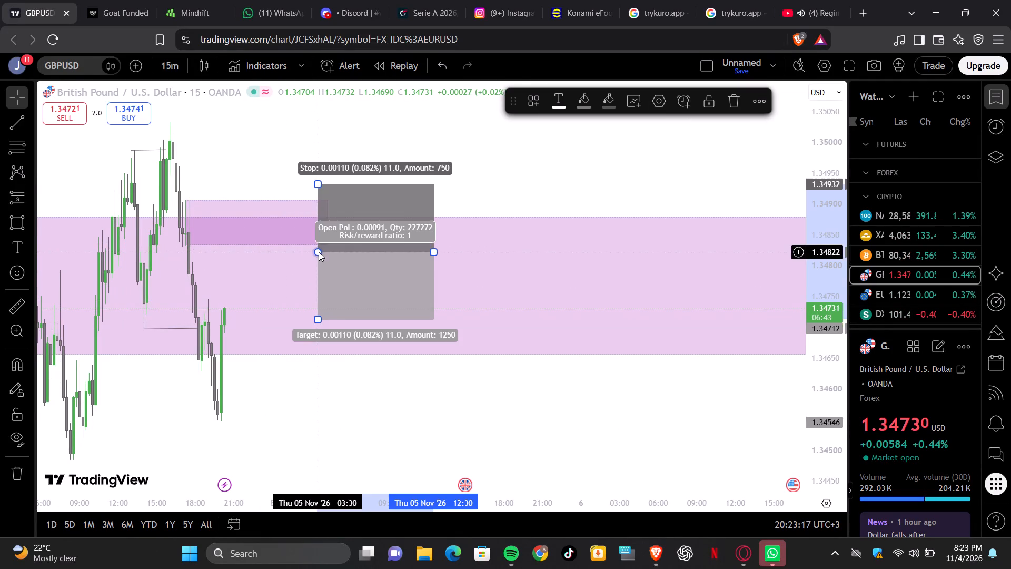
pyautogui.scroll(-7, 511, 213)
pyautogui.hscroll(-2, 511, 213)
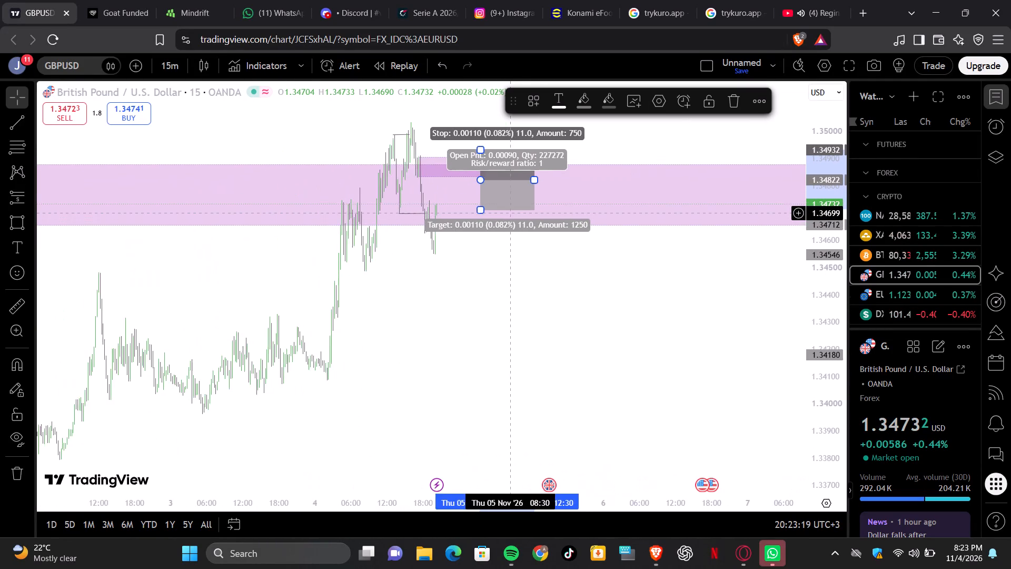
pyautogui.scroll(-4, 511, 213)
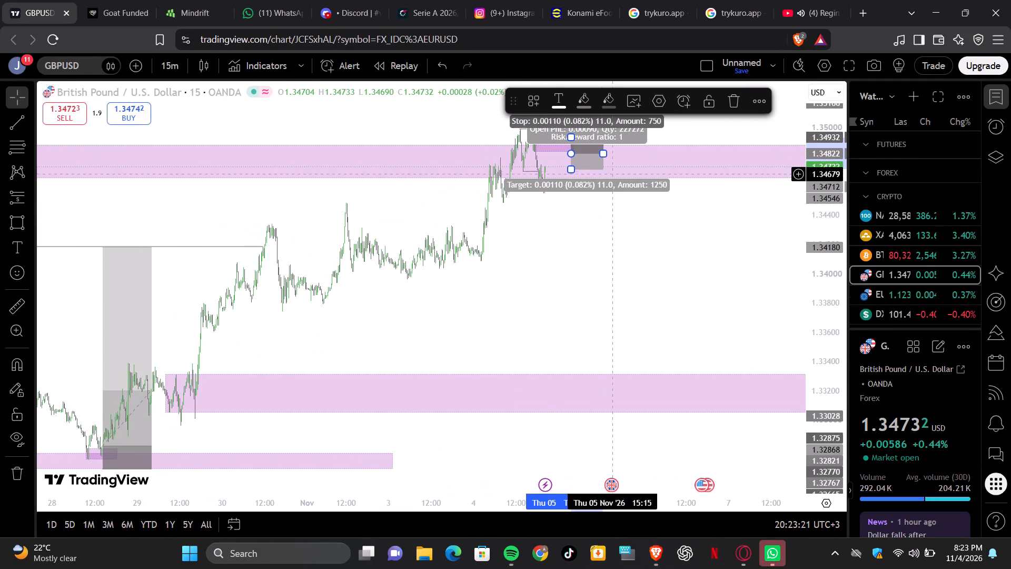
pyautogui.moveTo(569, 170); pyautogui.dragTo(566, 380)
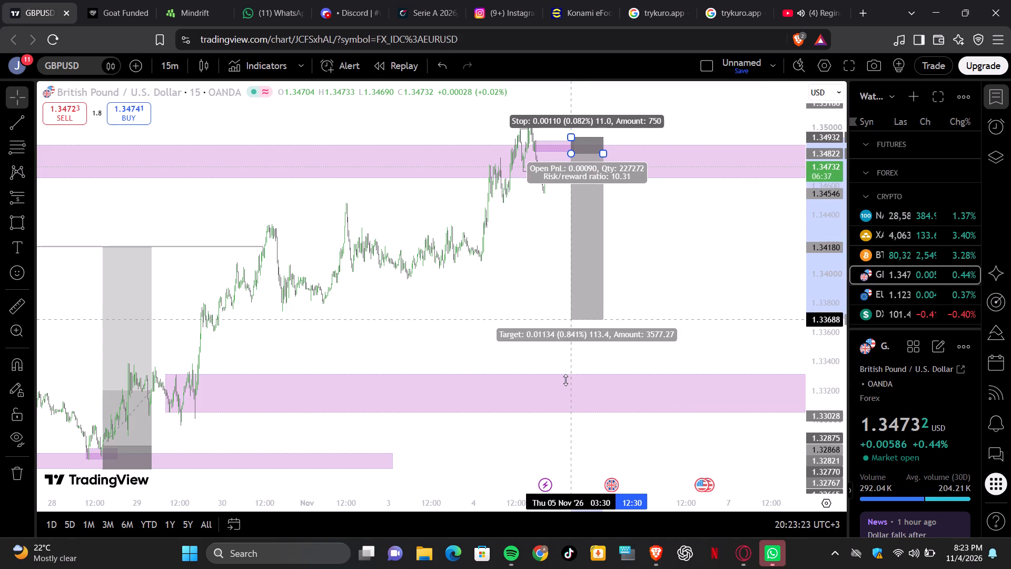
pyautogui.moveTo(566, 380); pyautogui.dragTo(563, 368)
pyautogui.click(514, 334)
pyautogui.scroll(2, 514, 334)
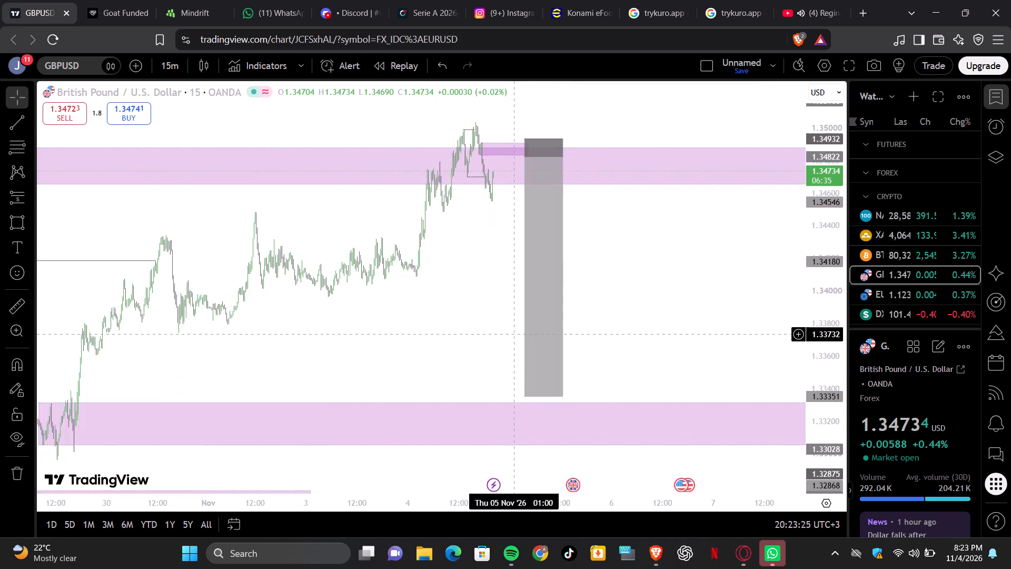
pyautogui.scroll(4, 514, 334)
pyautogui.hscroll(1, 514, 334)
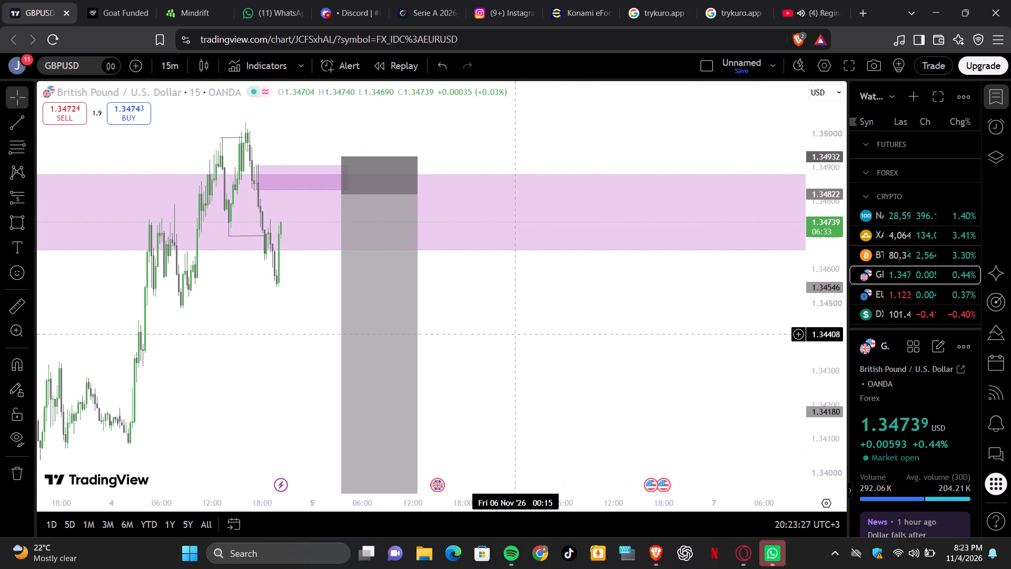
# On EURUSD, draw a supply zone rectangle from 17:00 on 4 November to 10:15 on 5 November, between about 1.12620 and 1.12560.
pyautogui.click(880, 292)
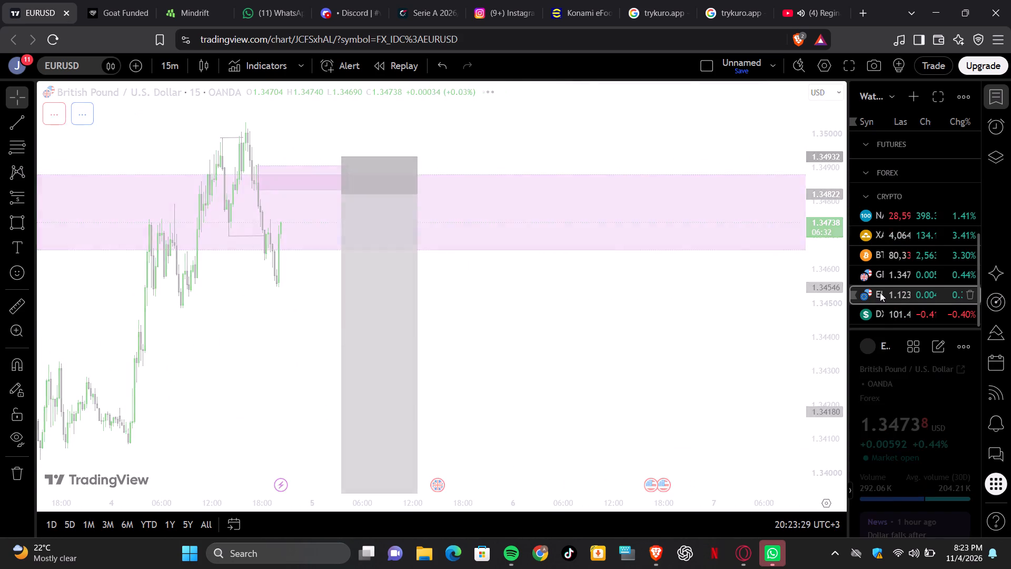
pyautogui.hscroll(3, 680, 296)
pyautogui.scroll(2, 680, 296)
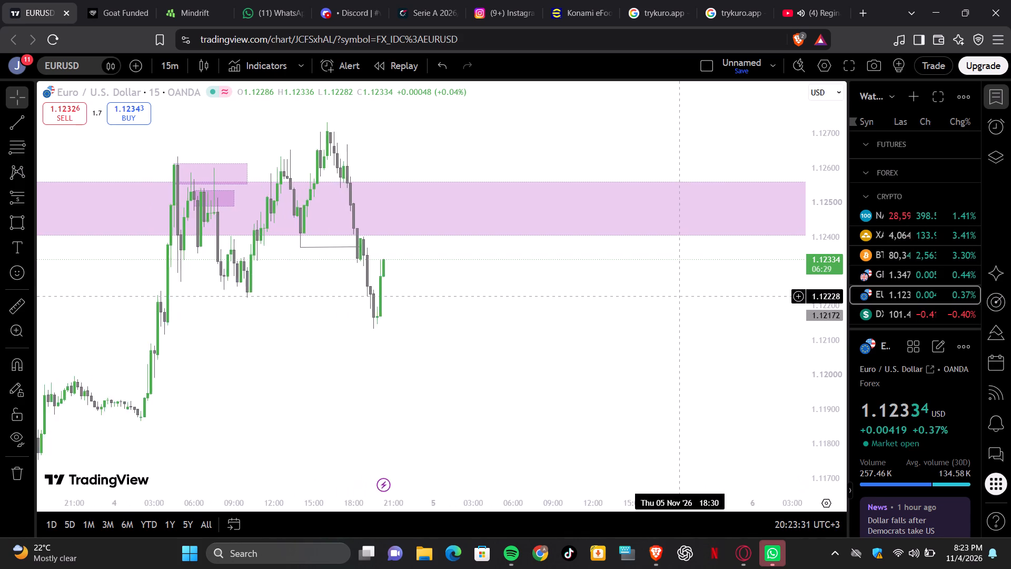
pyautogui.hscroll(2, 680, 296)
pyautogui.scroll(1, 680, 296)
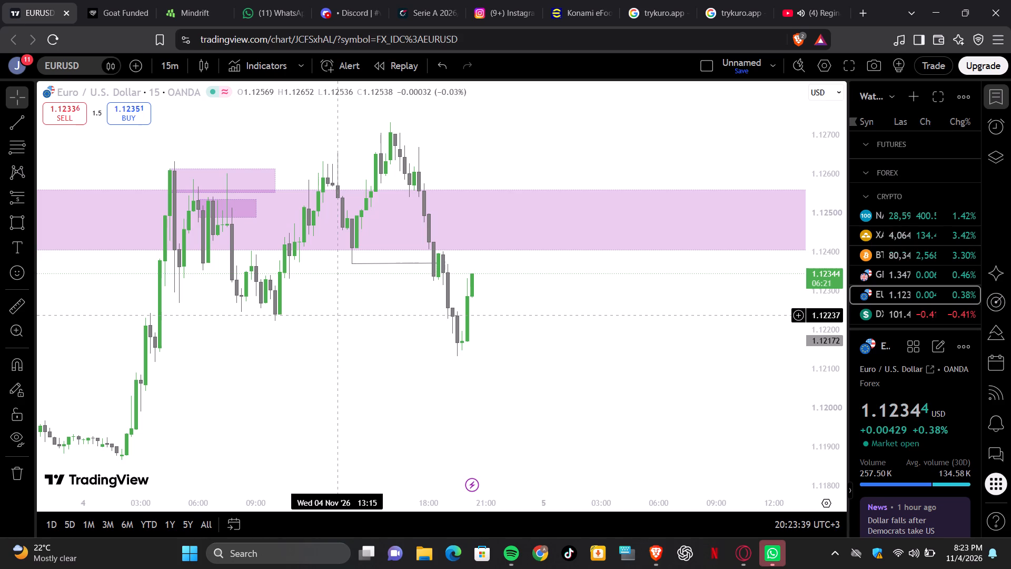
pyautogui.scroll(1, 337, 315)
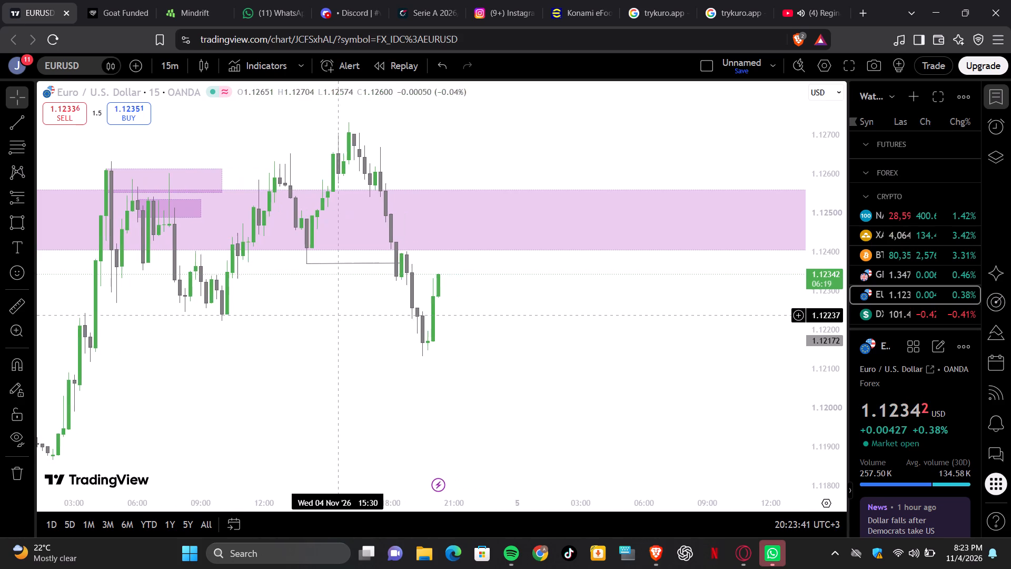
pyautogui.scroll(1, 337, 315)
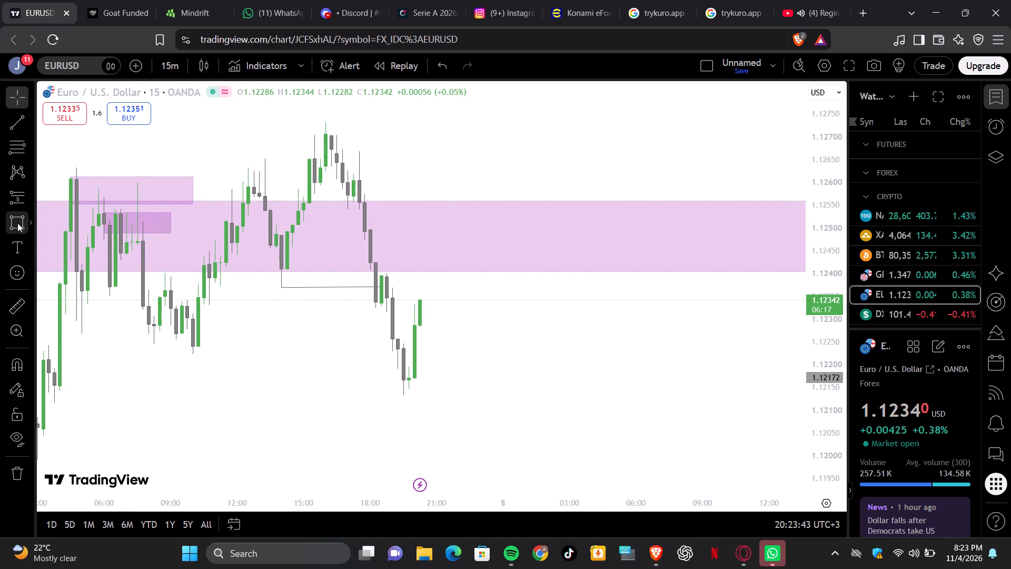
pyautogui.click(17, 223)
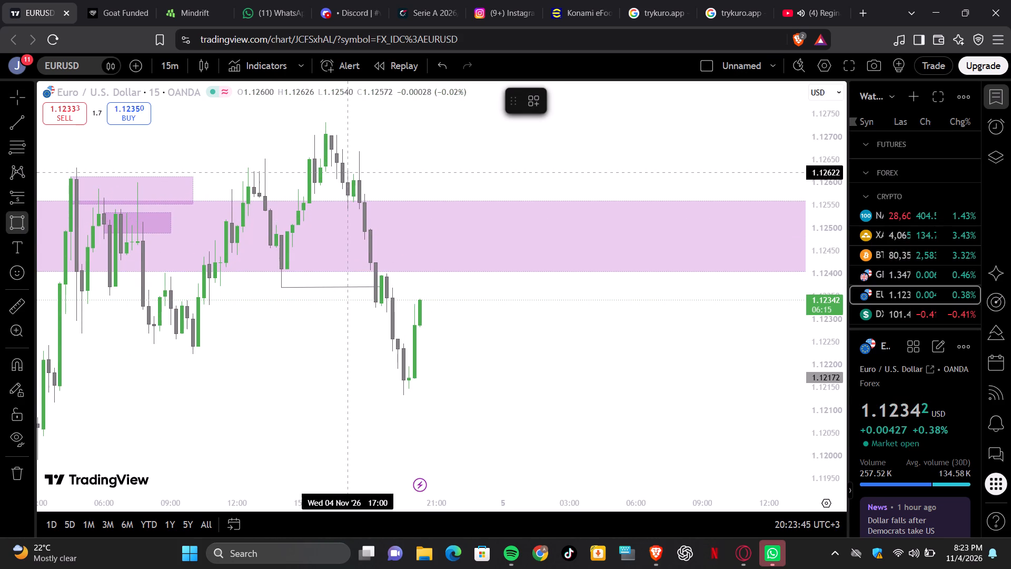
pyautogui.click(350, 173)
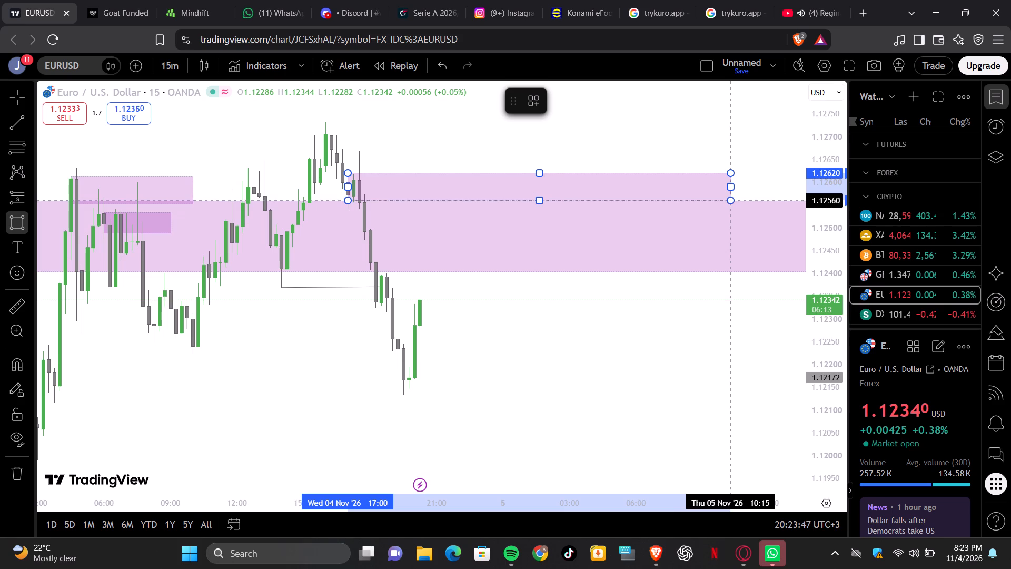
pyautogui.click(731, 201)
pyautogui.click(657, 323)
# Examine the 4 November EURUSD 15-minute price action around the new supply zone and the marked structure level.
pyautogui.hscroll(2, 264, 351)
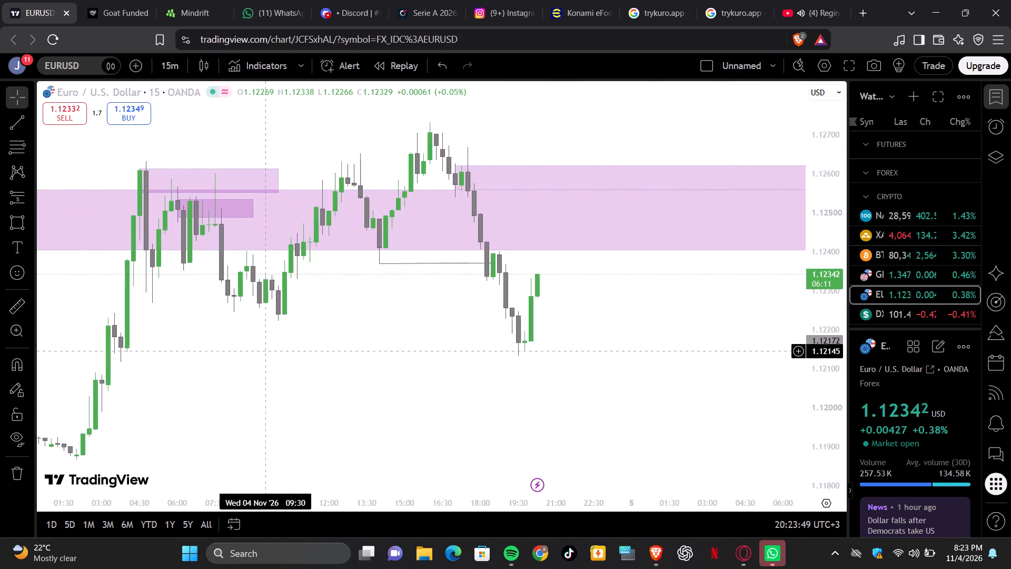
pyautogui.scroll(2, 264, 351)
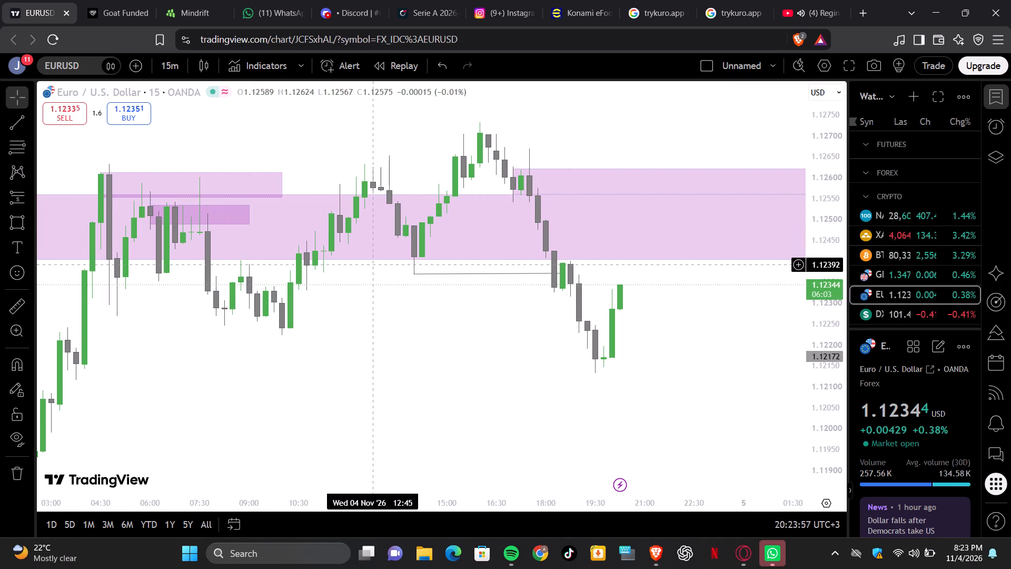
pyautogui.hscroll(-3, 472, 340)
pyautogui.scroll(-3, 472, 340)
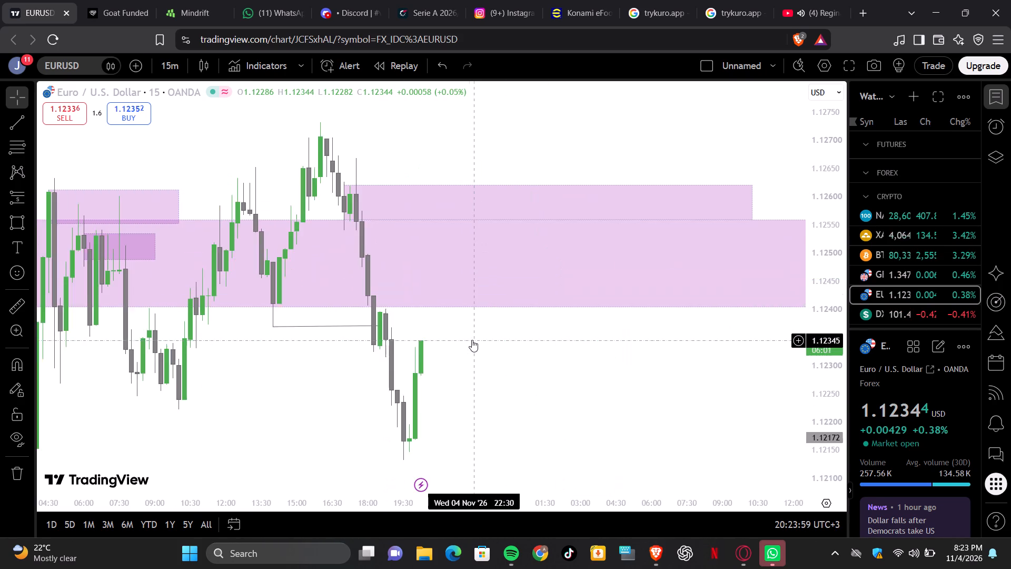
pyautogui.scroll(-3, 472, 340)
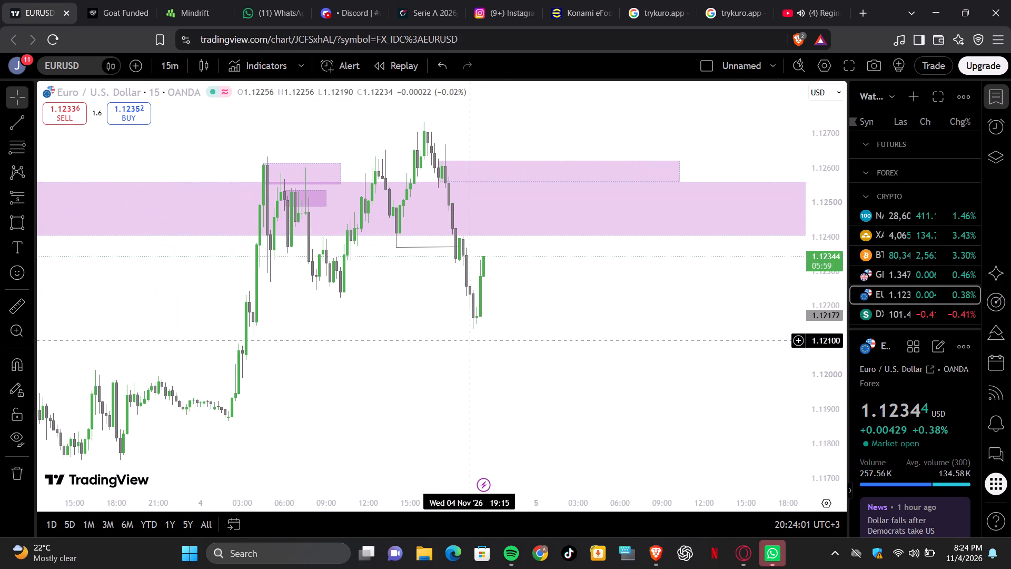
pyautogui.scroll(1, 472, 340)
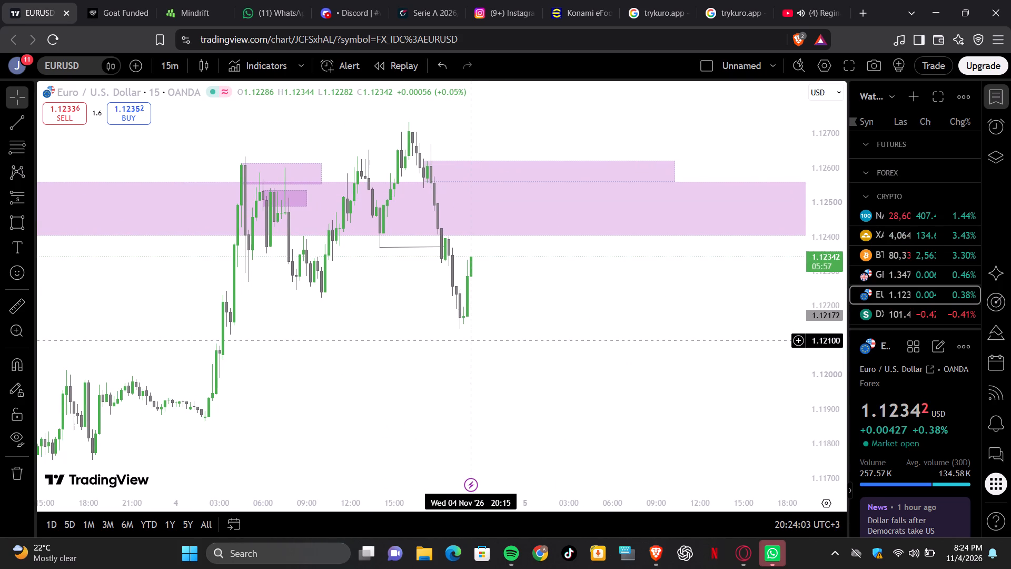
# Switch to YouTube and play the Bensoul x V-BE "Kautamu Flani" official music video.
pyautogui.click(815, 7)
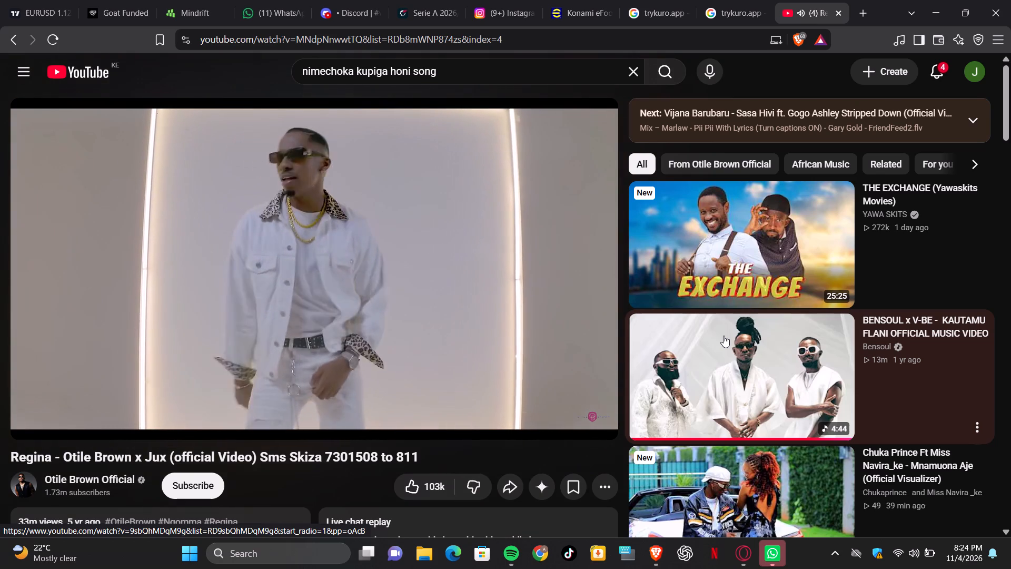
pyautogui.click(723, 336)
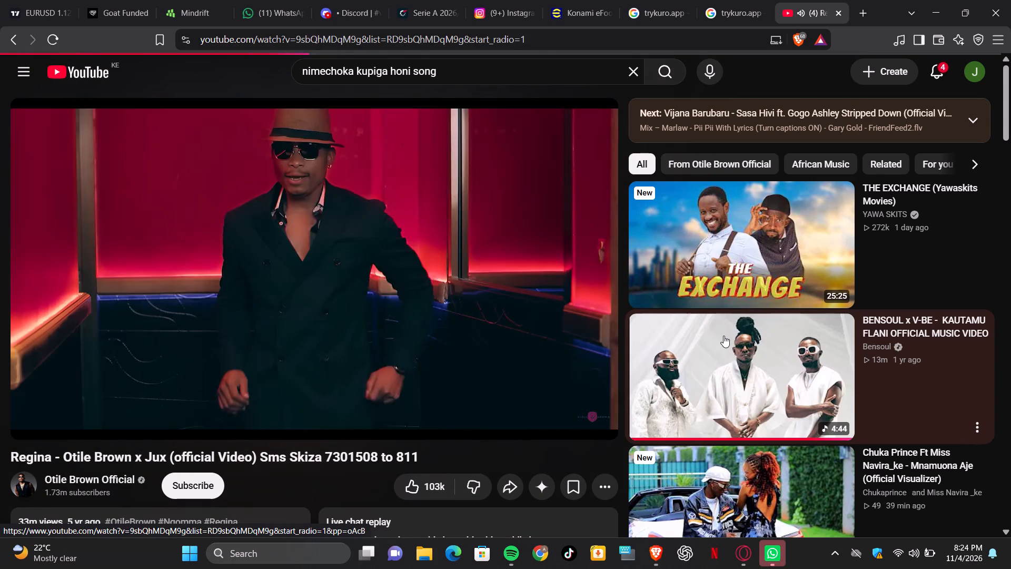
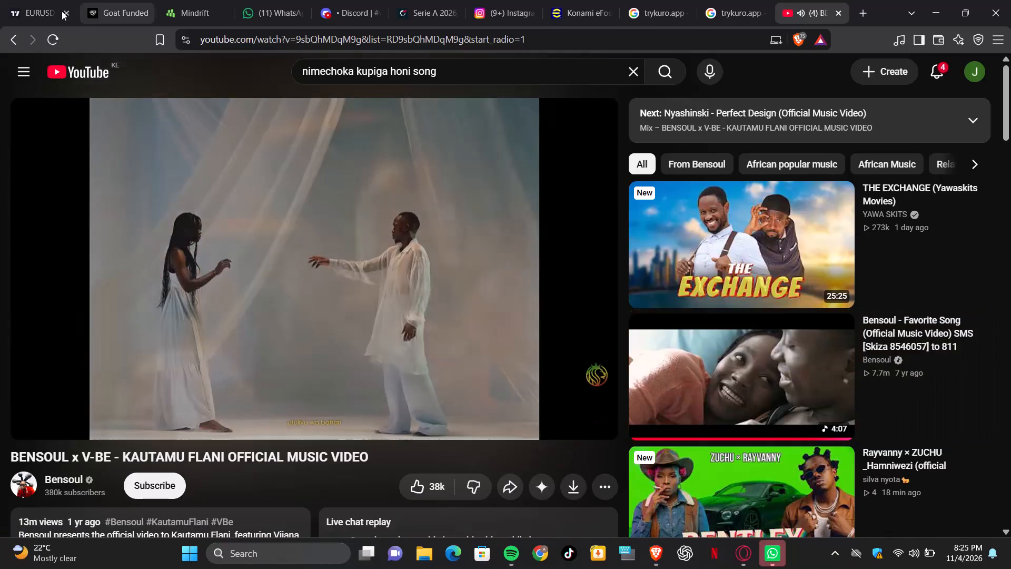
# Switch back to TradingView and review the GBPUSD 15-minute chart with the planned short position down to the lower demand zone.
pyautogui.click(33, 7)
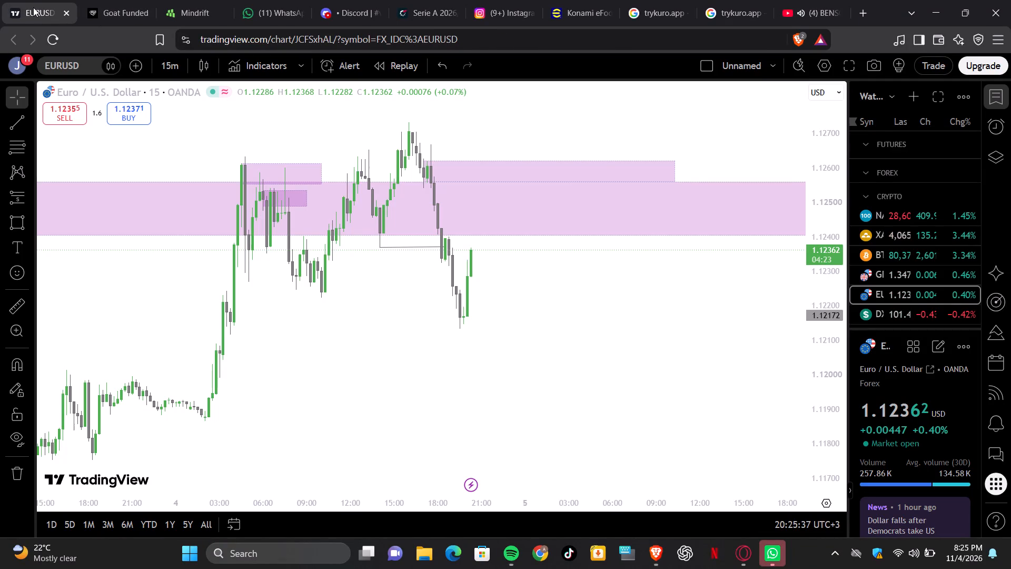
pyautogui.click(887, 277)
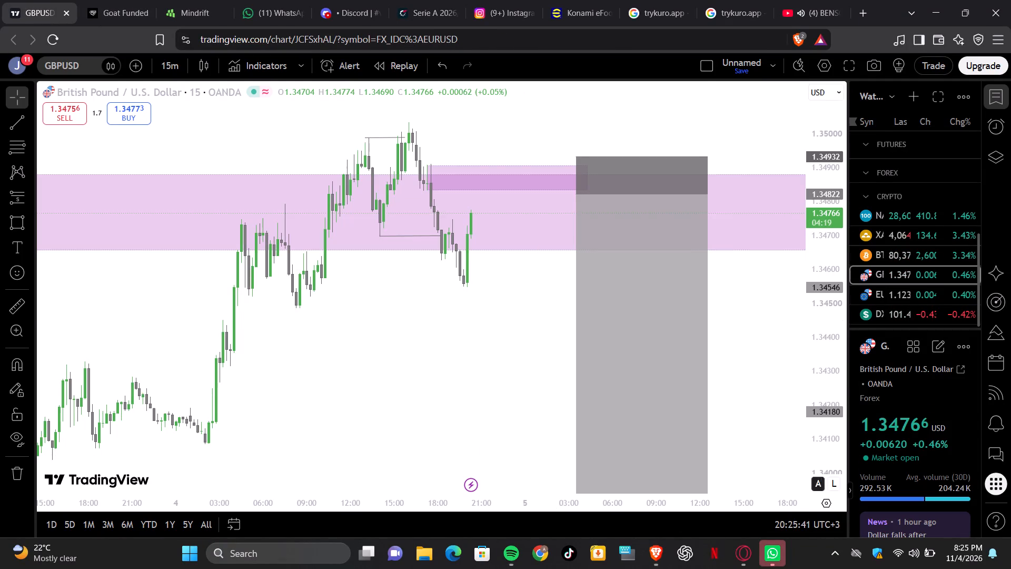
pyautogui.click(497, 397)
pyautogui.scroll(-4, 497, 397)
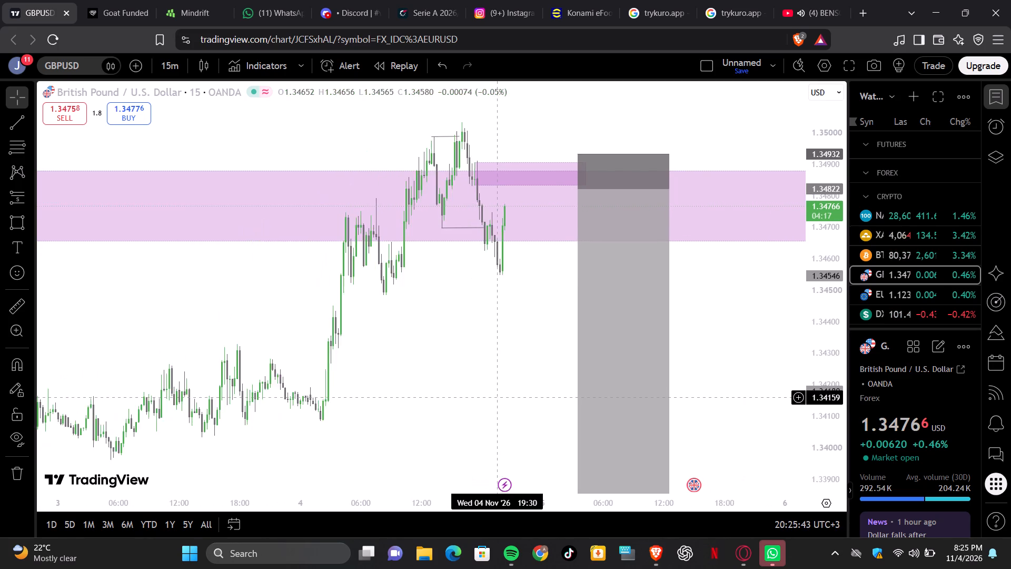
pyautogui.scroll(-2, 497, 397)
pyautogui.hscroll(-1, 497, 397)
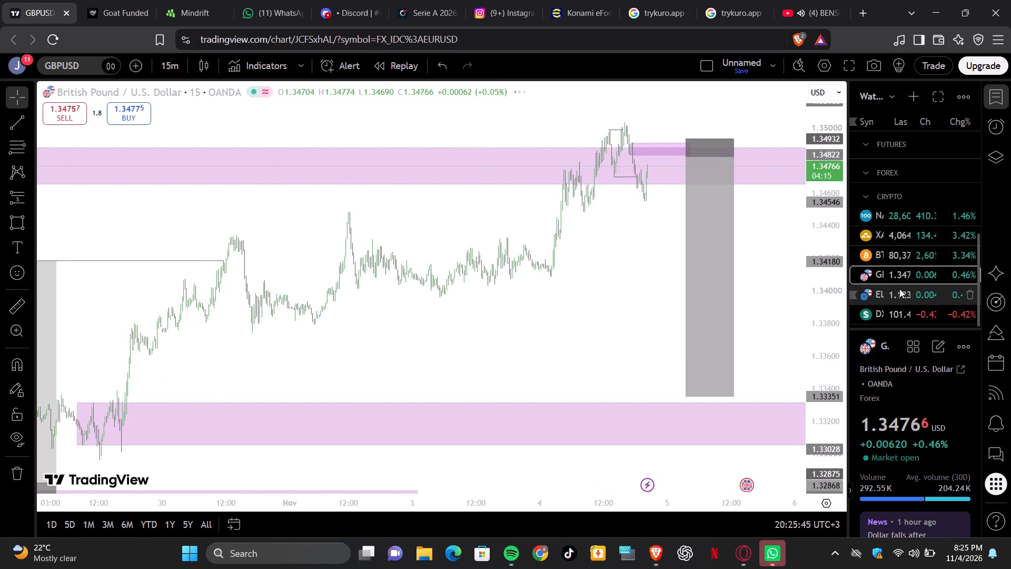
# On the EURUSD 4-hour chart, draw a horizontal trendline at about 1.11950 from 17:00 on 3 November to 17:00 on 11 November.
pyautogui.click(899, 290)
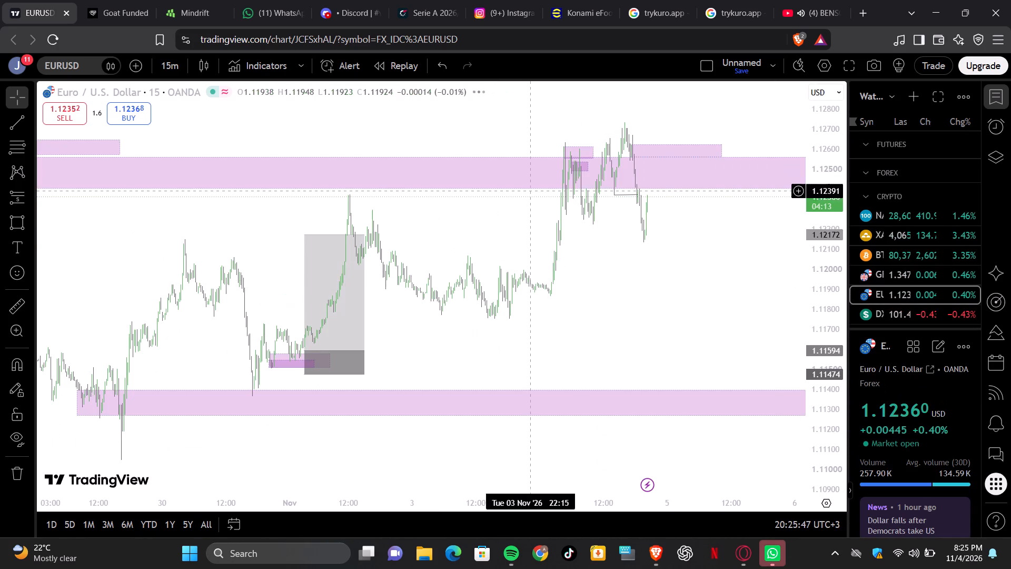
pyautogui.click(168, 58)
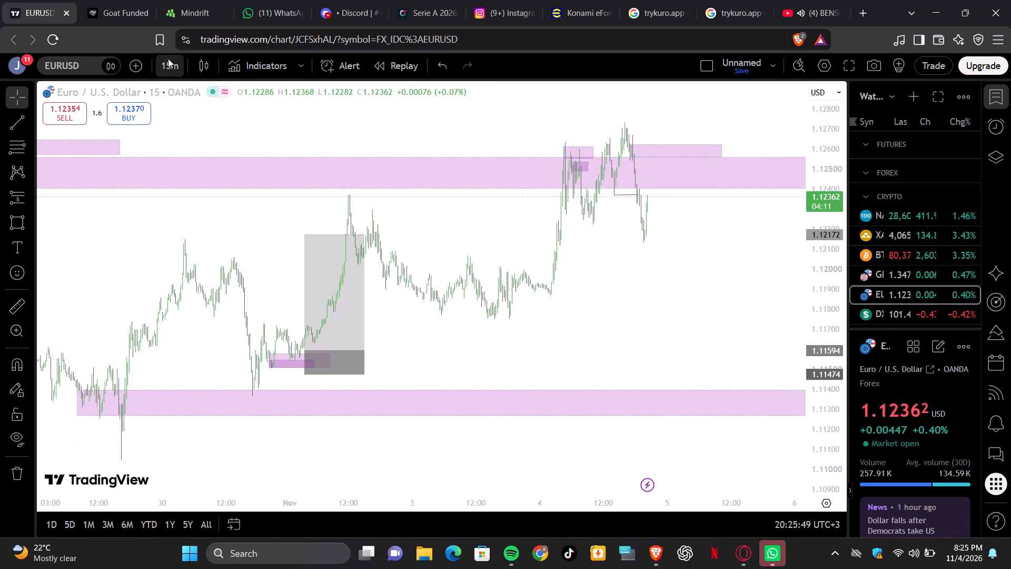
pyautogui.click(187, 400)
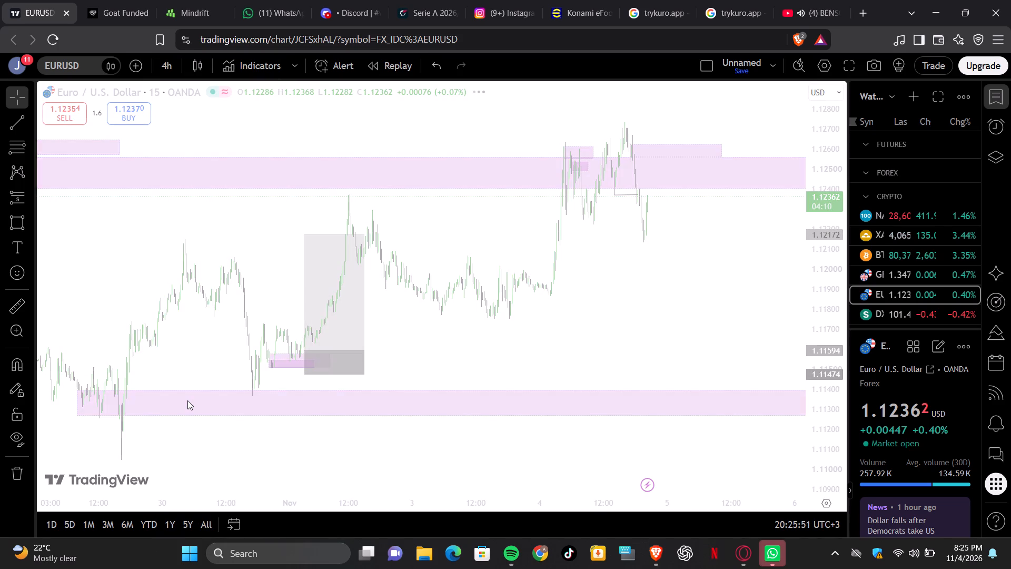
pyautogui.scroll(10, 645, 323)
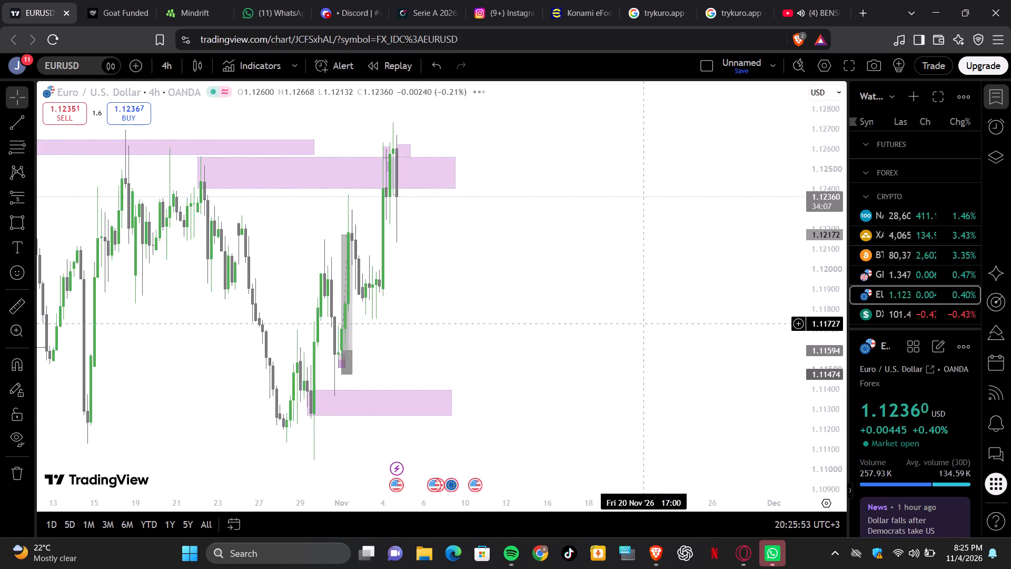
pyautogui.scroll(3, 645, 323)
pyautogui.hscroll(1, 645, 323)
pyautogui.scroll(1, 645, 323)
pyautogui.hscroll(2, 645, 323)
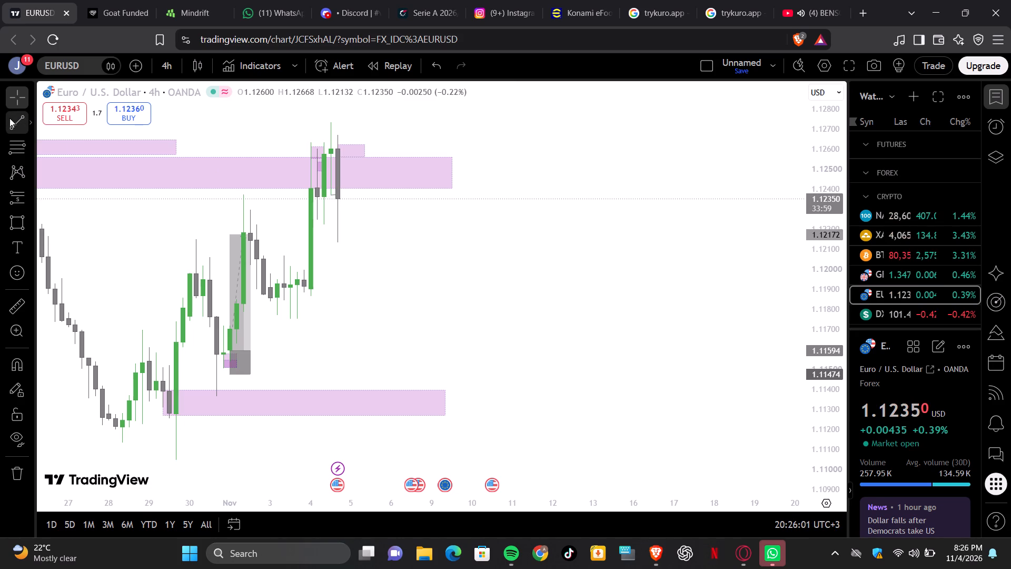
pyautogui.moveTo(14, 118); pyautogui.dragTo(257, 251)
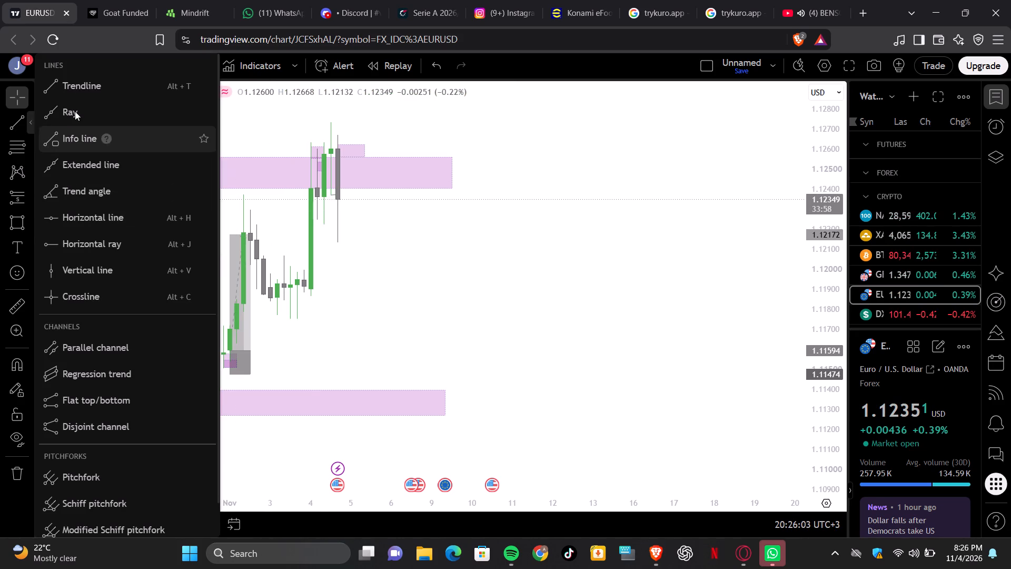
pyautogui.click(69, 87)
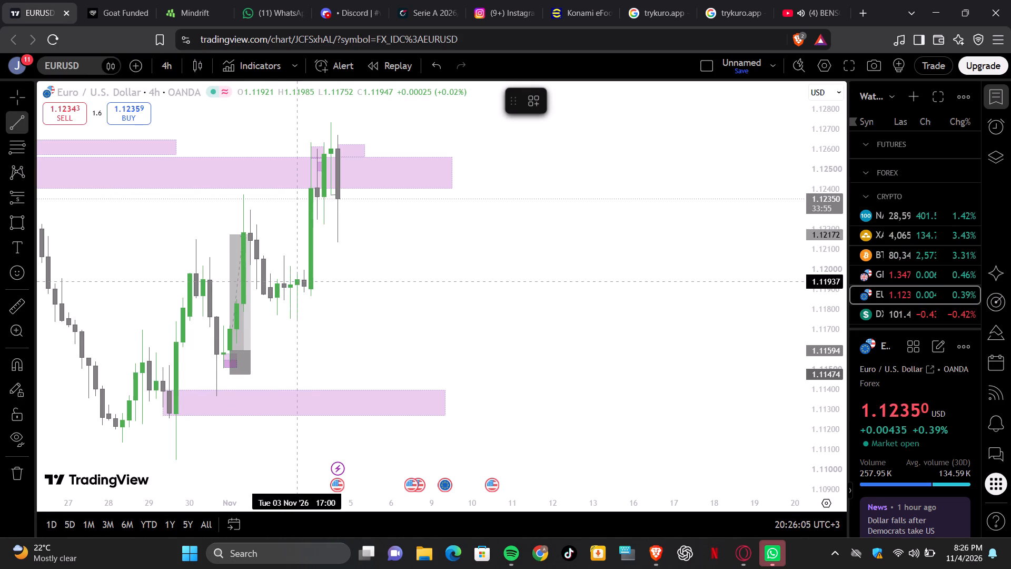
pyautogui.click(299, 279)
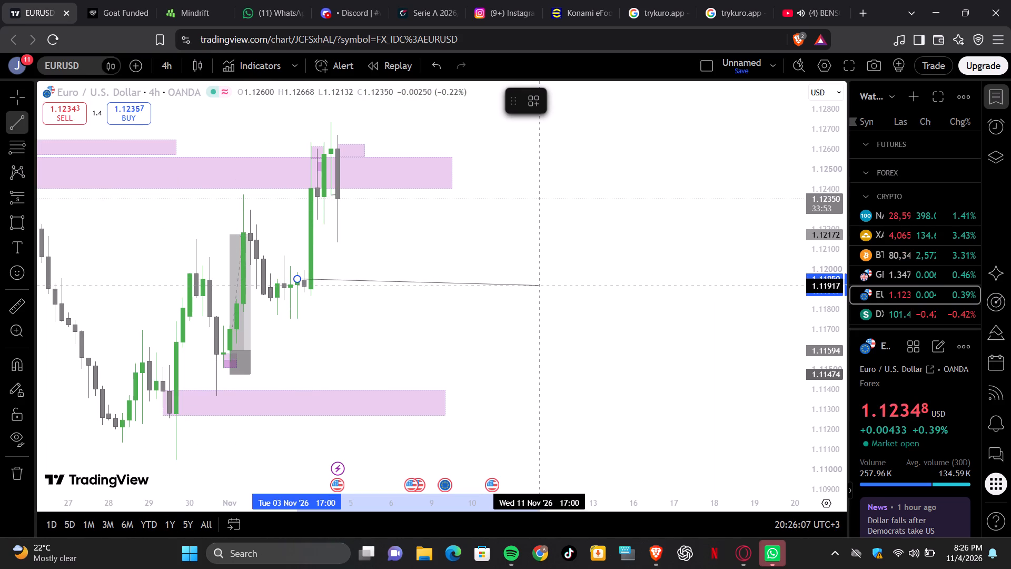
pyautogui.click(542, 279)
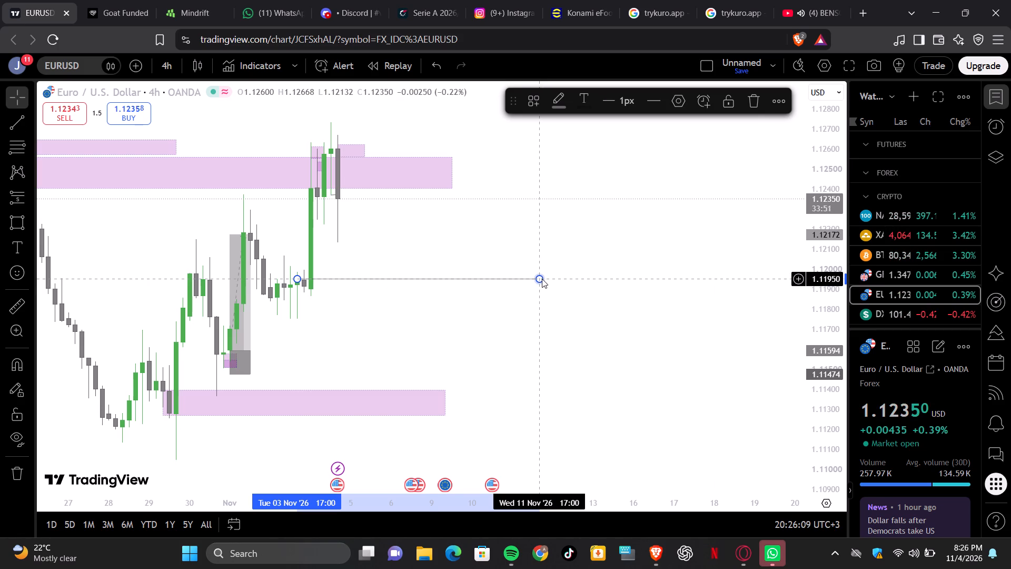
# On the EURUSD 15-minute chart, place a widened short position starting 02:30 on 5 November, entry about 1.12543, stop 1.12663, target 1.11960.
pyautogui.click(168, 67)
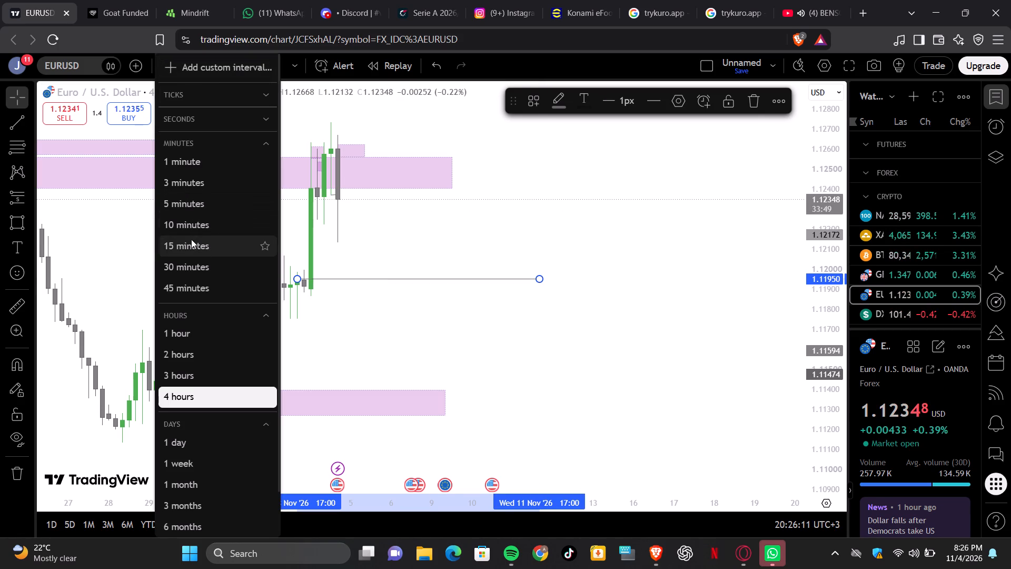
pyautogui.click(190, 243)
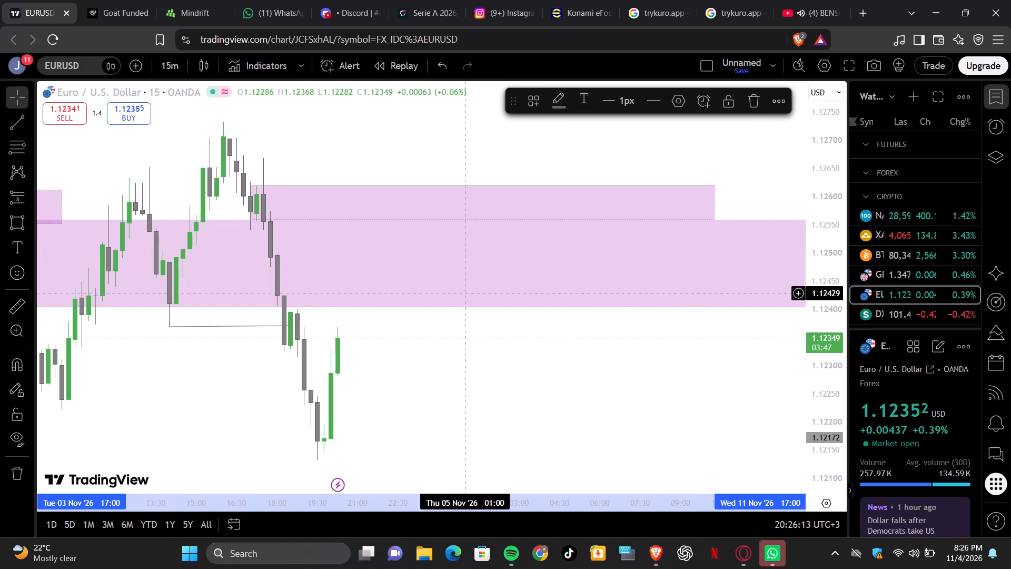
pyautogui.click(15, 195)
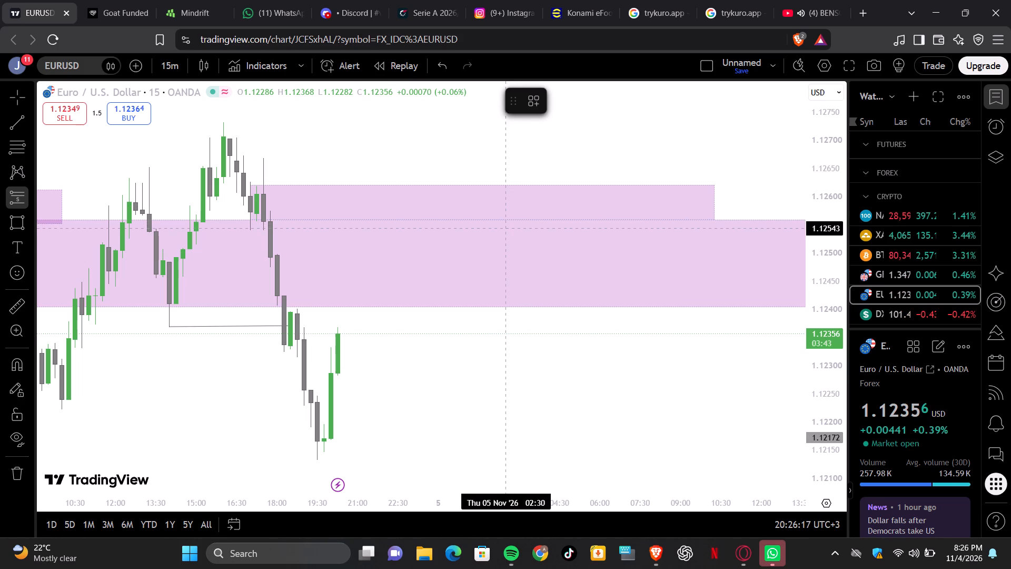
pyautogui.click(509, 228)
pyautogui.scroll(-6, 545, 355)
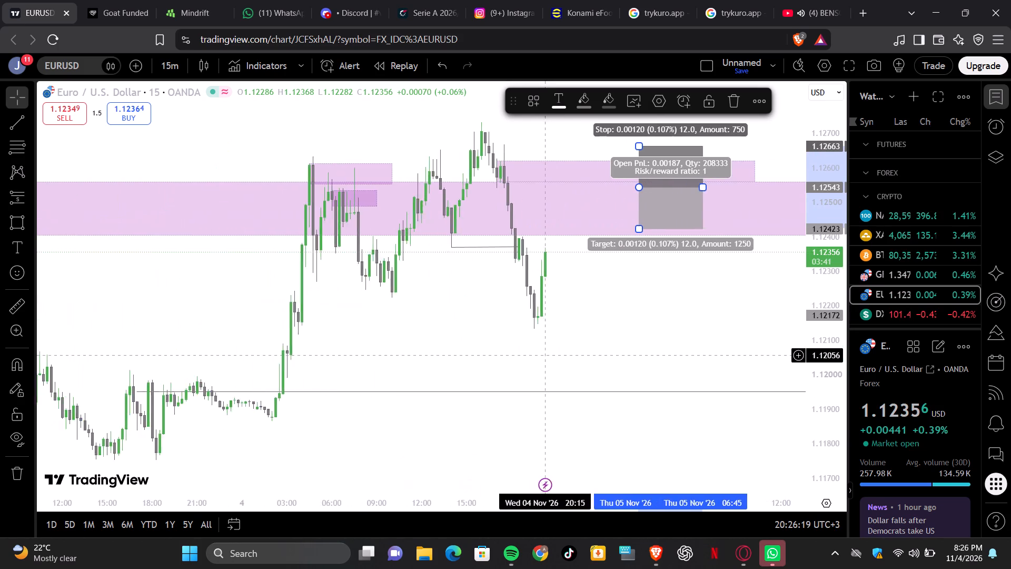
pyautogui.scroll(-1, 545, 355)
pyautogui.hscroll(-3, 545, 355)
pyautogui.moveTo(490, 228); pyautogui.dragTo(443, 395)
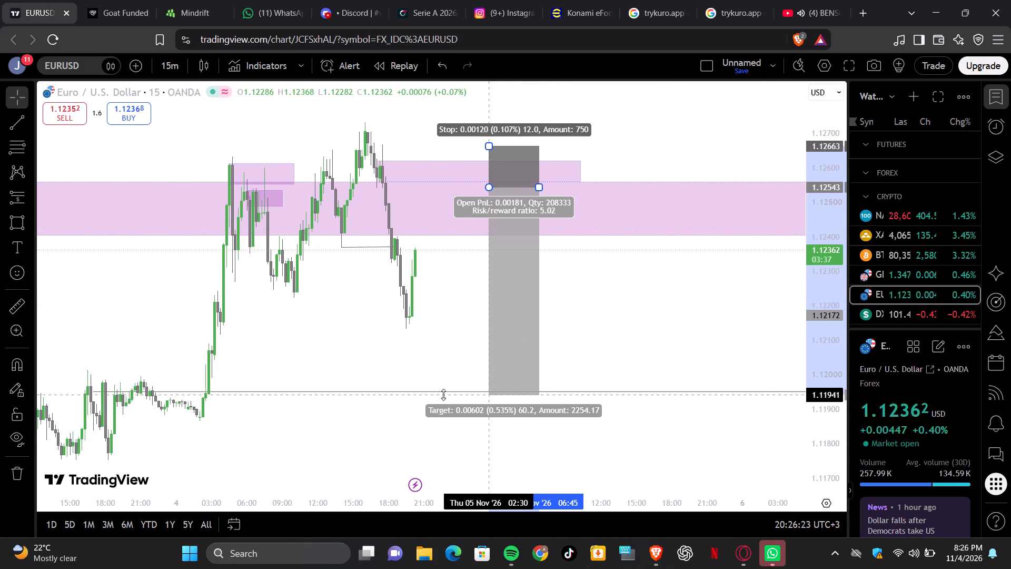
pyautogui.moveTo(443, 395); pyautogui.dragTo(445, 388)
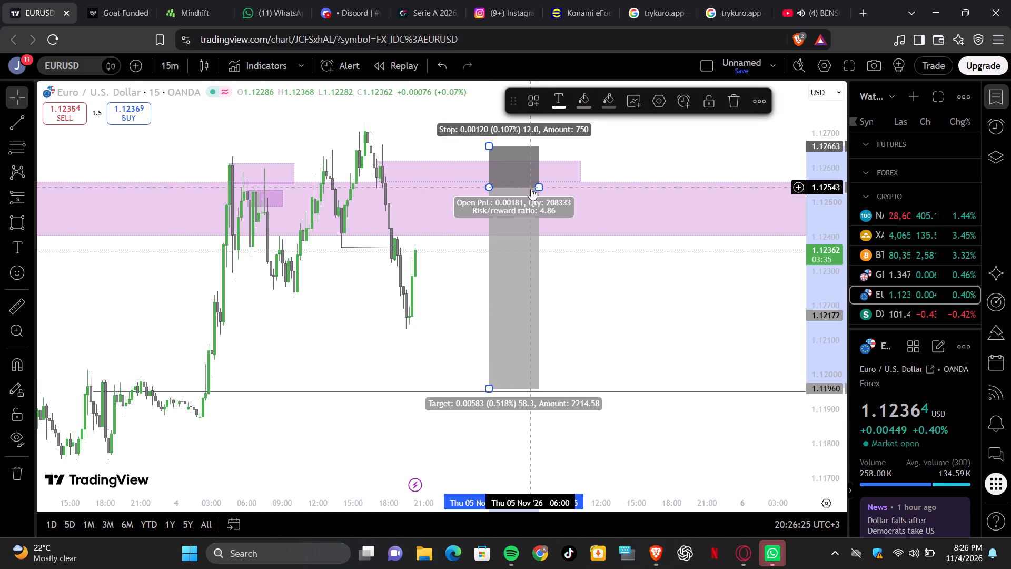
pyautogui.moveTo(538, 189); pyautogui.dragTo(609, 187)
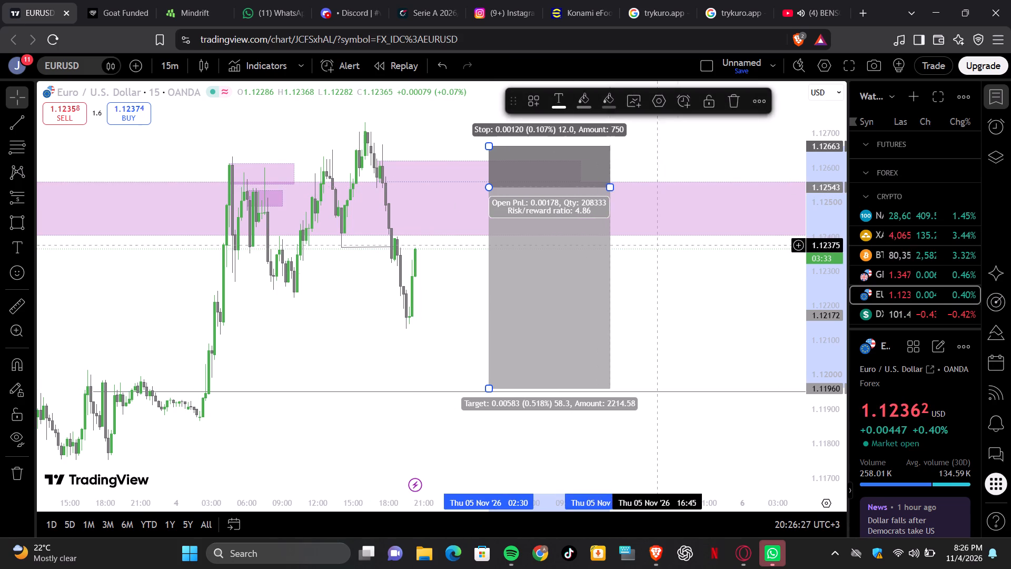
pyautogui.click(686, 294)
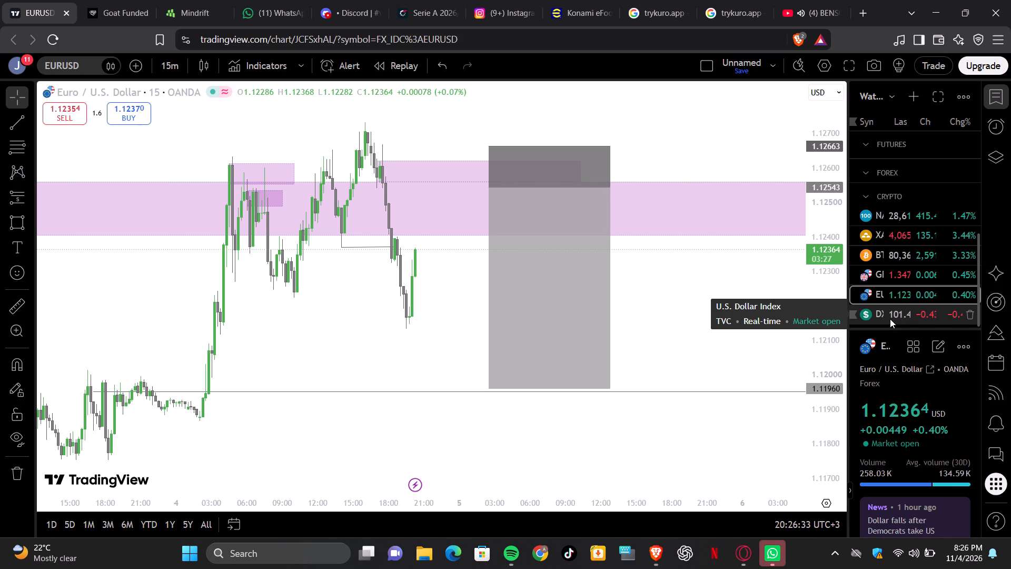
# Open the OANDA GBPJPY chart and set it to the 4-hour timeframe.
pyautogui.click(60, 63)
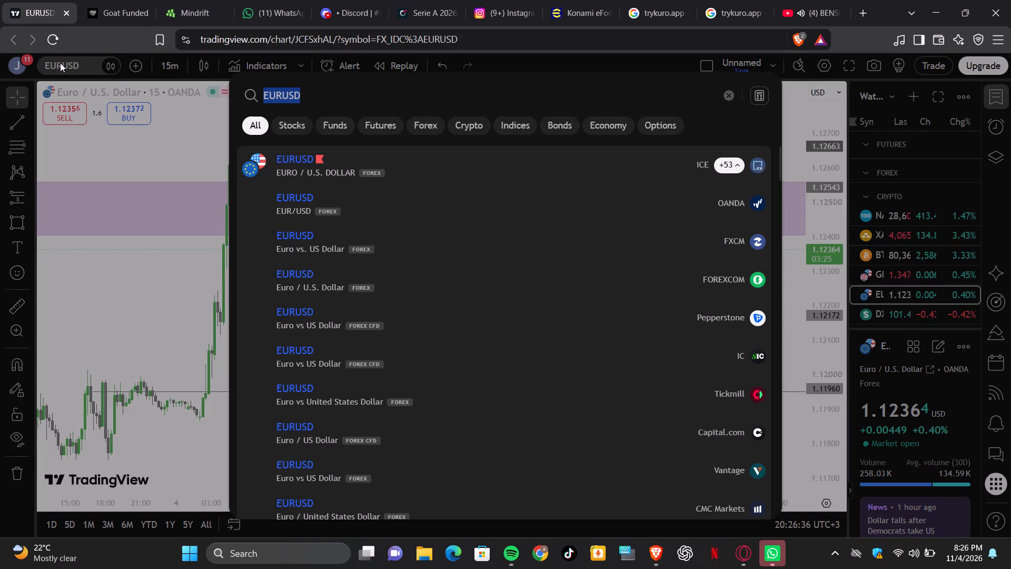
pyautogui.click(728, 96)
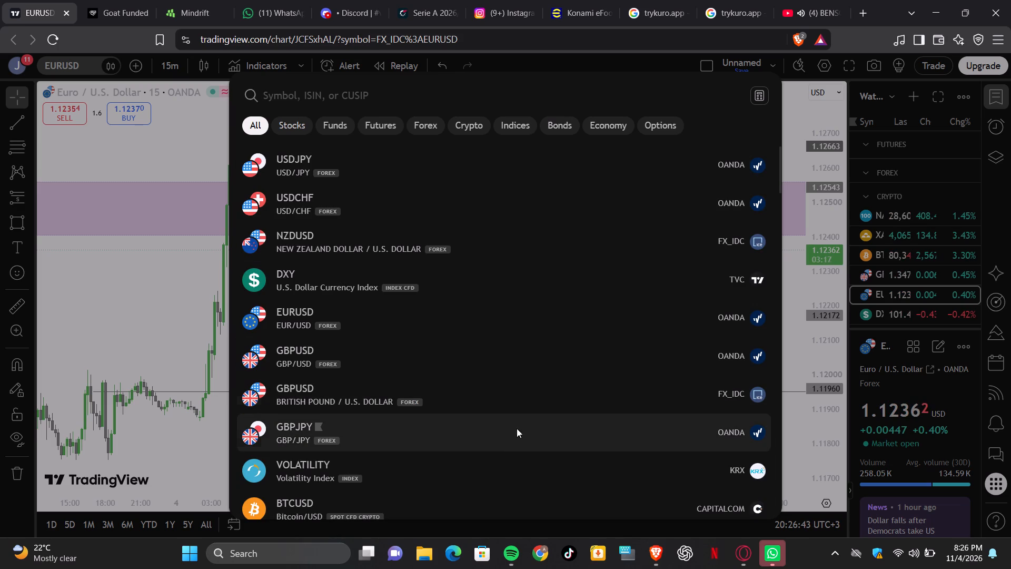
pyautogui.click(509, 439)
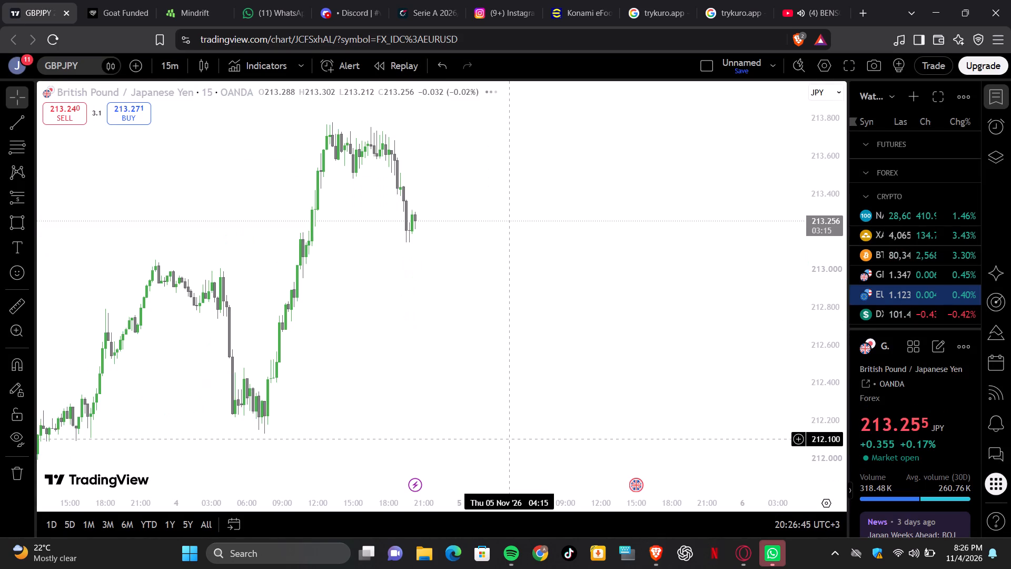
pyautogui.scroll(-5, 509, 439)
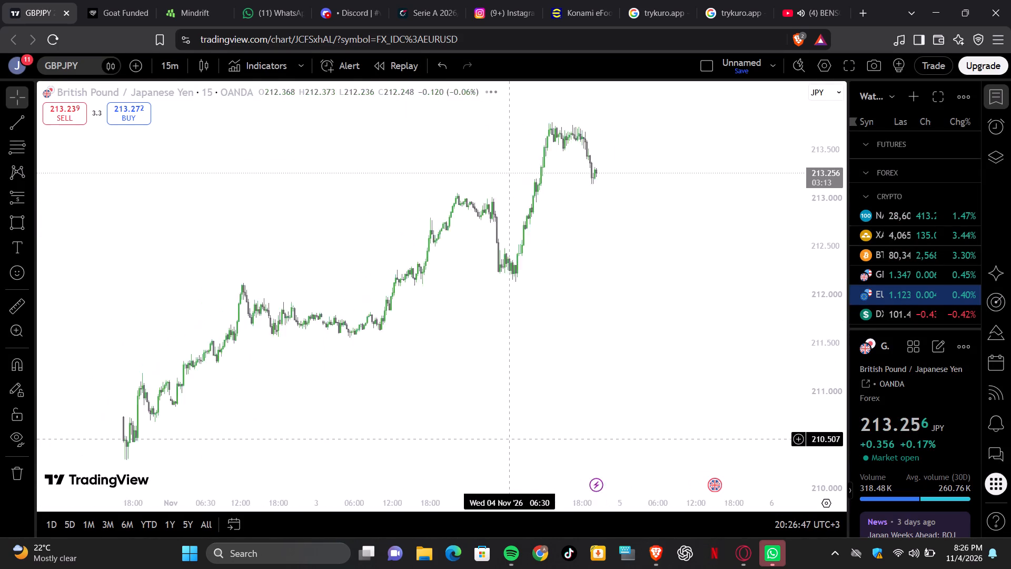
pyautogui.scroll(-1, 509, 439)
pyautogui.click(171, 62)
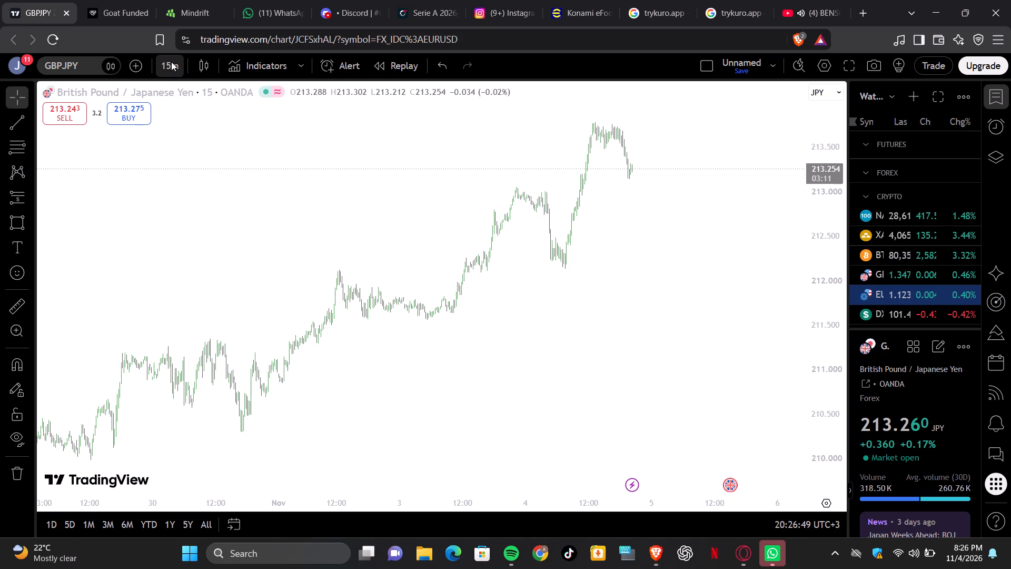
pyautogui.click(195, 404)
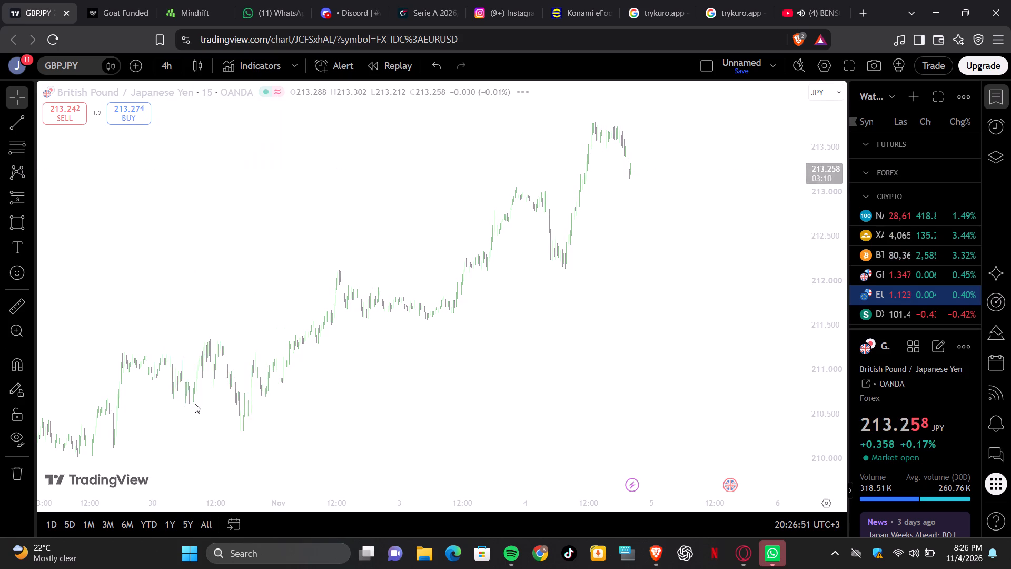
# Examine the GBPJPY 4-hour price structure from September to early November, including the swing highs and lows before the latest rally.
pyautogui.scroll(5, 456, 232)
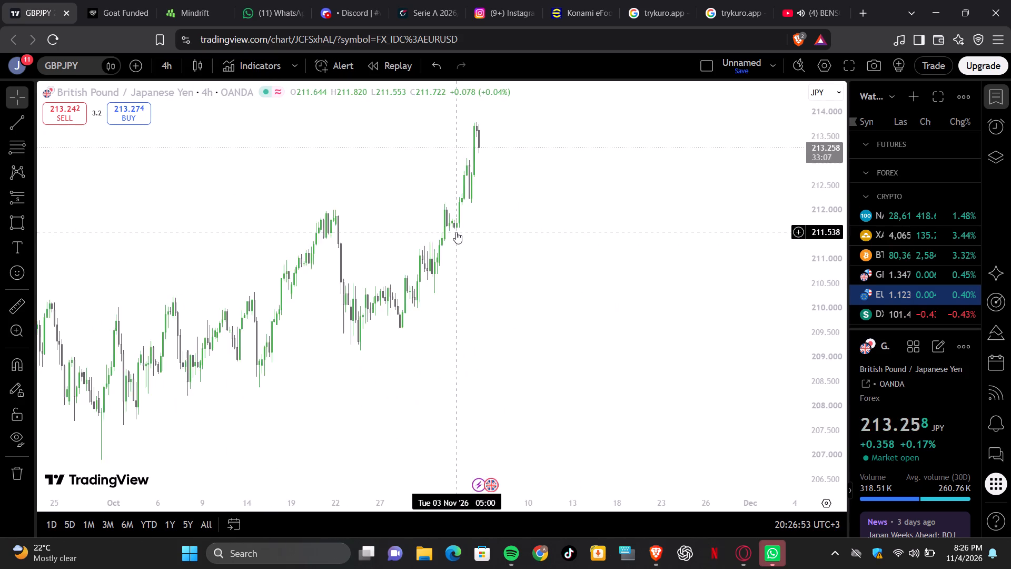
pyautogui.scroll(-7, 456, 232)
pyautogui.scroll(3, 456, 232)
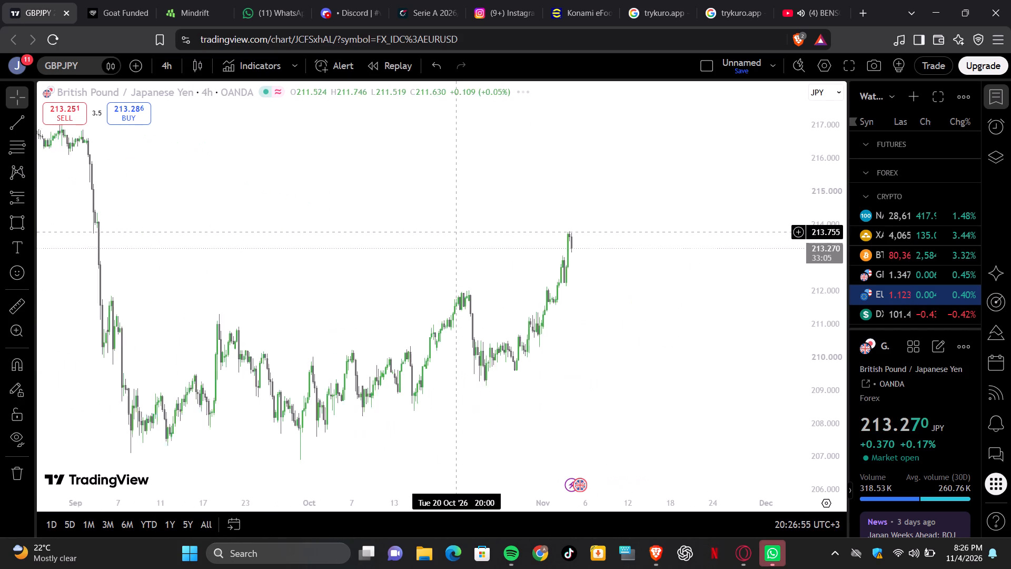
pyautogui.scroll(3, 456, 232)
pyautogui.scroll(1, 303, 281)
pyautogui.hscroll(2, 303, 281)
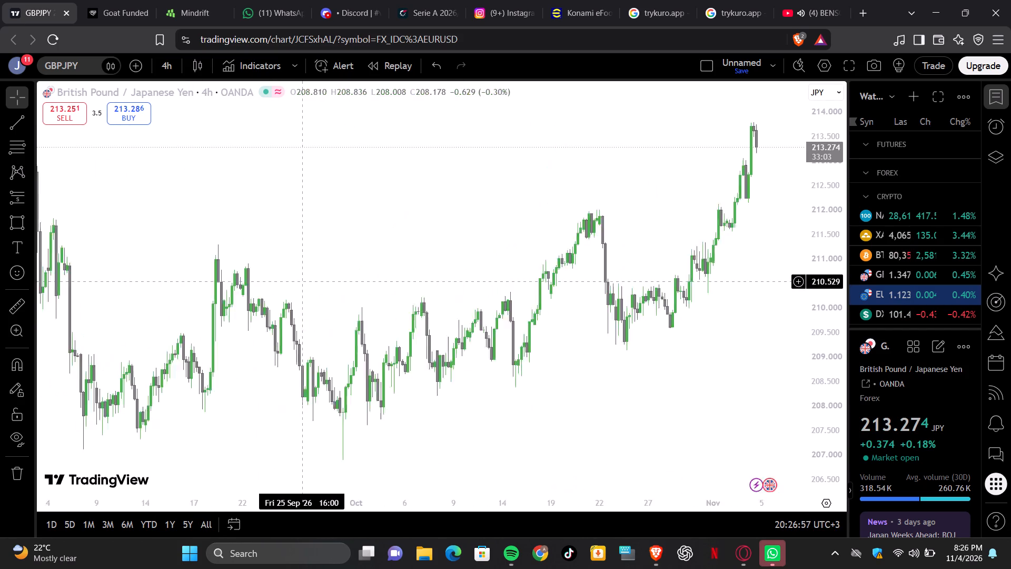
pyautogui.hscroll(1, 303, 281)
pyautogui.scroll(3, 303, 281)
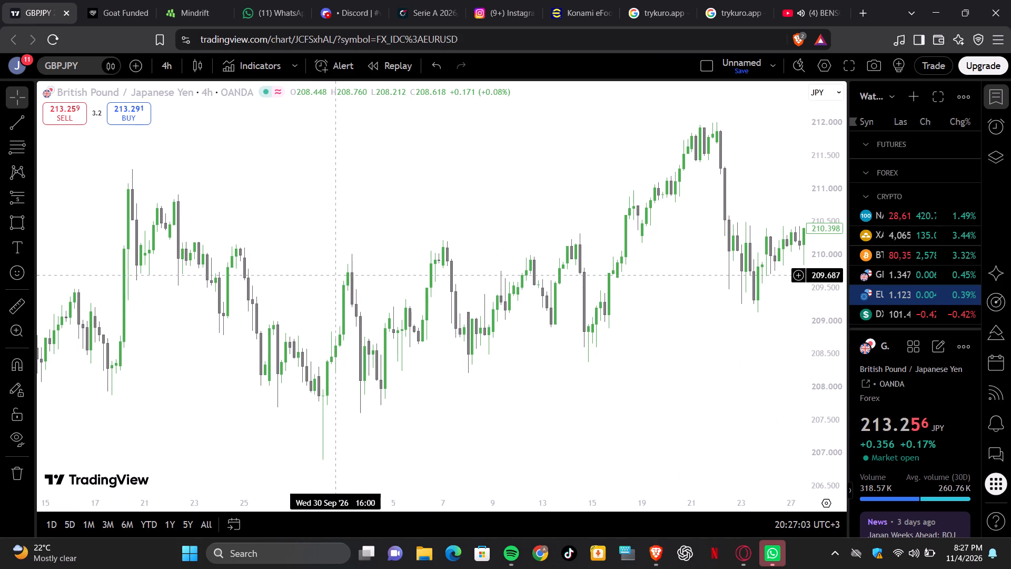
pyautogui.hscroll(-3, 336, 275)
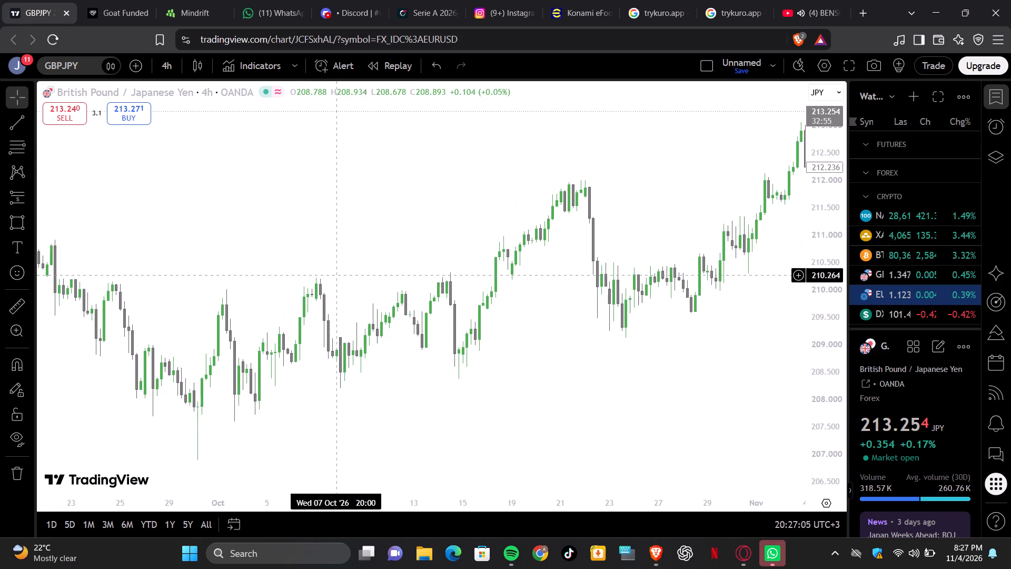
pyautogui.scroll(2, 336, 275)
pyautogui.scroll(-3, 336, 275)
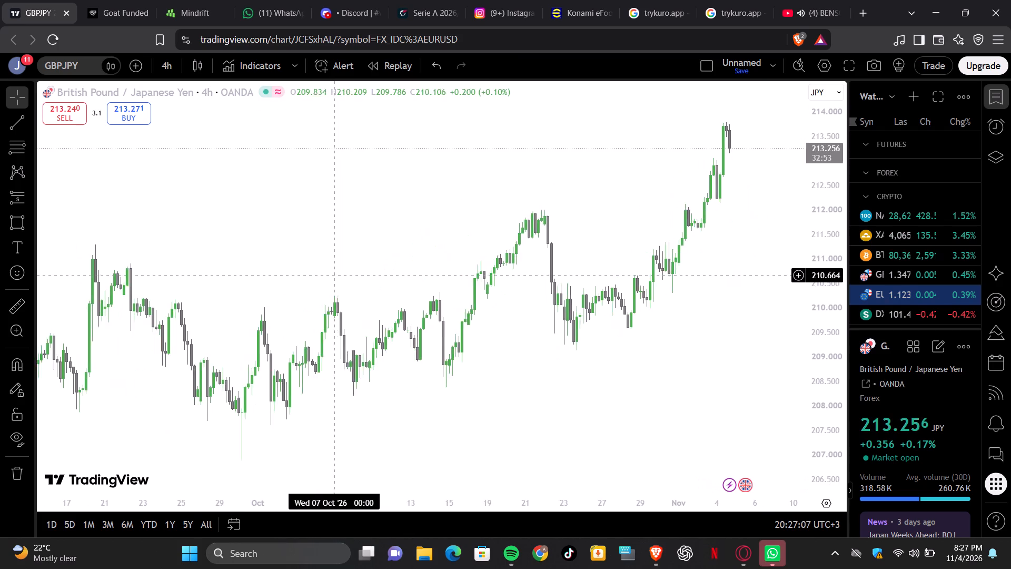
pyautogui.scroll(-3, 336, 275)
pyautogui.scroll(2, 336, 275)
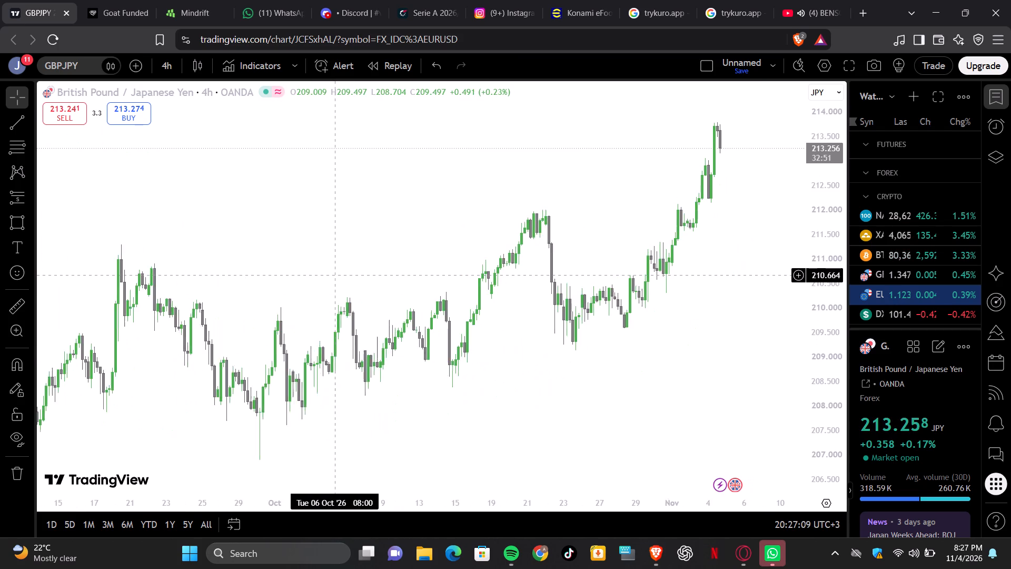
pyautogui.scroll(1, 336, 275)
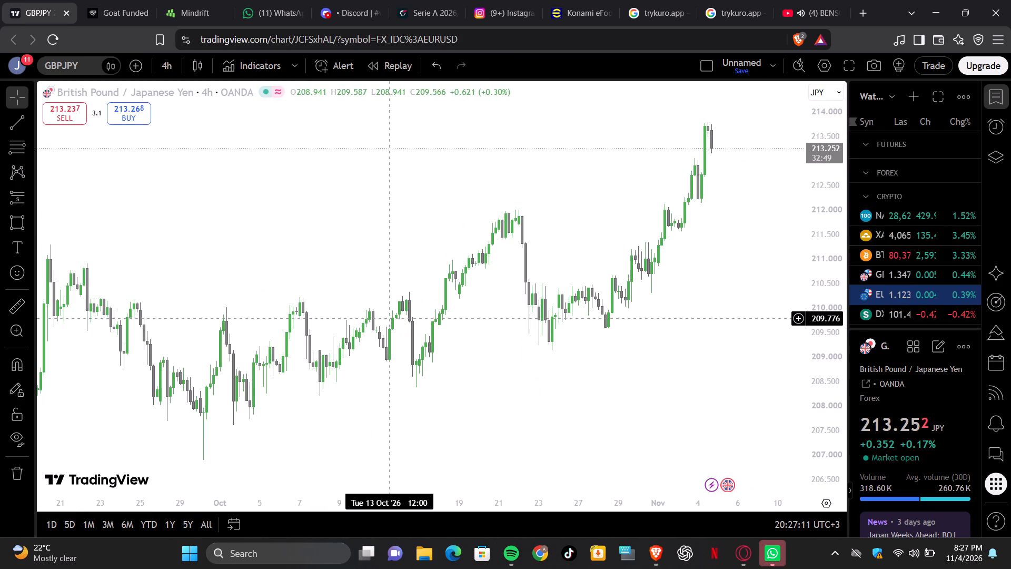
# On the GBPJPY 4-hour chart, draw a rectangle zone from 08:00 on 15 October to about 30 October, spanning about 209.43 to 208.97.
pyautogui.scroll(1, 389, 318)
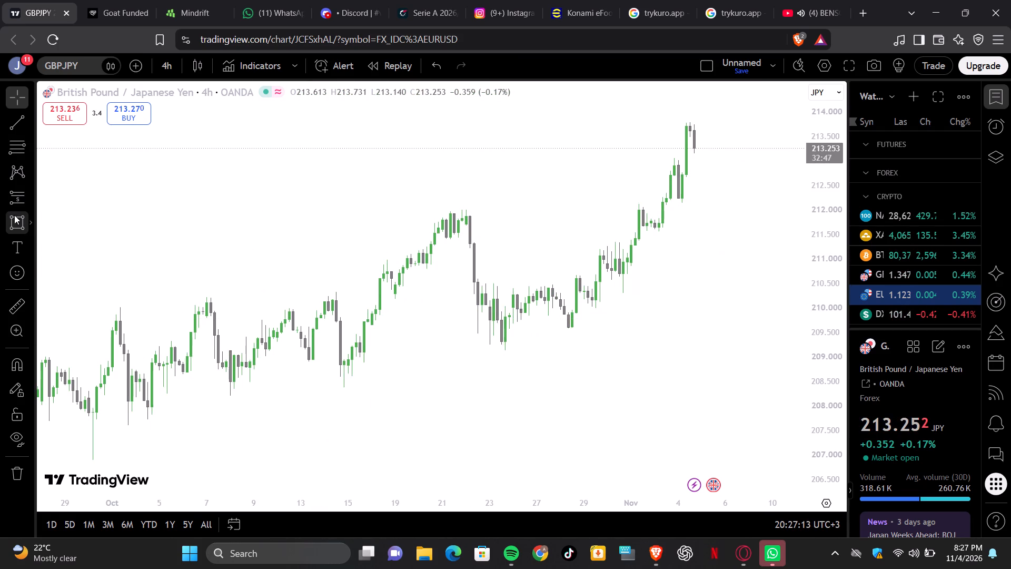
pyautogui.click(14, 215)
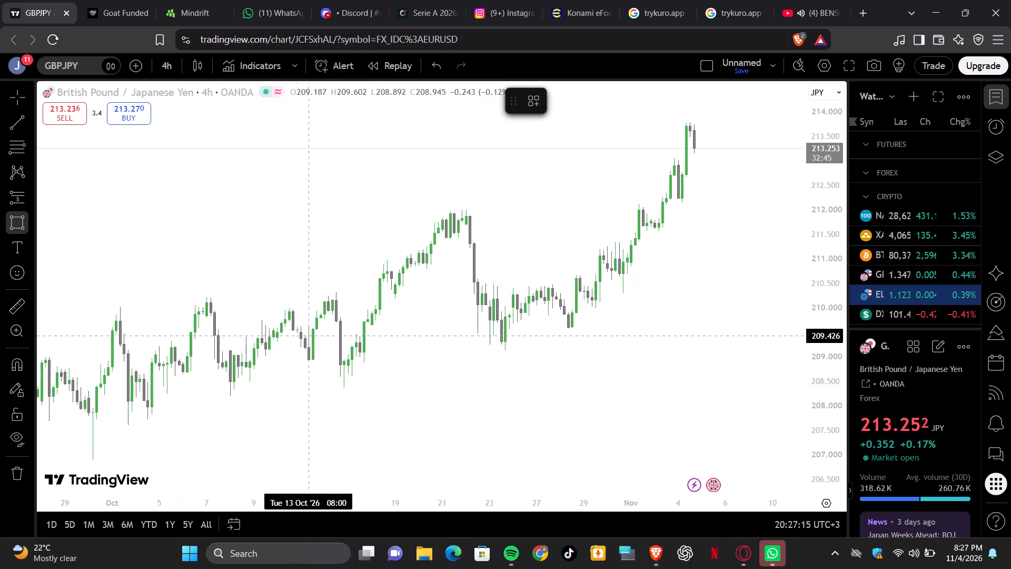
pyautogui.click(357, 336)
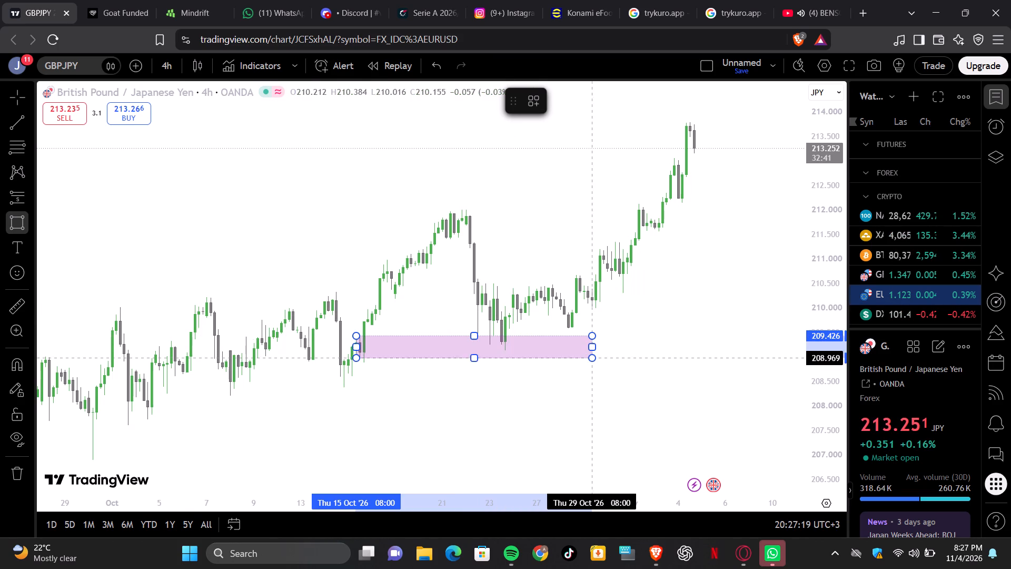
pyautogui.click(612, 358)
pyautogui.click(597, 414)
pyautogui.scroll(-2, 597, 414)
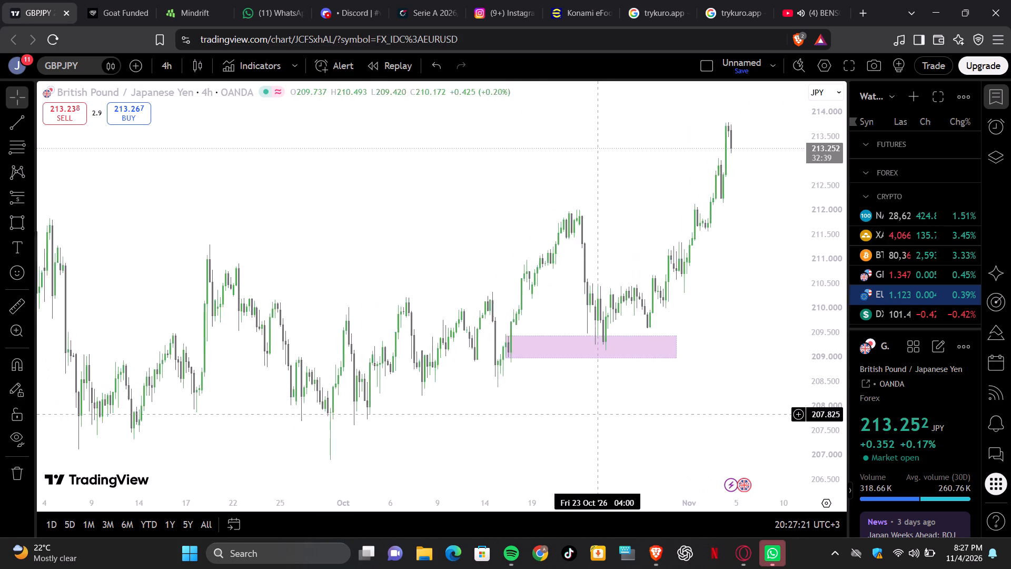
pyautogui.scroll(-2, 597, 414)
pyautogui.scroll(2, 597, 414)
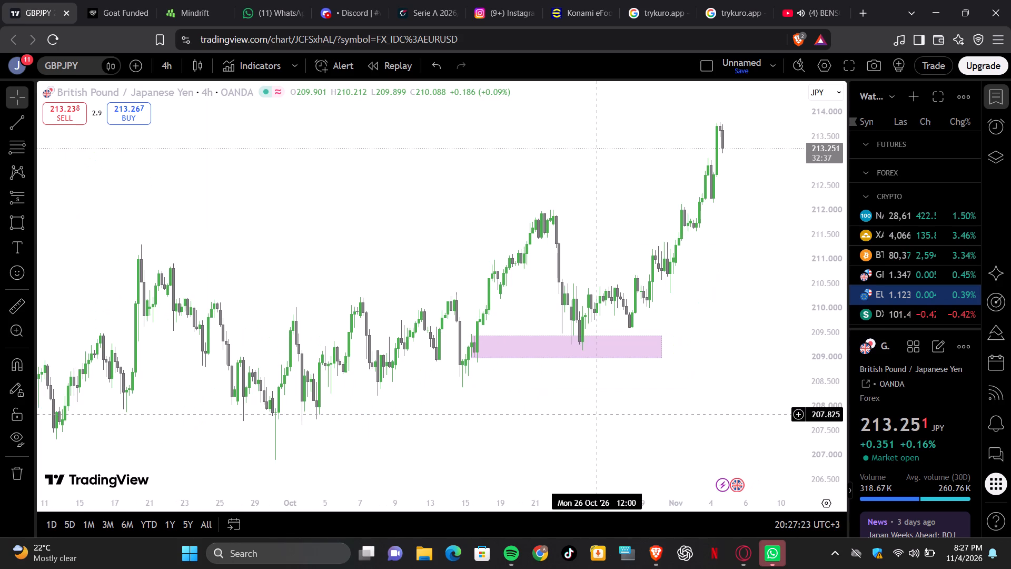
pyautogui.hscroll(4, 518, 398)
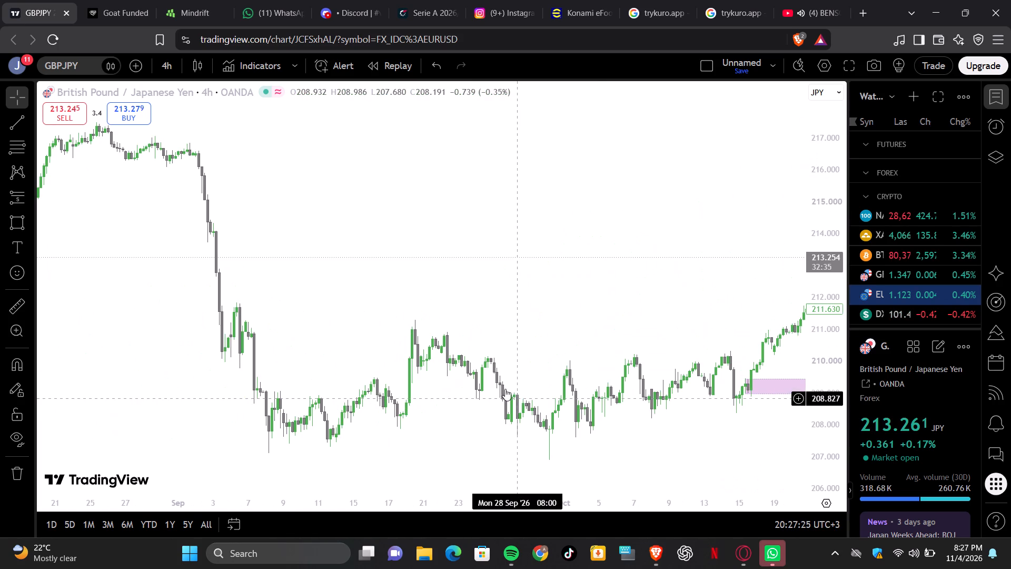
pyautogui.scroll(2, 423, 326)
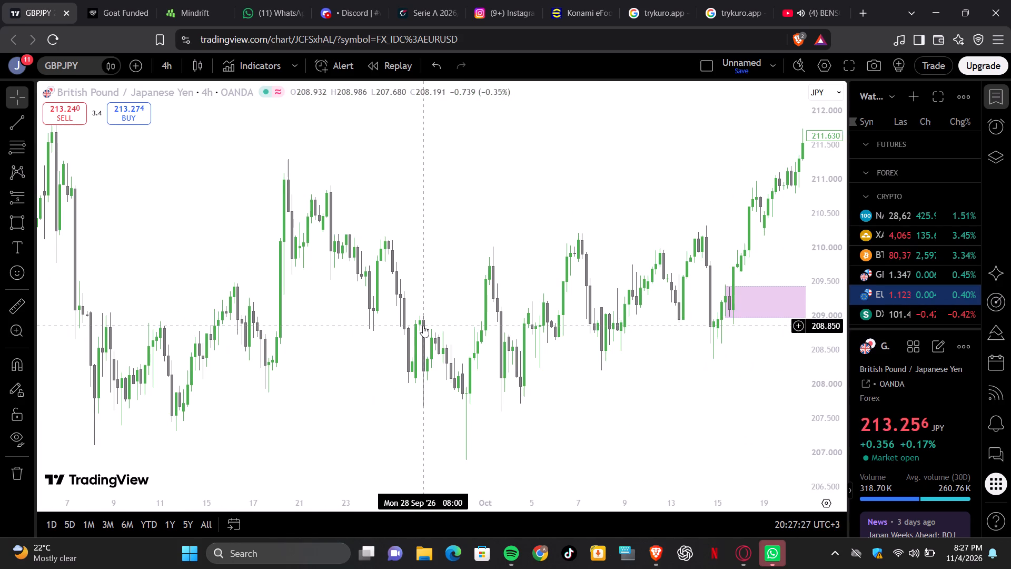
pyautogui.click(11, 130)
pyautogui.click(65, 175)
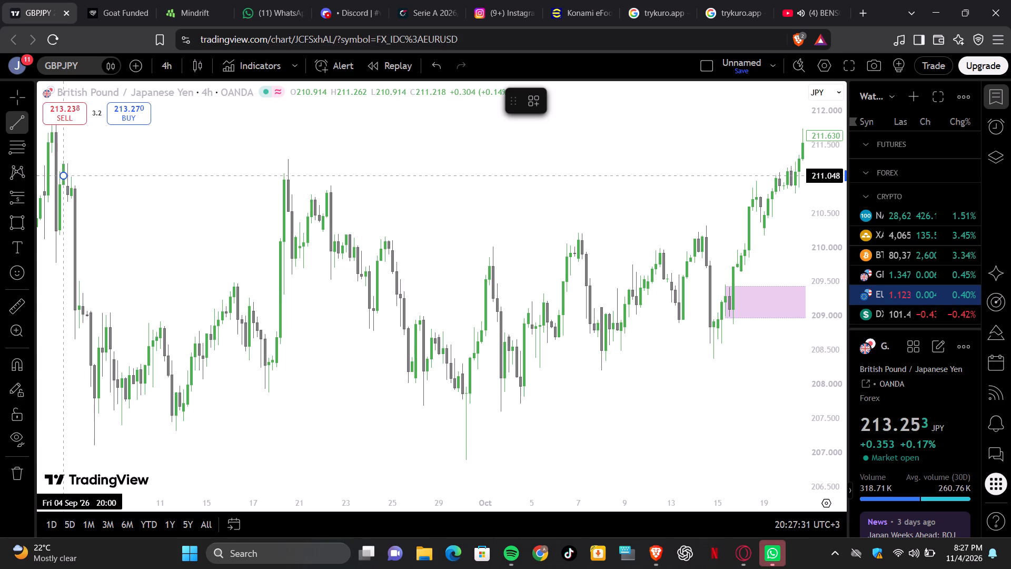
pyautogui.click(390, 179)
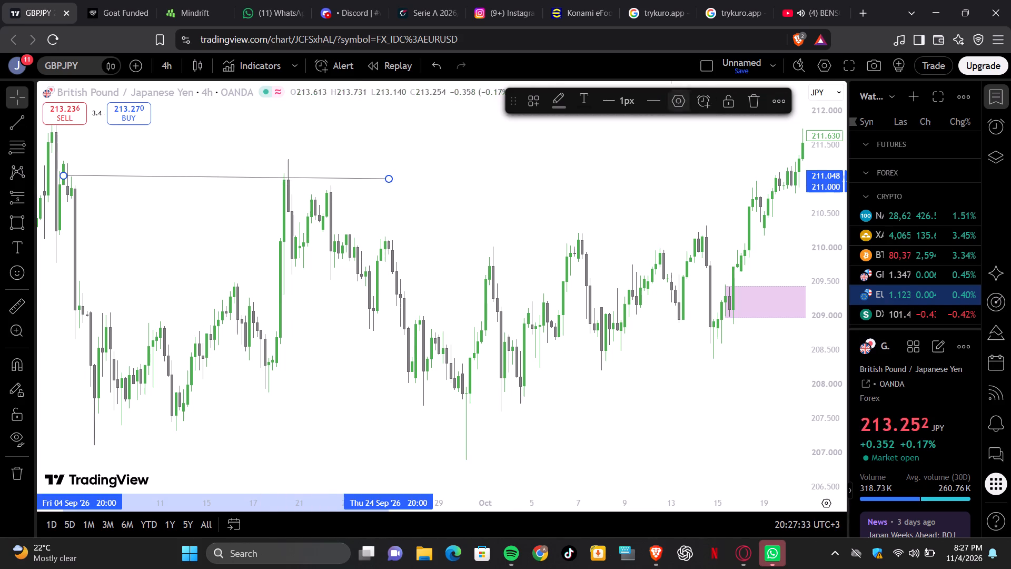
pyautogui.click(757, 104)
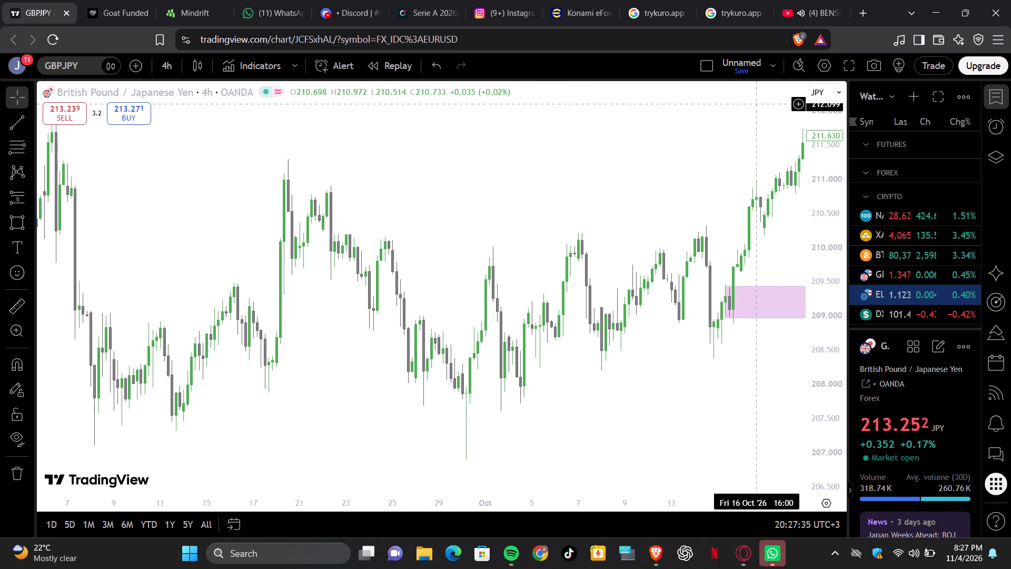
# Switch to YouTube, restart the Kautamu Flani music video from the beginning, and return to the GBPJPY chart.
pyautogui.click(819, 11)
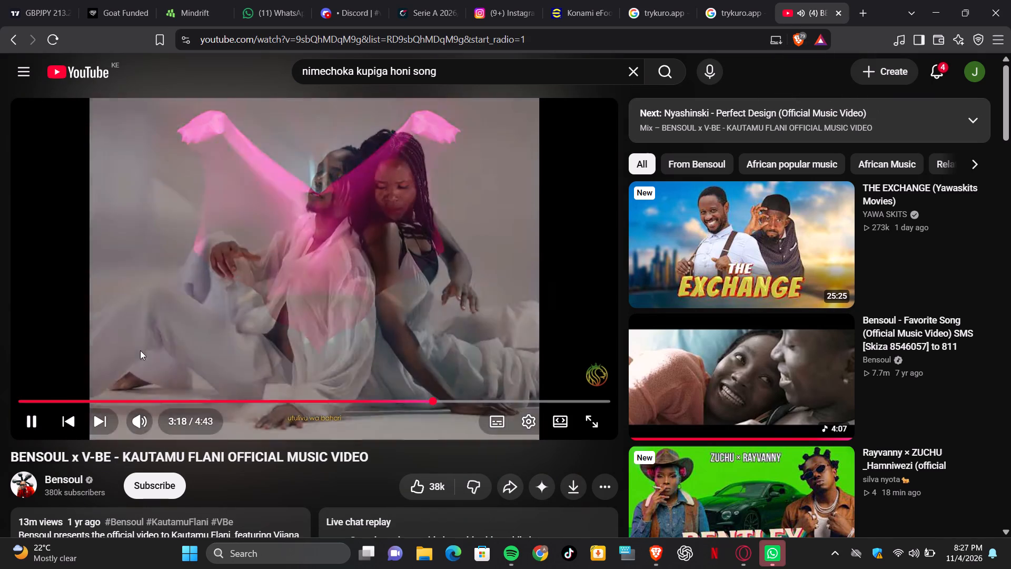
pyautogui.click(25, 400)
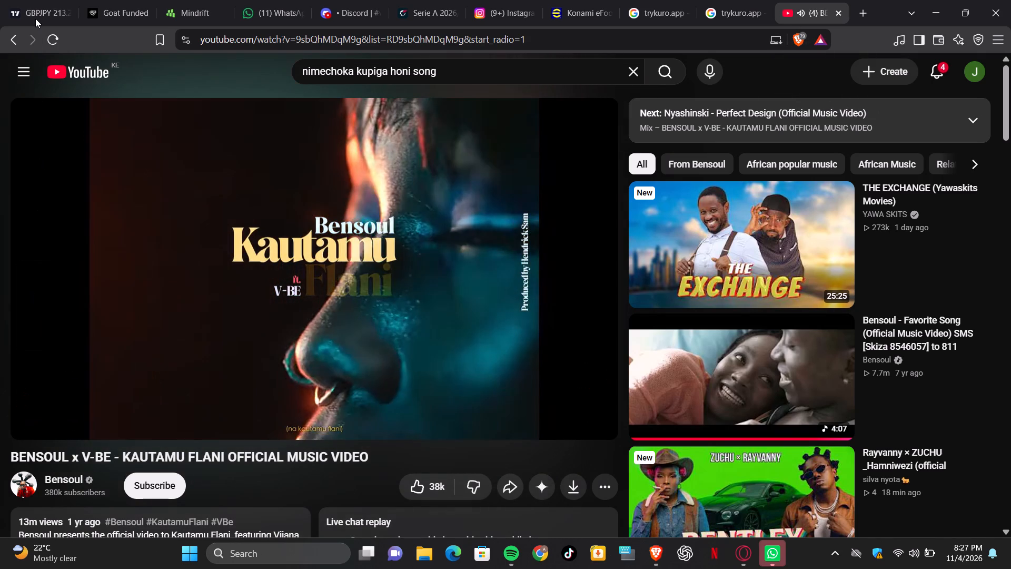
pyautogui.click(28, 5)
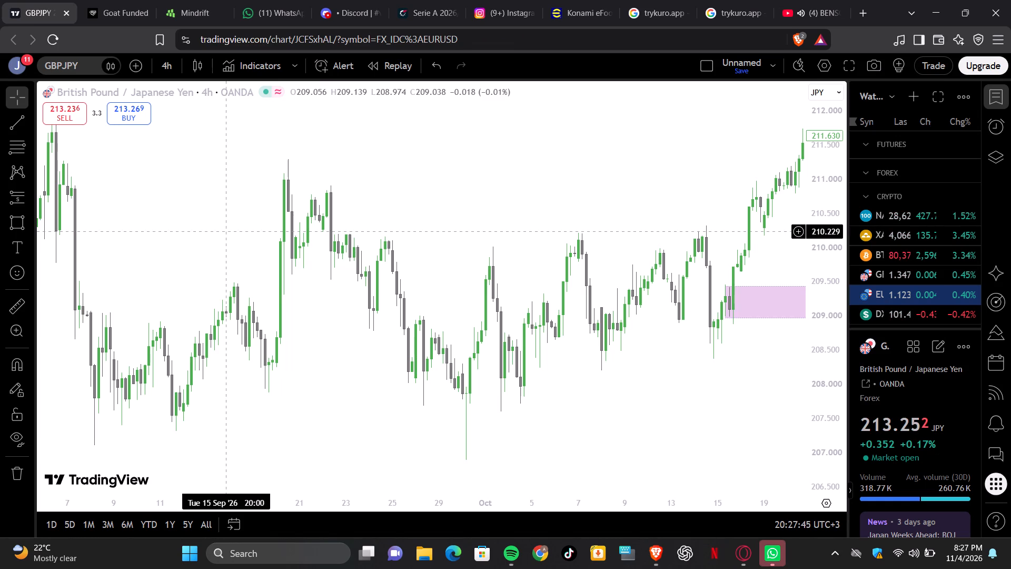
# Draw a rectangle zone on the GBPJPY chart from 00:00 on 7 September to 20:00 on 24 September, spanning about 211.04 to 210.71.
pyautogui.click(12, 221)
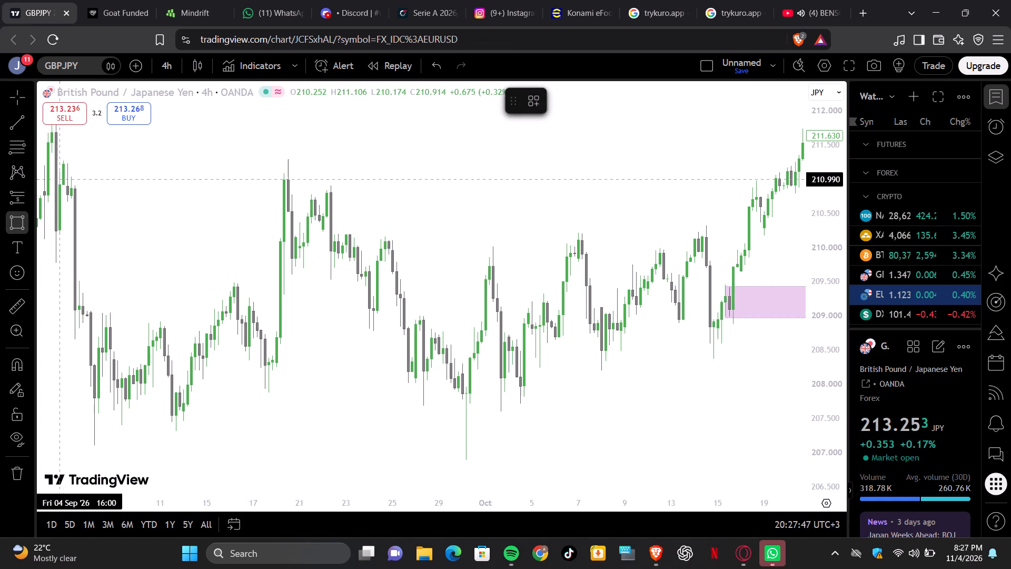
pyautogui.click(68, 176)
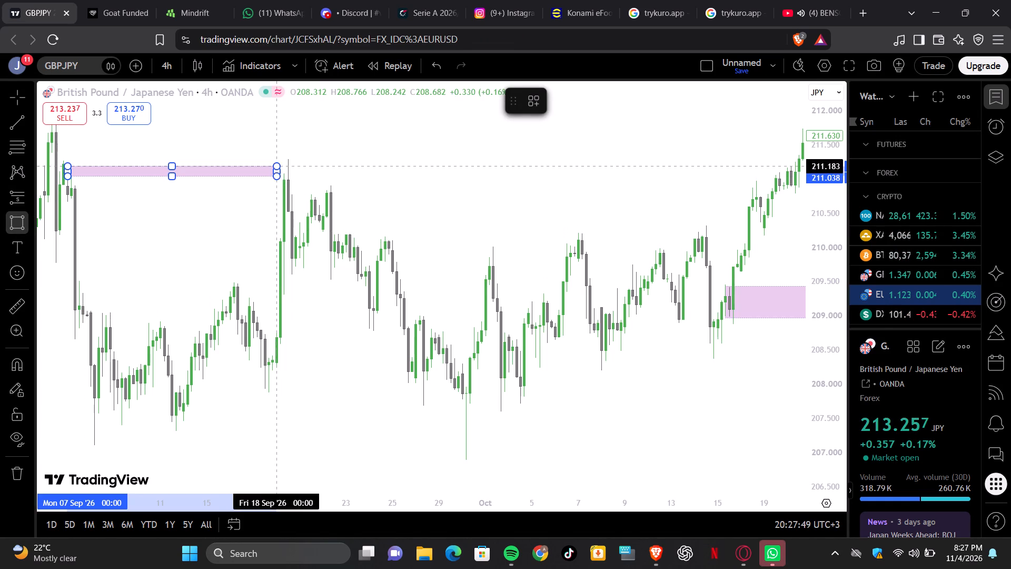
pyautogui.click(390, 199)
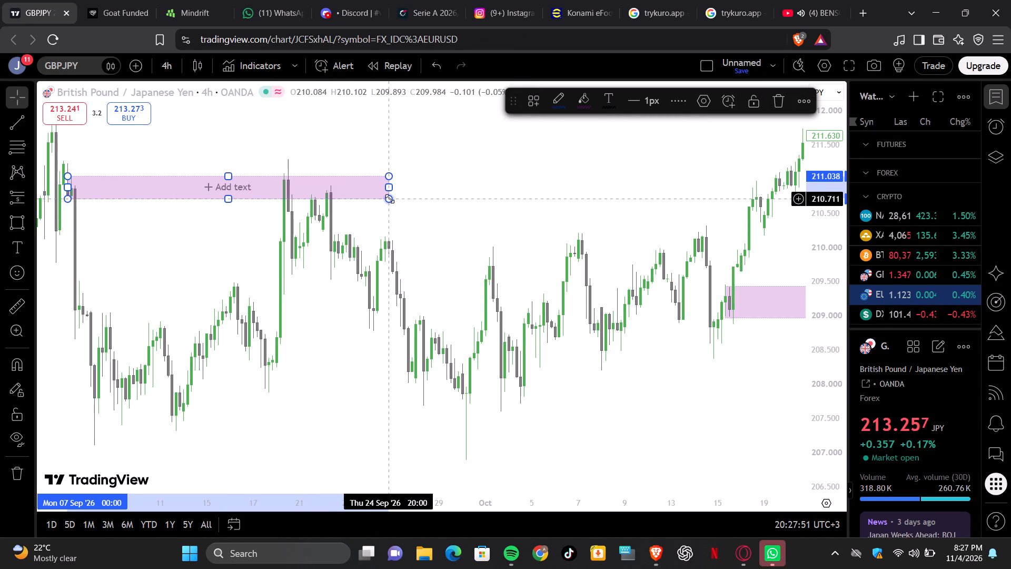
# Draw a horizontal trendline at about 207.10 from the low at 08:00 on 8 September to 00:00 on 1 October.
pyautogui.click(10, 129)
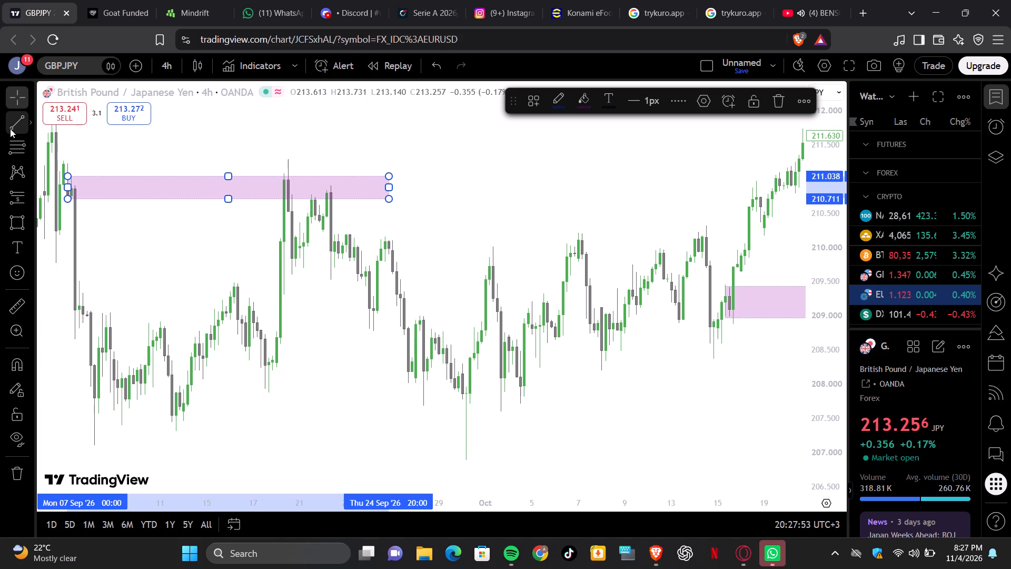
pyautogui.click(99, 445)
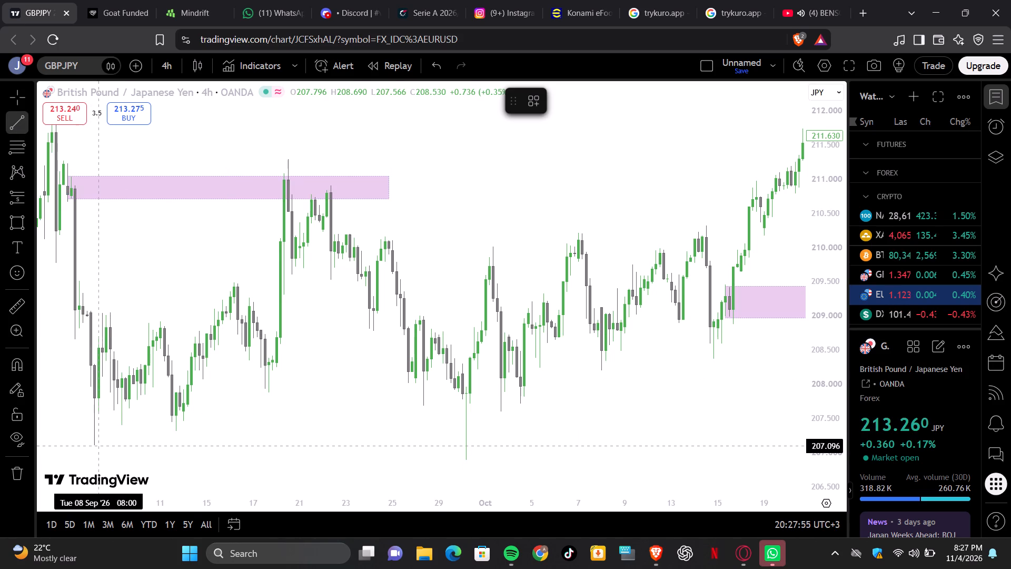
pyautogui.click(485, 445)
pyautogui.click(590, 433)
# Draw a horizontal trendline along the October highs at about 211.98, from 00:00 on 21 October to 01:00 on 3 November.
pyautogui.hscroll(-4, 590, 433)
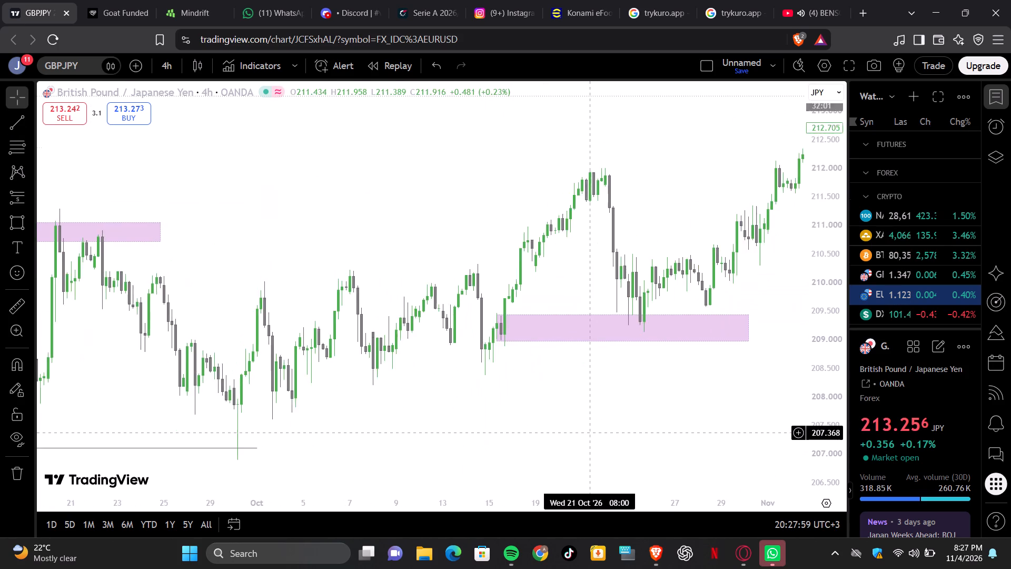
pyautogui.hscroll(-1, 590, 433)
pyautogui.click(7, 119)
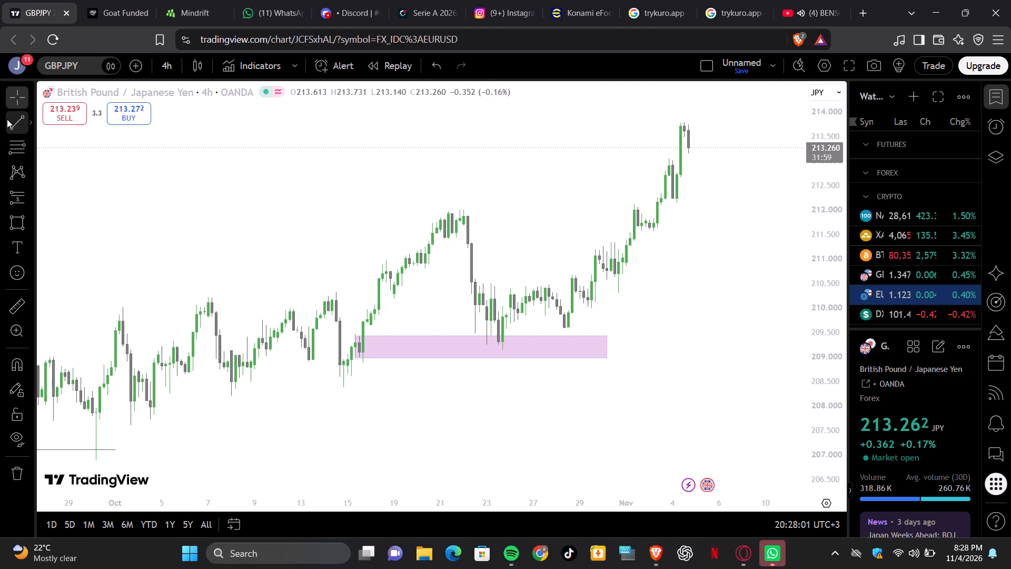
pyautogui.click(441, 210)
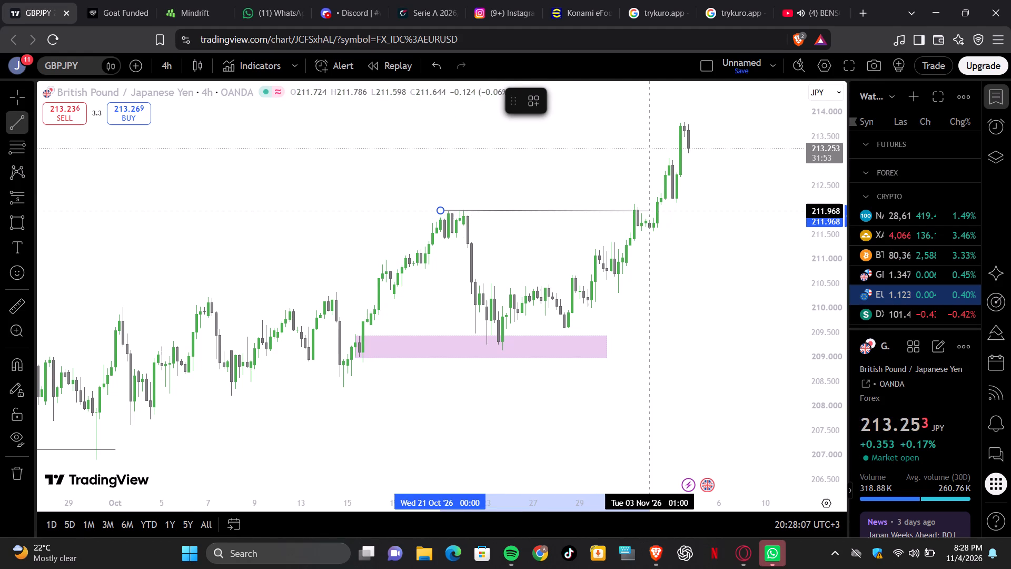
pyautogui.click(649, 210)
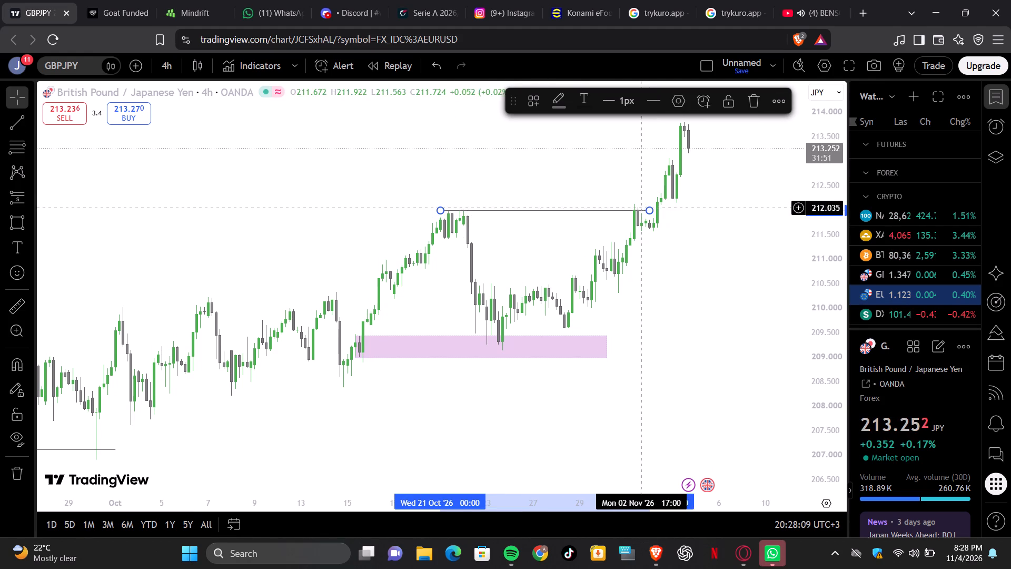
# Switch the GBPJPY chart to the 15-minute timeframe.
pyautogui.click(172, 68)
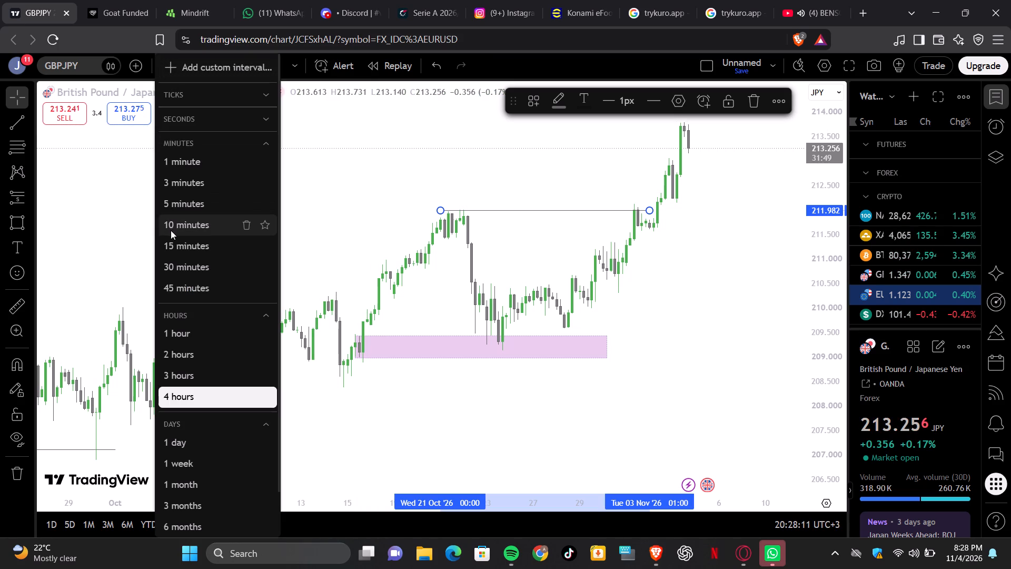
pyautogui.click(170, 243)
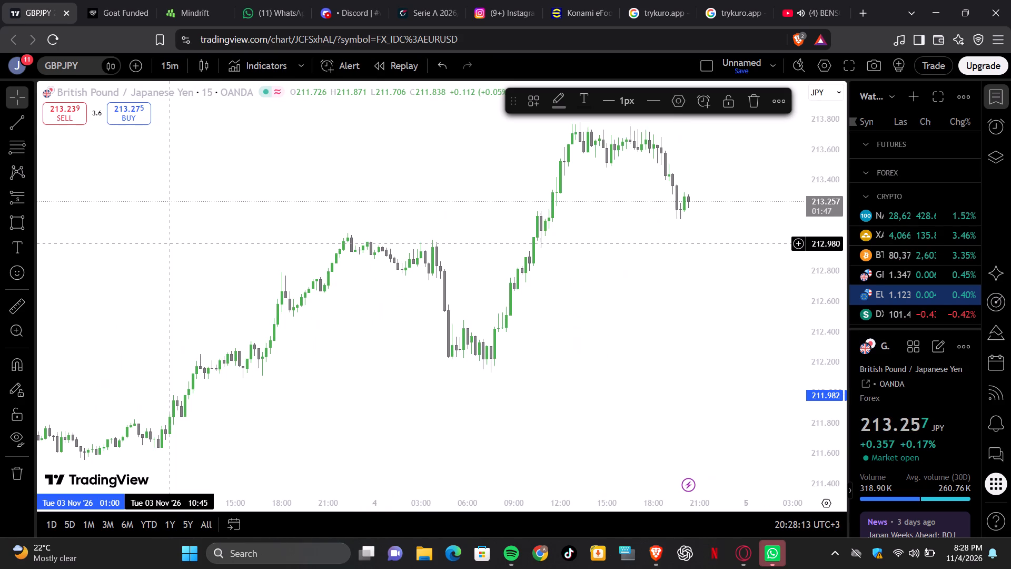
# Examine the 15-minute GBPJPY price action around the lower zone near 209.4 to 209.0, from 21 to 27 October.
pyautogui.scroll(-11, 371, 306)
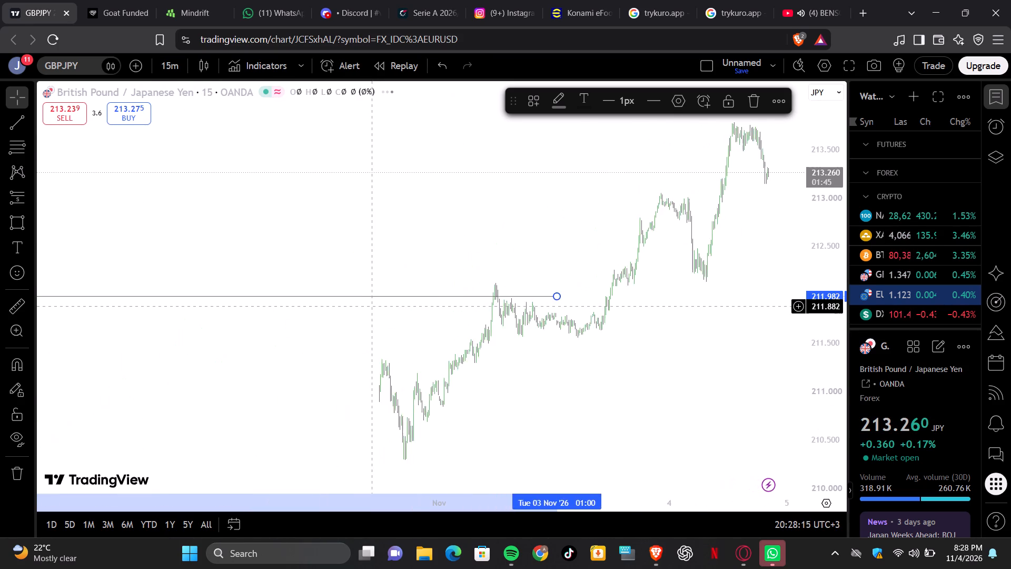
pyautogui.hscroll(4, 371, 306)
pyautogui.scroll(2, 371, 306)
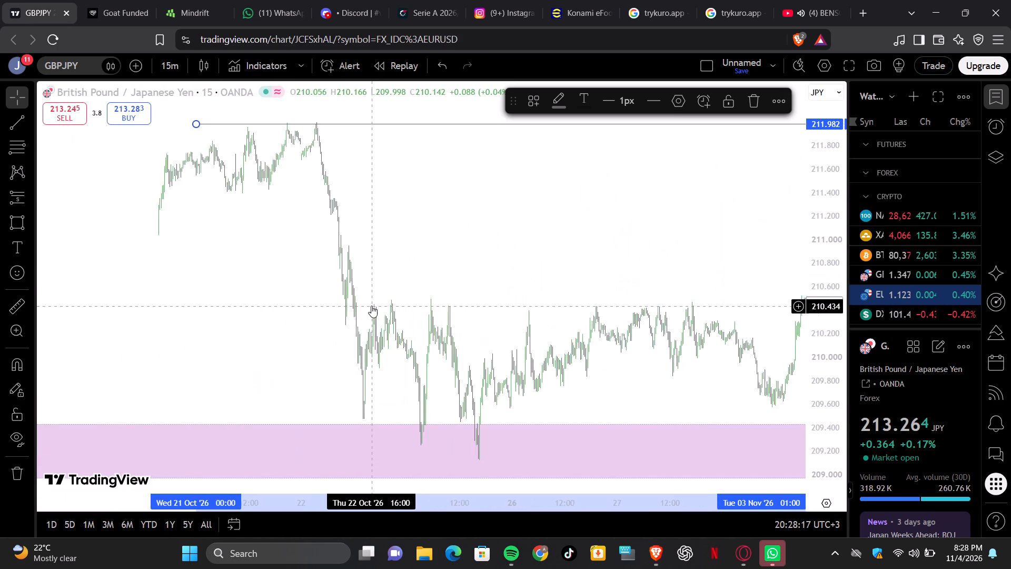
pyautogui.scroll(4, 371, 306)
pyautogui.hscroll(1, 371, 306)
pyautogui.scroll(1, 371, 306)
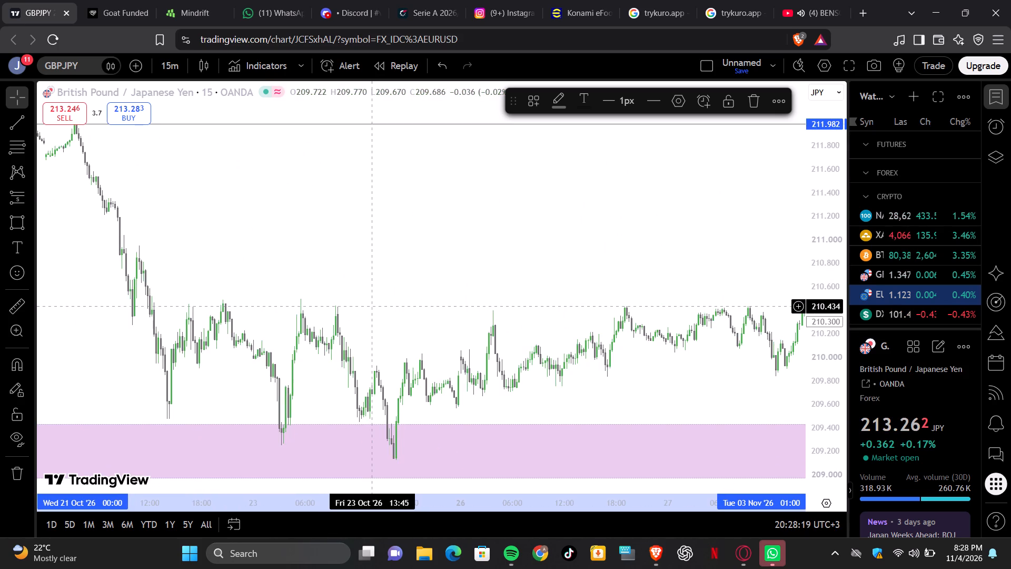
pyautogui.hscroll(1, 371, 306)
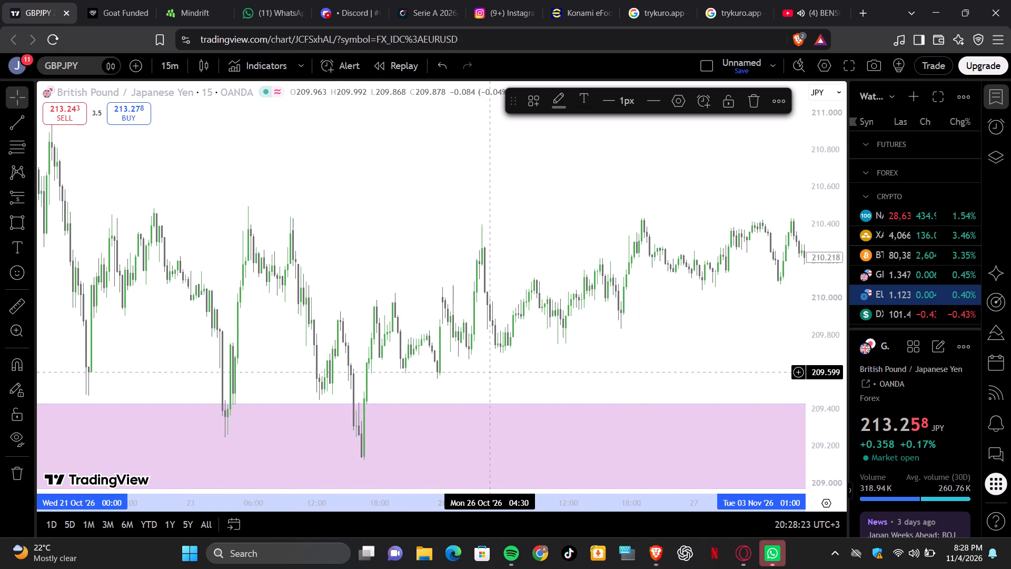
pyautogui.scroll(2, 489, 372)
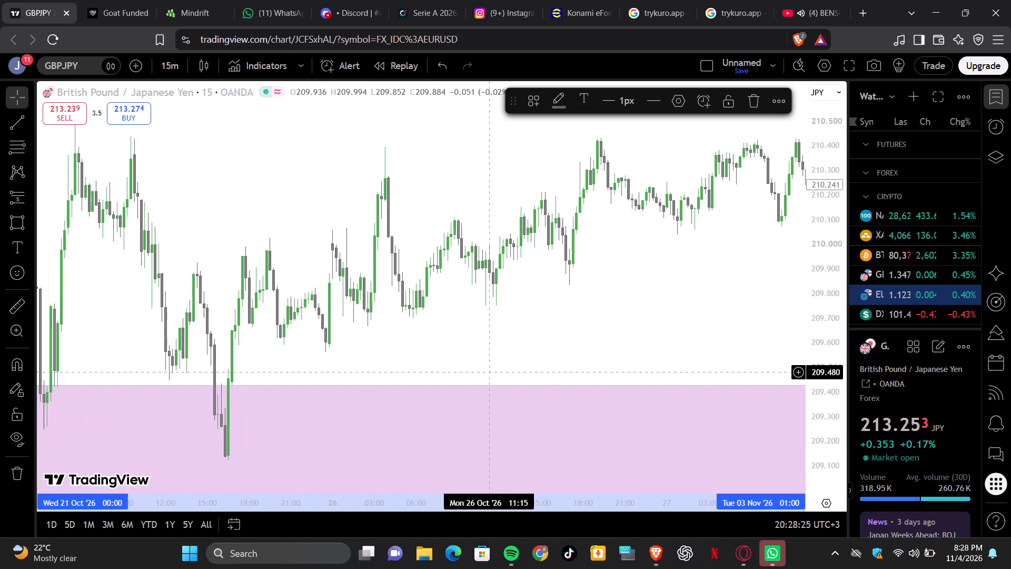
pyautogui.hscroll(1, 489, 372)
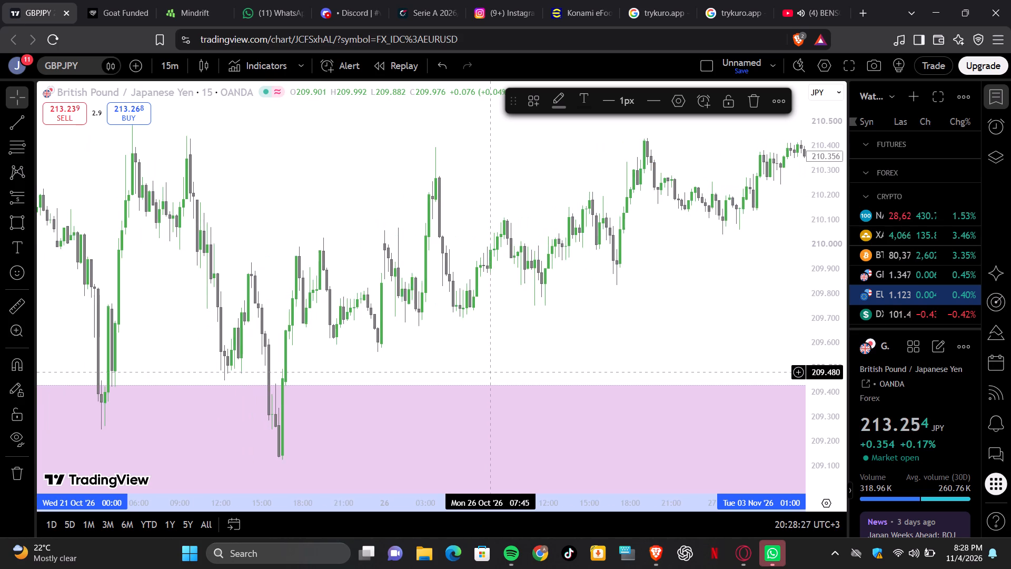
pyautogui.hscroll(1, 489, 372)
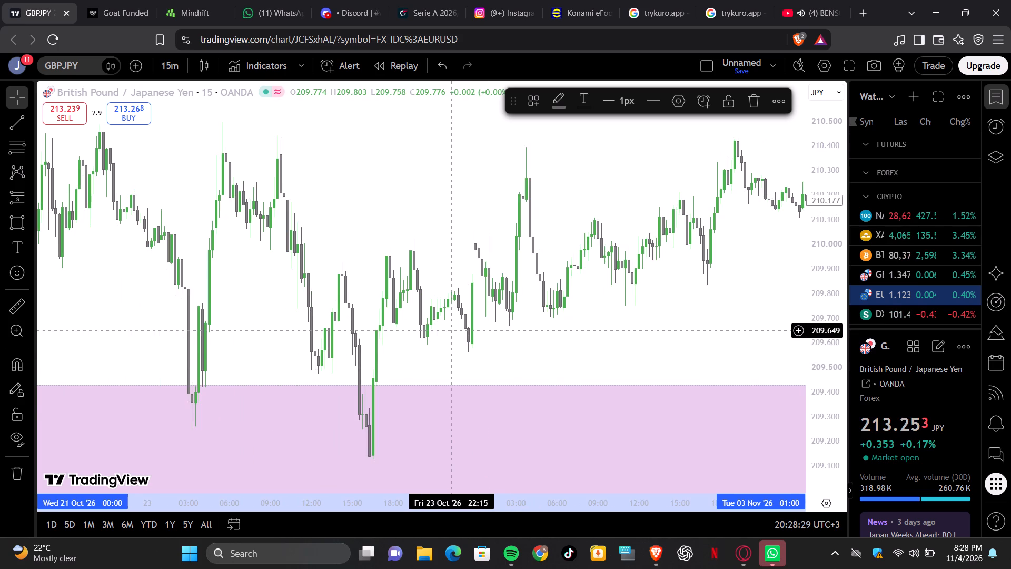
pyautogui.scroll(-1, 452, 330)
pyautogui.scroll(1, 452, 330)
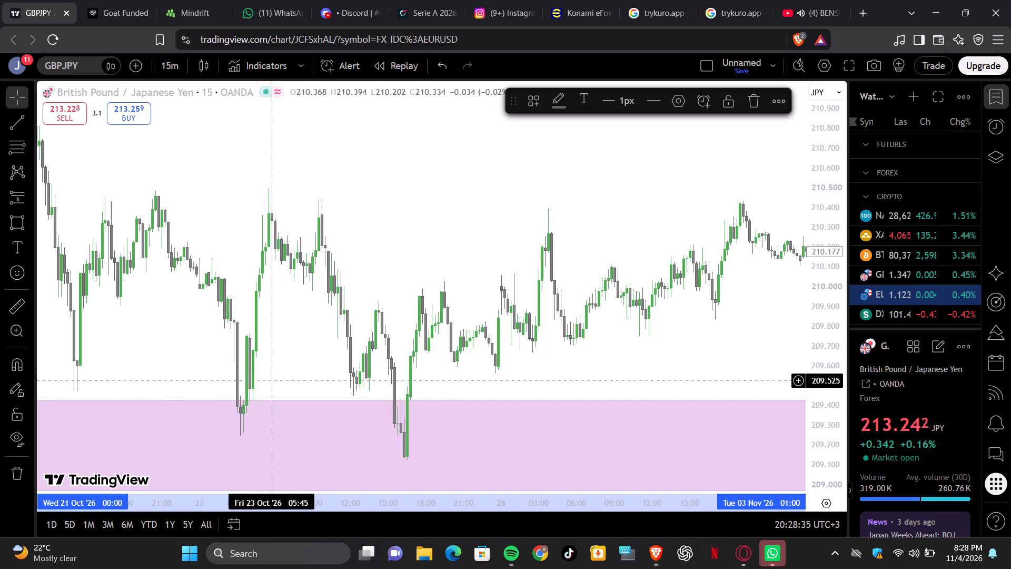
pyautogui.scroll(1, 291, 382)
pyautogui.scroll(-3, 291, 382)
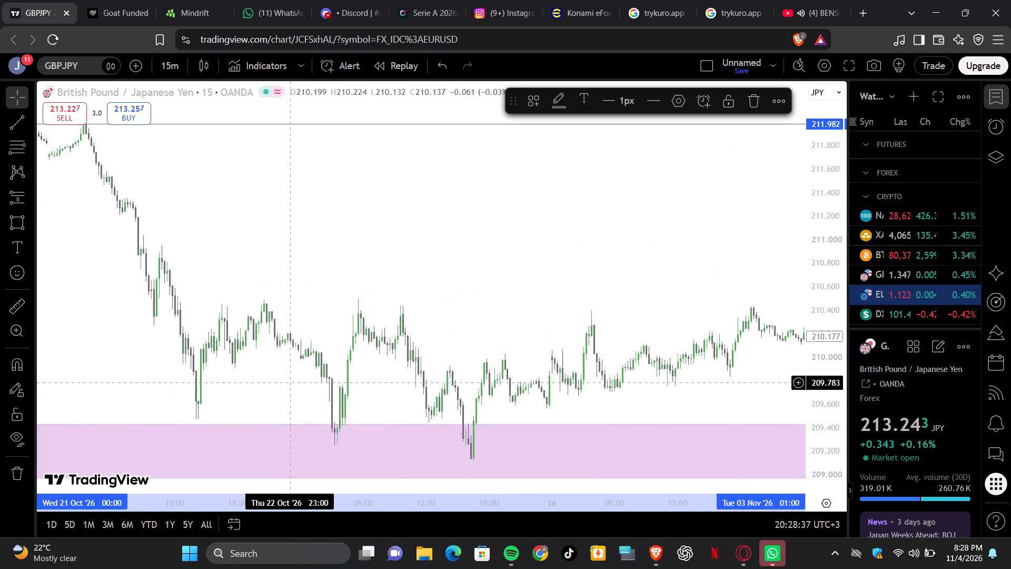
pyautogui.scroll(-4, 291, 382)
pyautogui.scroll(5, 291, 382)
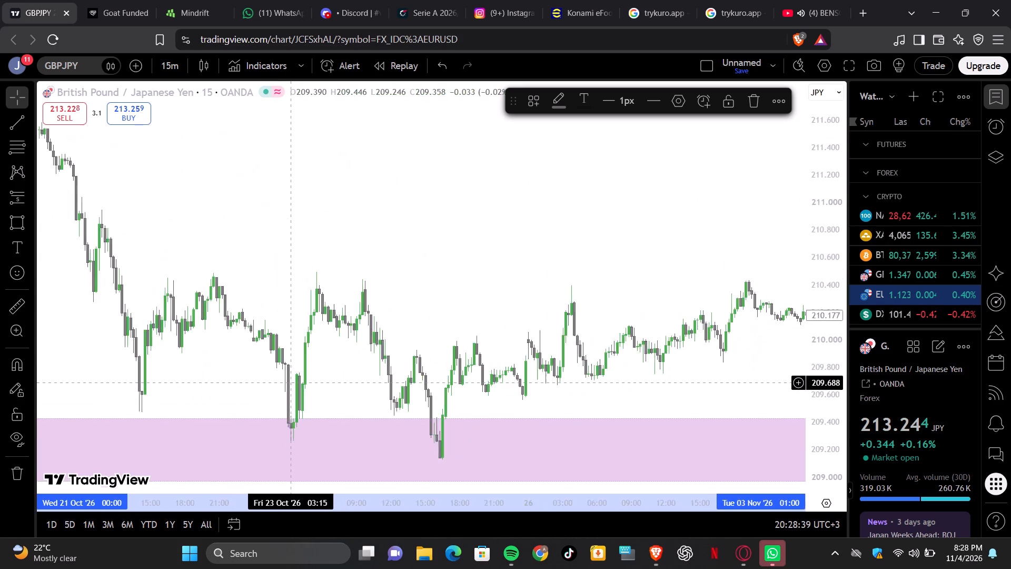
pyautogui.scroll(1, 291, 382)
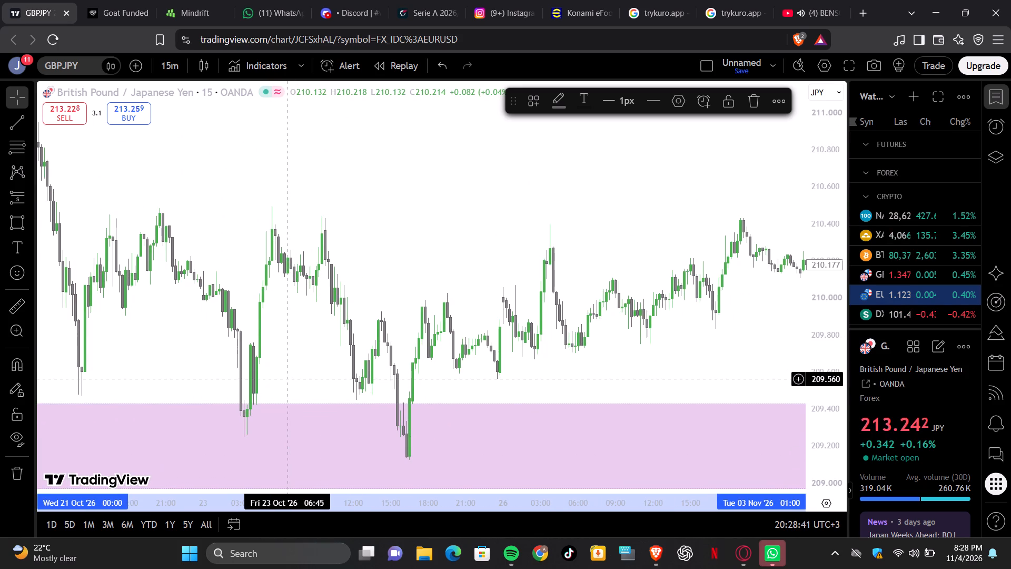
# Draw a rectangle zone from about 209.620 to 209.480, spanning 16:00 on 23 October to 09:30 on 26 October.
pyautogui.scroll(1, 439, 383)
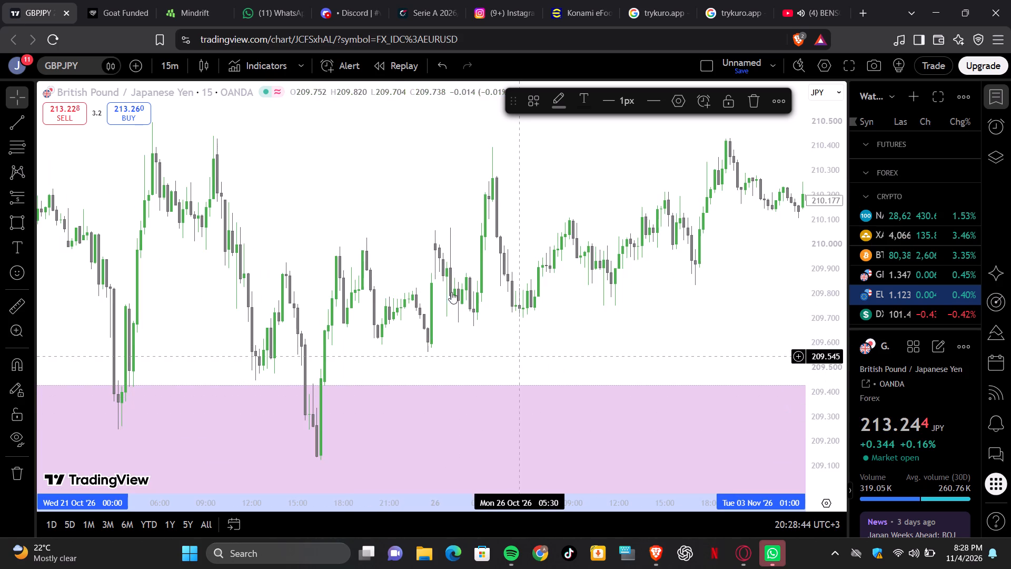
pyautogui.click(8, 221)
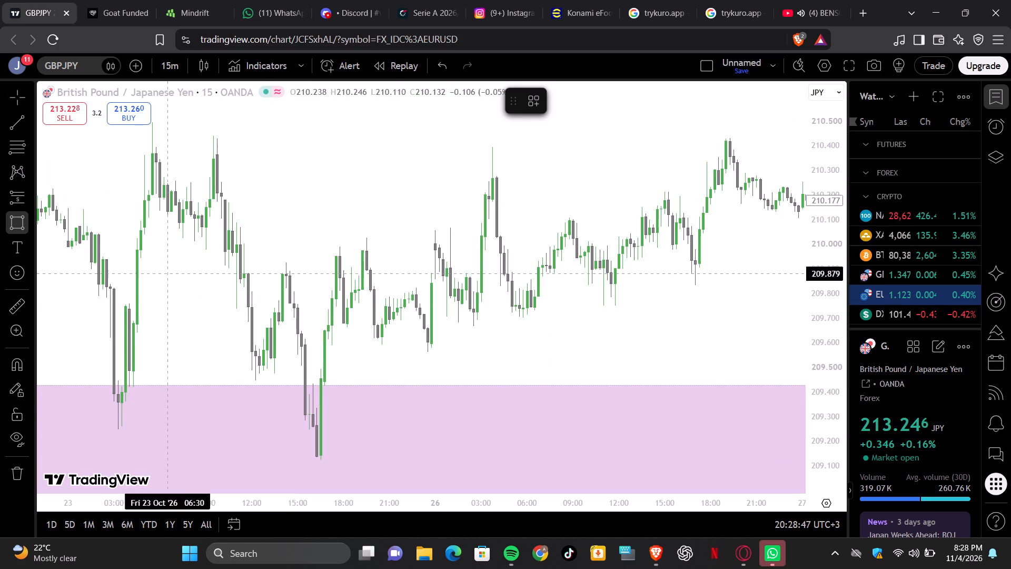
pyautogui.click(313, 337)
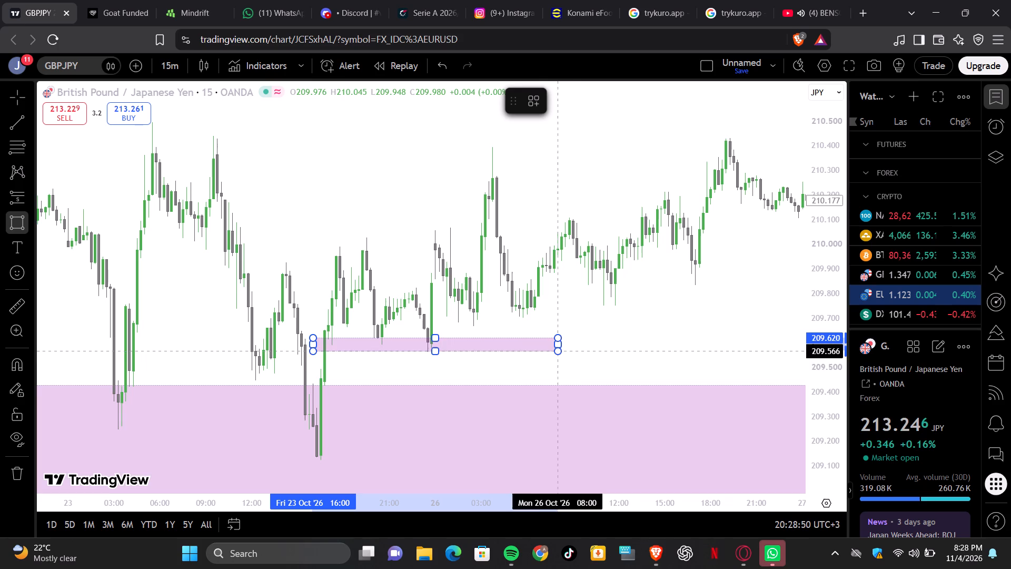
pyautogui.click(581, 372)
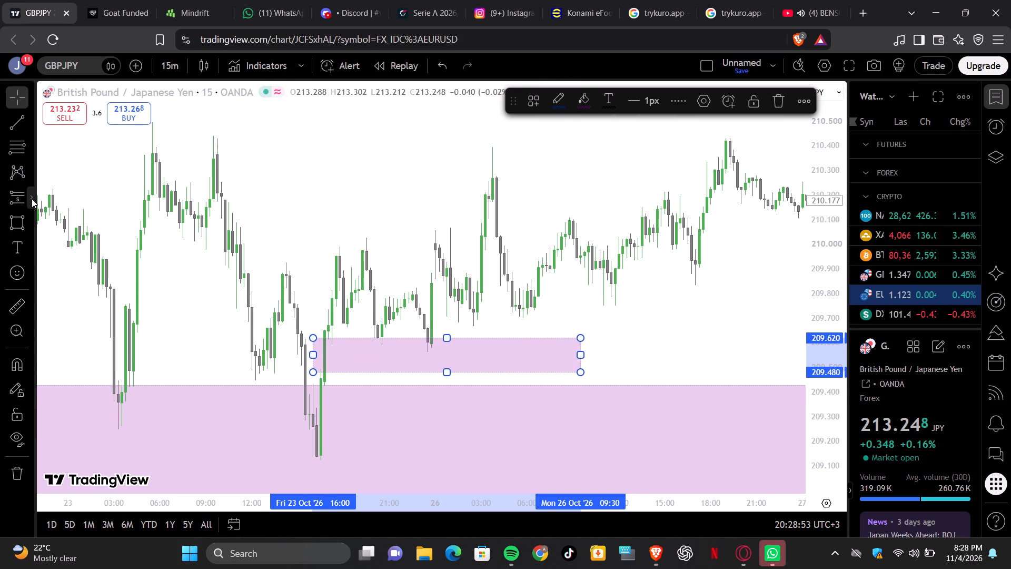
# Place a long position at 17:15 on 23 October with entry at about 209.772 and stop at about 209.459, below the small zone.
pyautogui.click(32, 199)
pyautogui.click(64, 185)
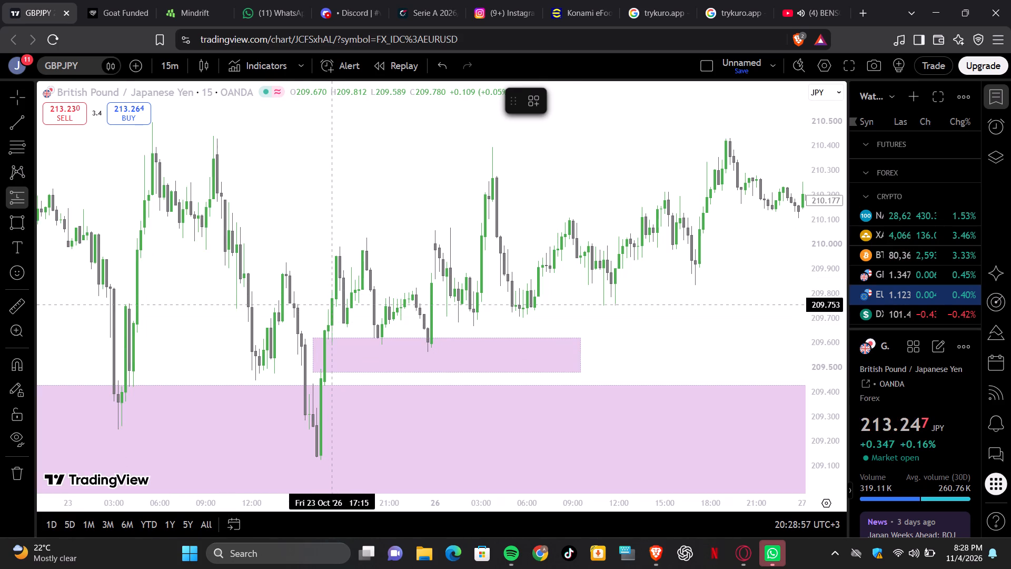
pyautogui.click(333, 300)
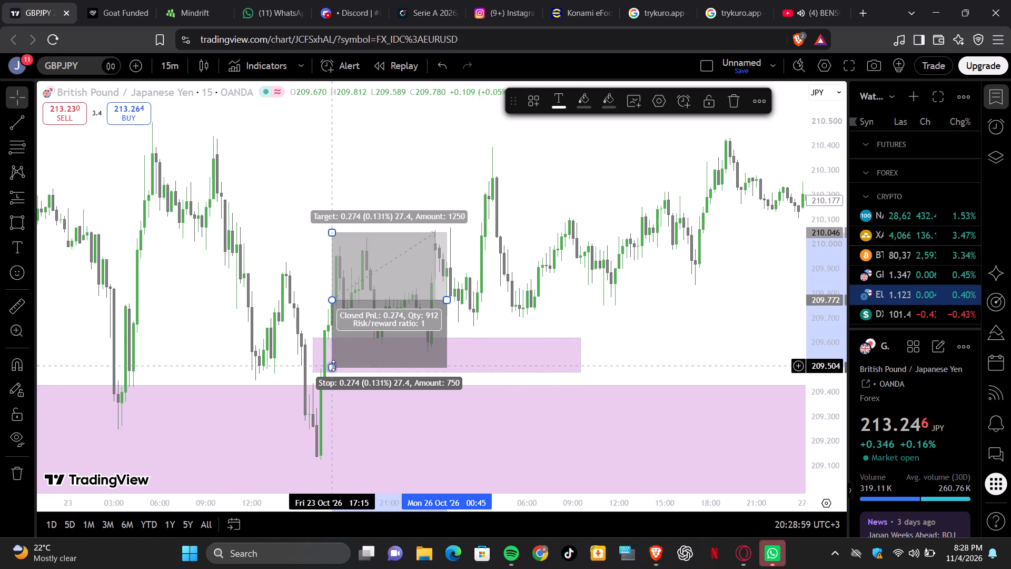
pyautogui.moveTo(333, 366); pyautogui.dragTo(333, 377)
pyautogui.click(625, 282)
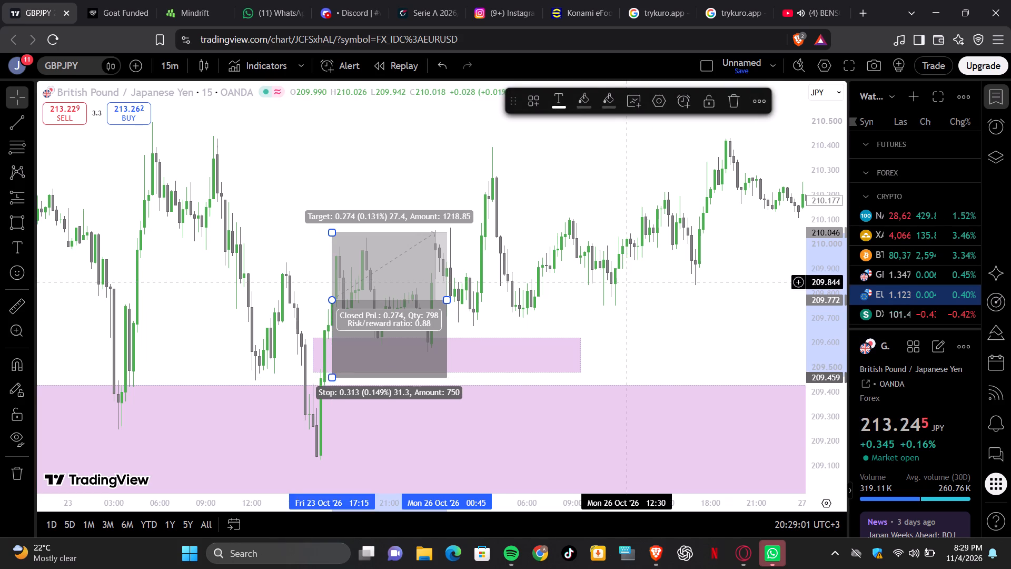
# Raise the long position's target to about 211.987 at the October highs line and extend its width to 14:00 on 26 October.
pyautogui.scroll(-6, 625, 282)
pyautogui.hscroll(-1, 625, 282)
pyautogui.rightClick(625, 282)
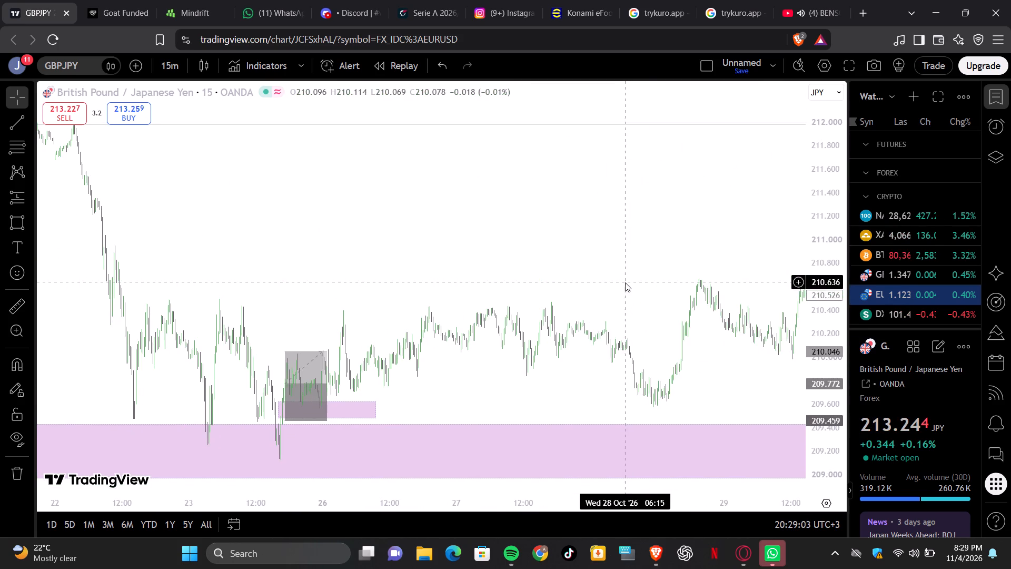
pyautogui.click(389, 413)
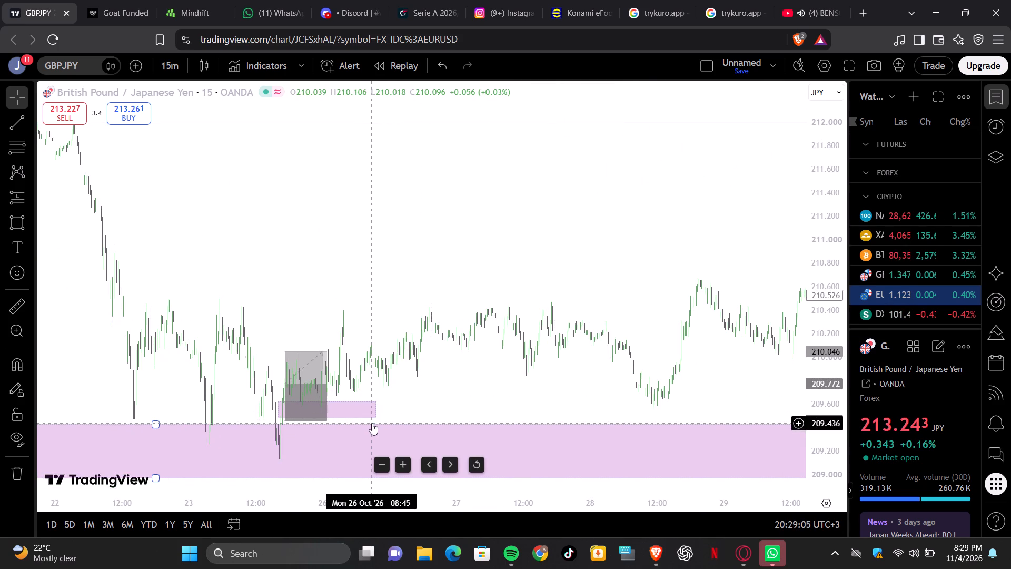
pyautogui.click(285, 352)
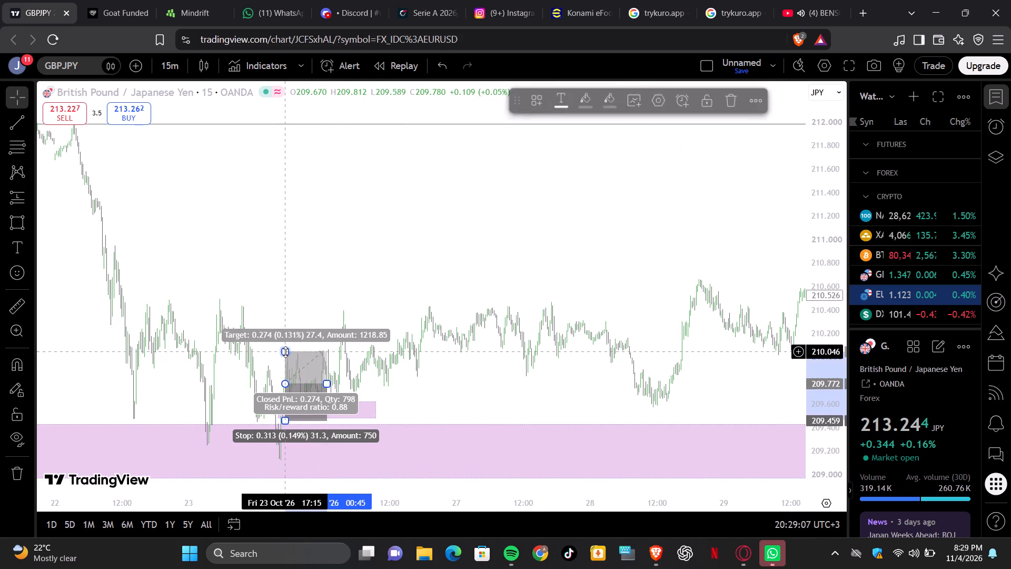
pyautogui.click(303, 286)
pyautogui.moveTo(284, 350); pyautogui.dragTo(313, 120)
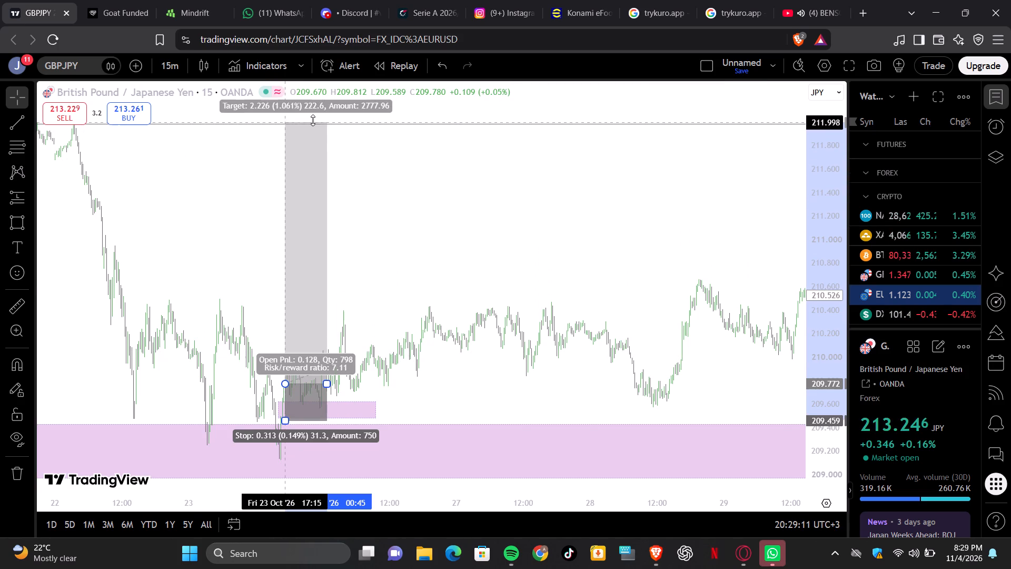
pyautogui.moveTo(313, 120); pyautogui.dragTo(312, 130)
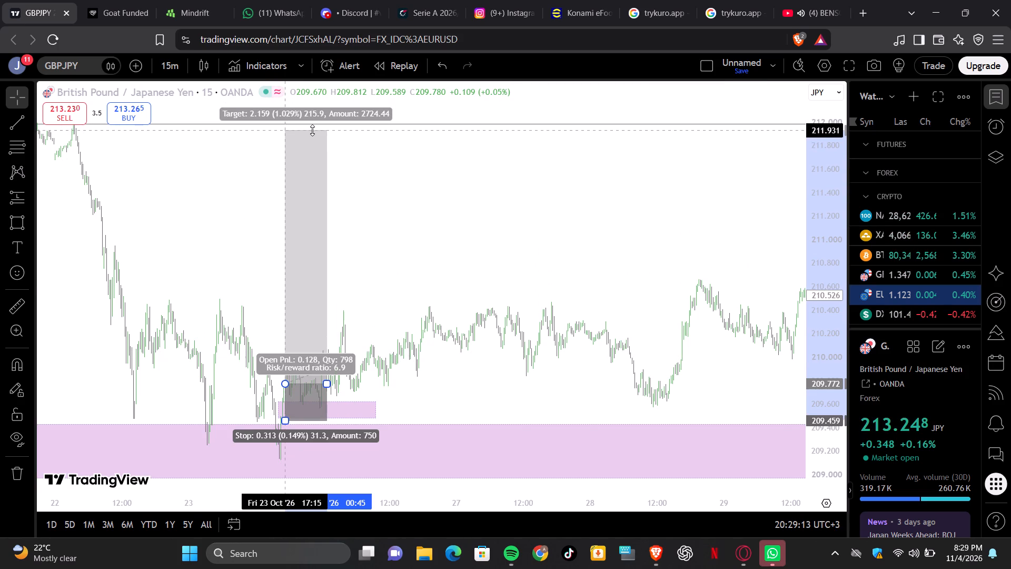
pyautogui.moveTo(312, 130); pyautogui.dragTo(312, 123)
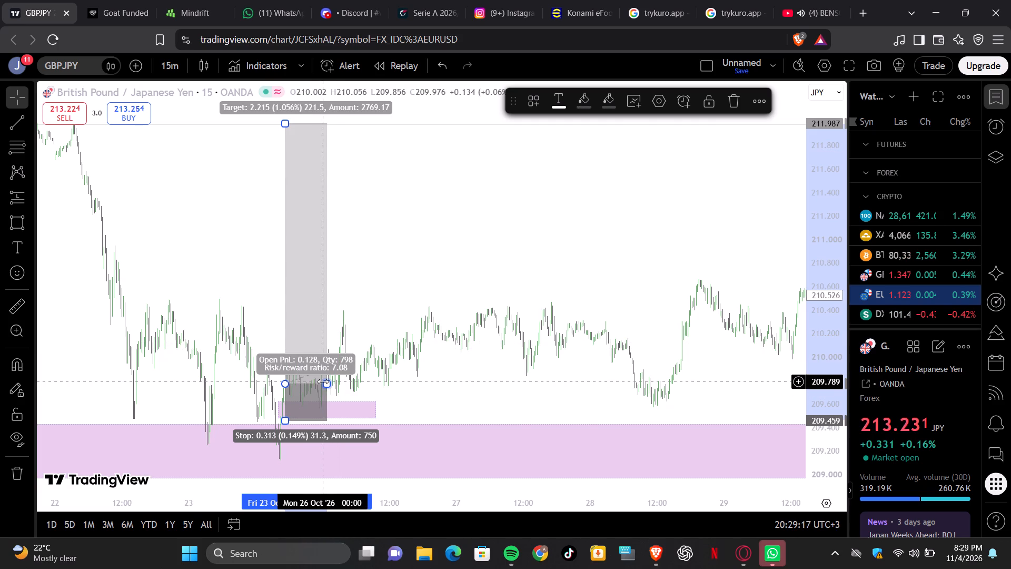
pyautogui.moveTo(323, 381); pyautogui.dragTo(400, 376)
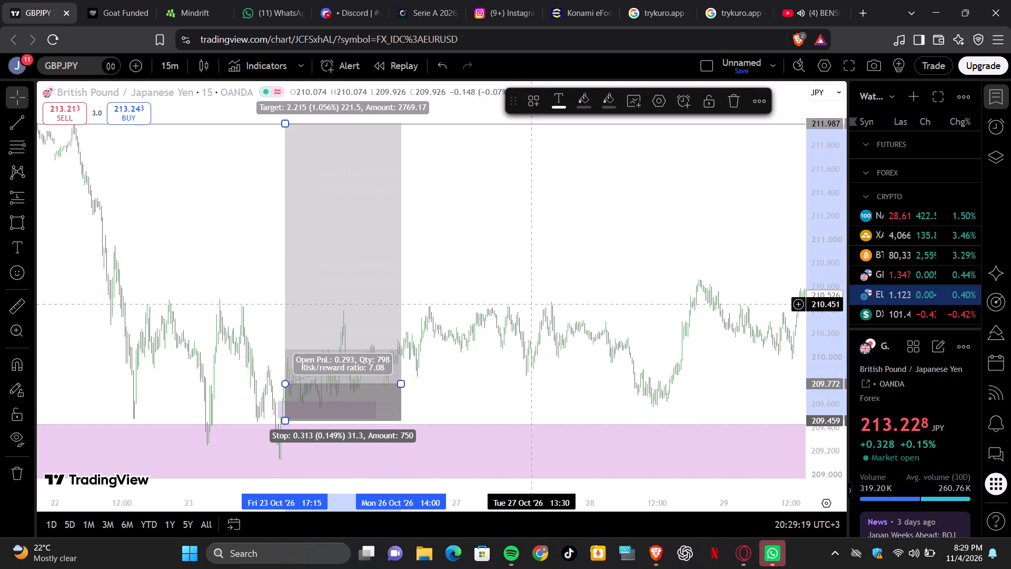
pyautogui.click(532, 304)
# Examine the 15-minute GBPJPY price action back from late October to the upper zone around 18 to 22 September.
pyautogui.hscroll(-4, 532, 304)
pyautogui.hscroll(5, 532, 304)
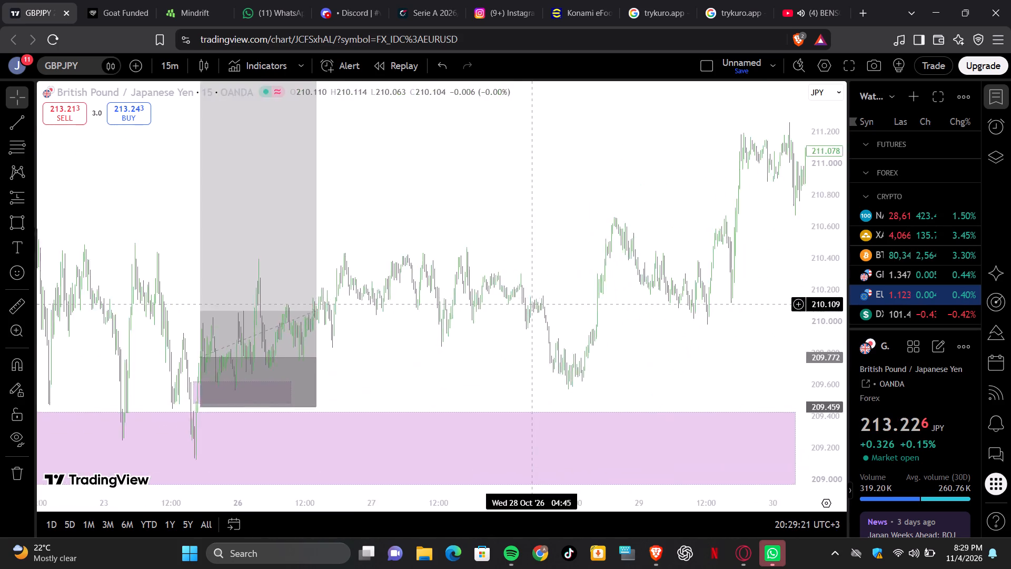
pyautogui.hscroll(11, 532, 304)
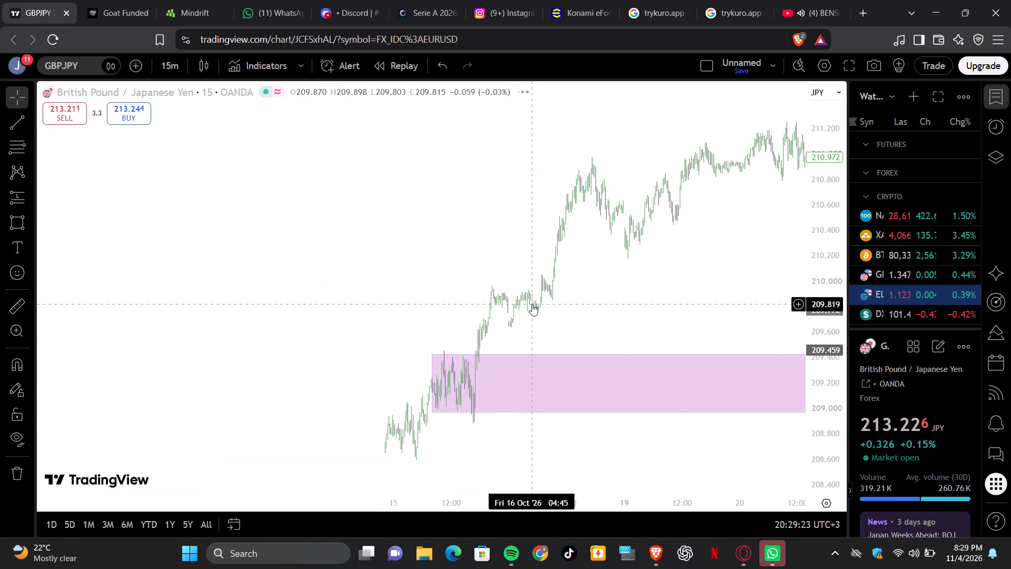
pyautogui.hscroll(3, 532, 304)
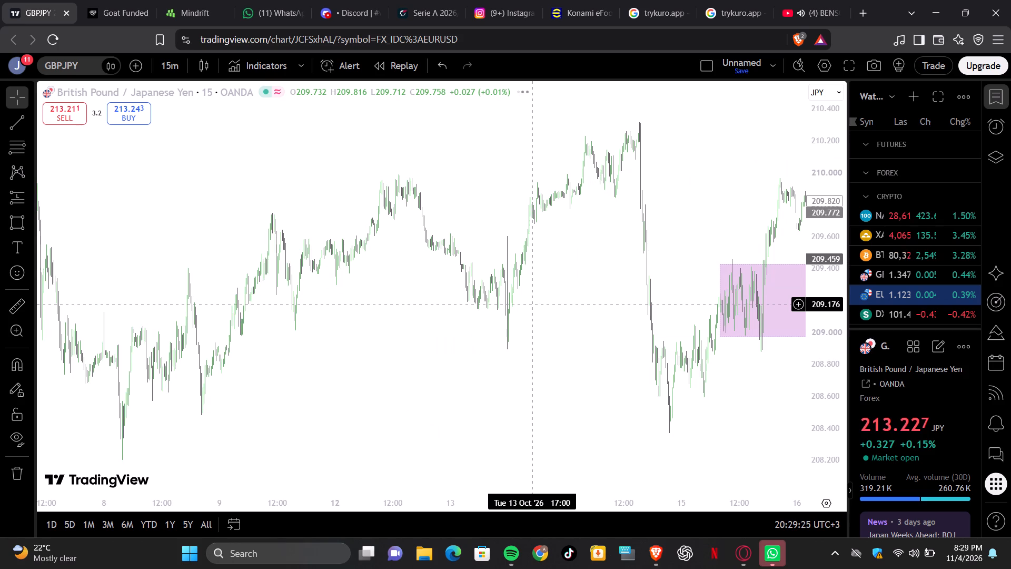
pyautogui.hscroll(4, 532, 304)
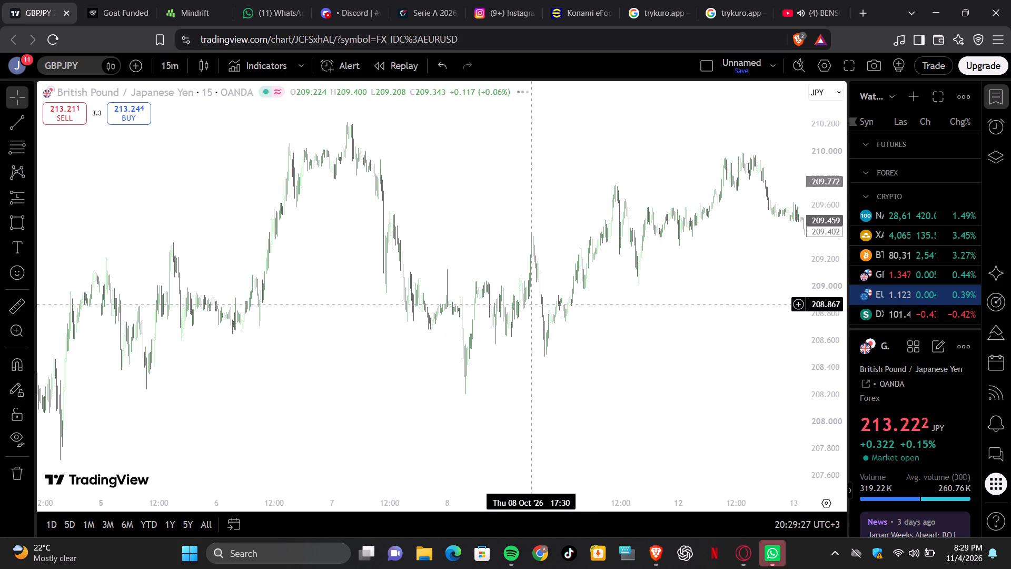
pyautogui.hscroll(6, 532, 304)
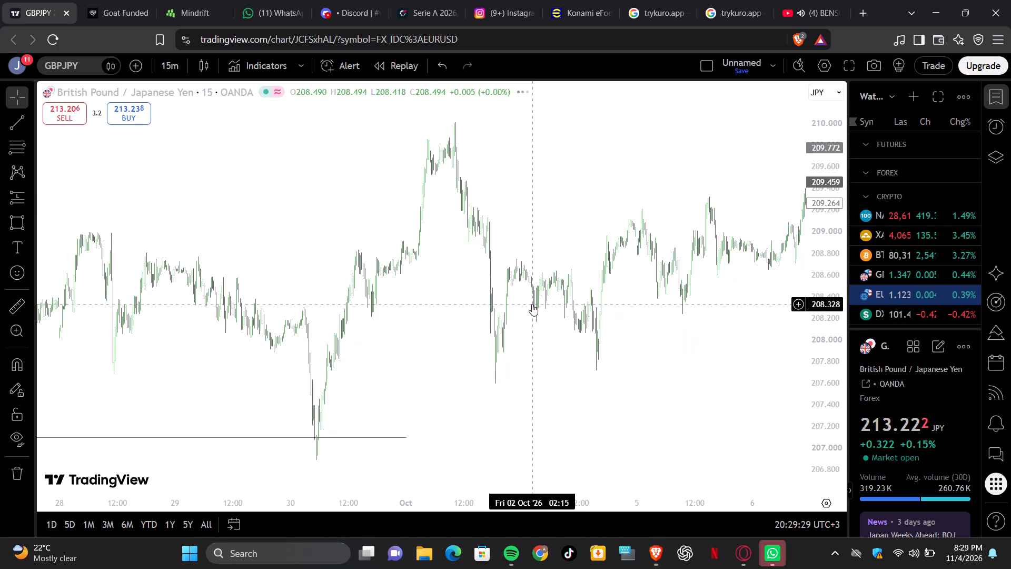
pyautogui.hscroll(7, 532, 304)
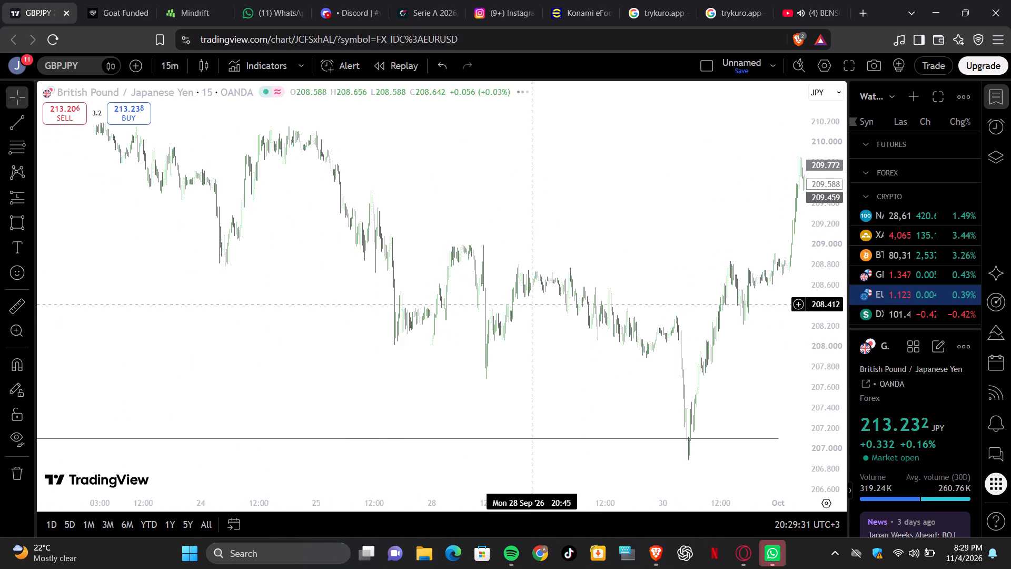
pyautogui.hscroll(5, 532, 304)
# Draw a short horizontal trendline at about 210.706 on 18 September, from the swing low near 12:15 to the break at 14:15.
pyautogui.scroll(2, 532, 304)
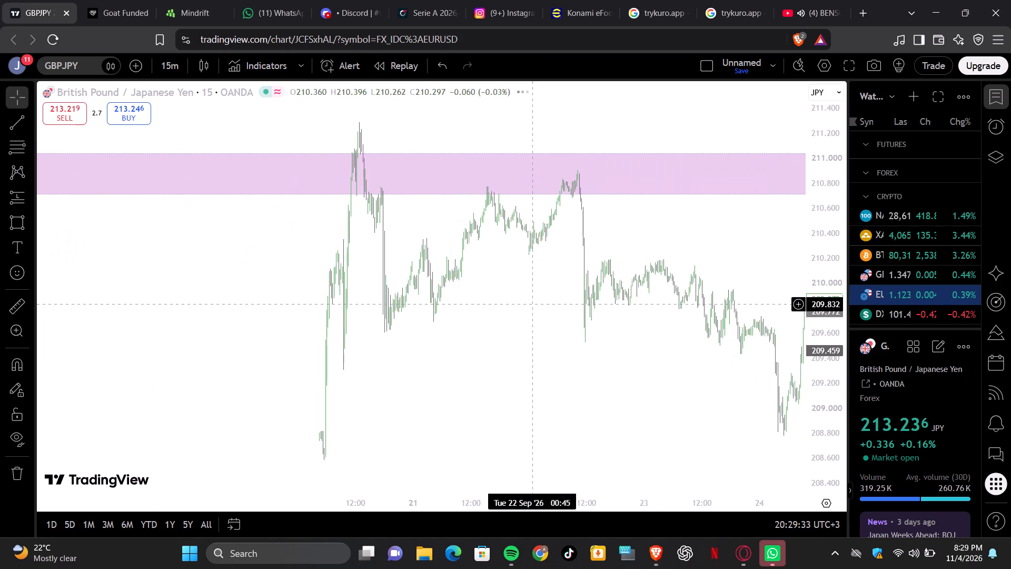
pyautogui.scroll(11, 532, 304)
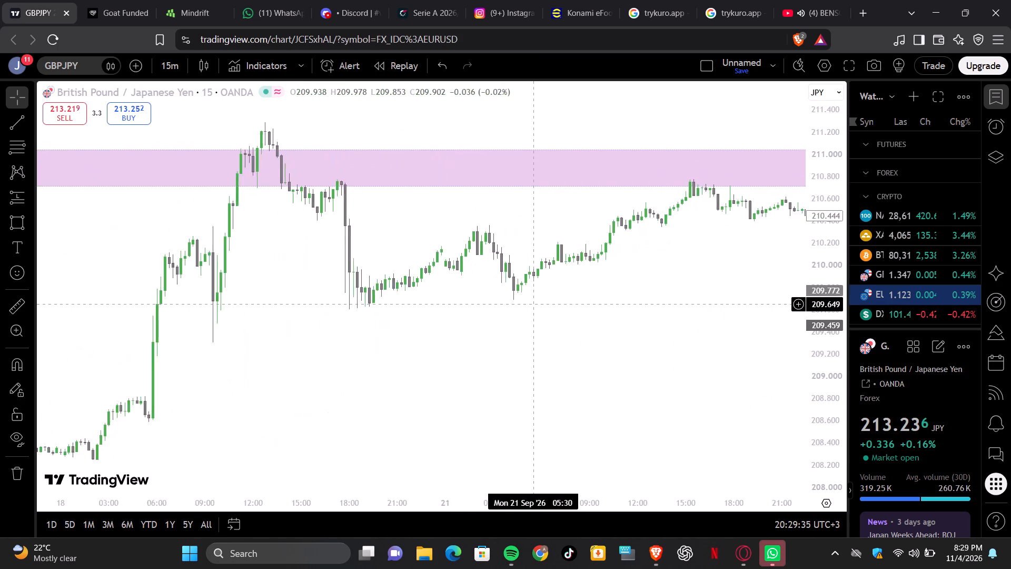
pyautogui.scroll(3, 532, 304)
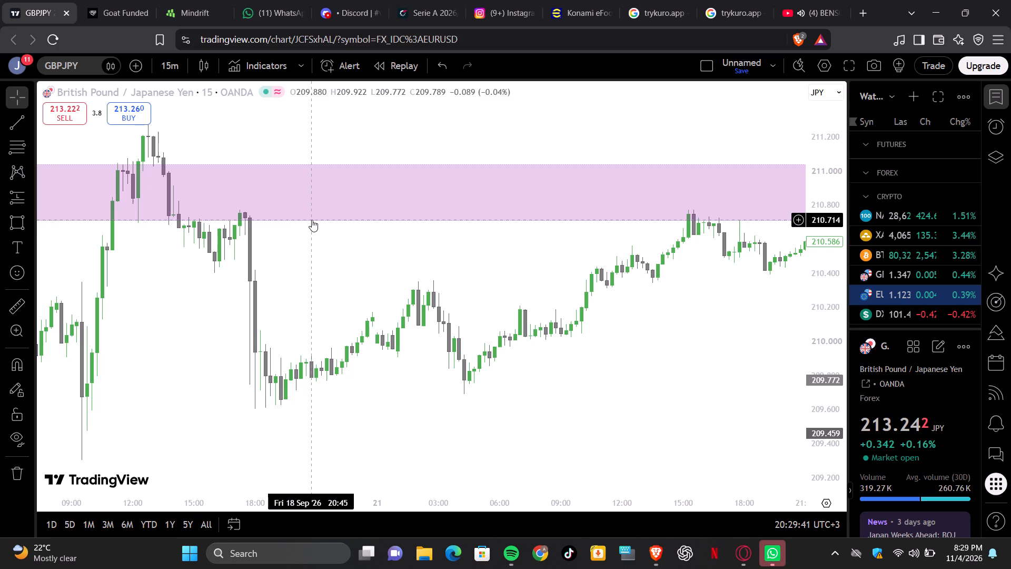
pyautogui.click(13, 125)
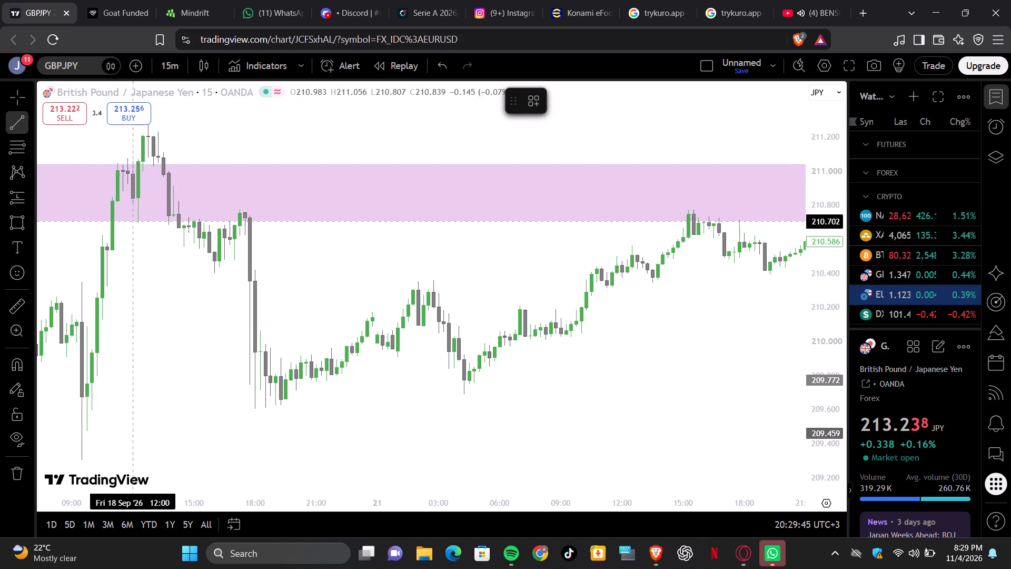
pyautogui.moveTo(136, 221); pyautogui.dragTo(177, 221)
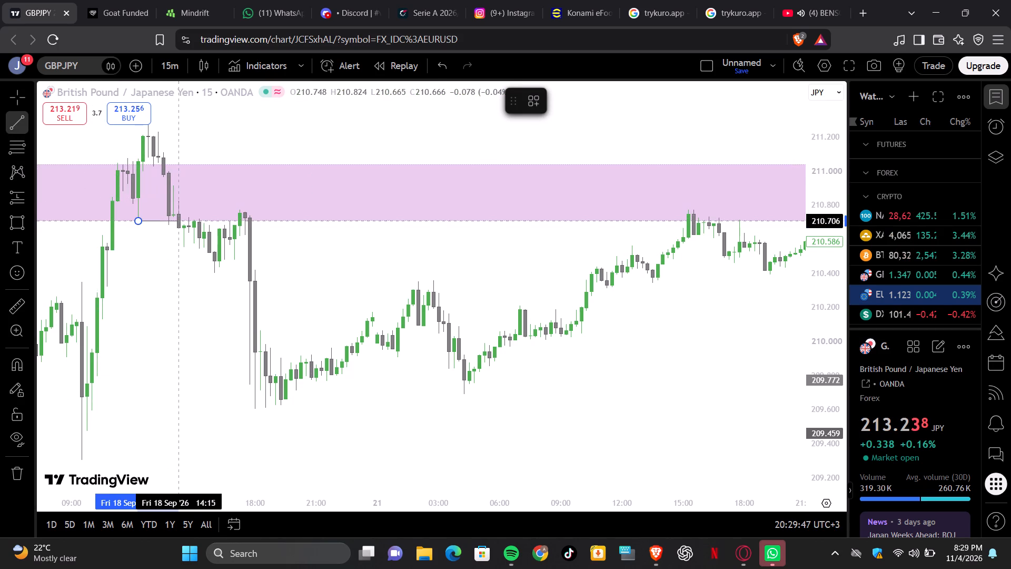
pyautogui.moveTo(177, 221); pyautogui.dragTo(181, 220)
pyautogui.click(181, 220)
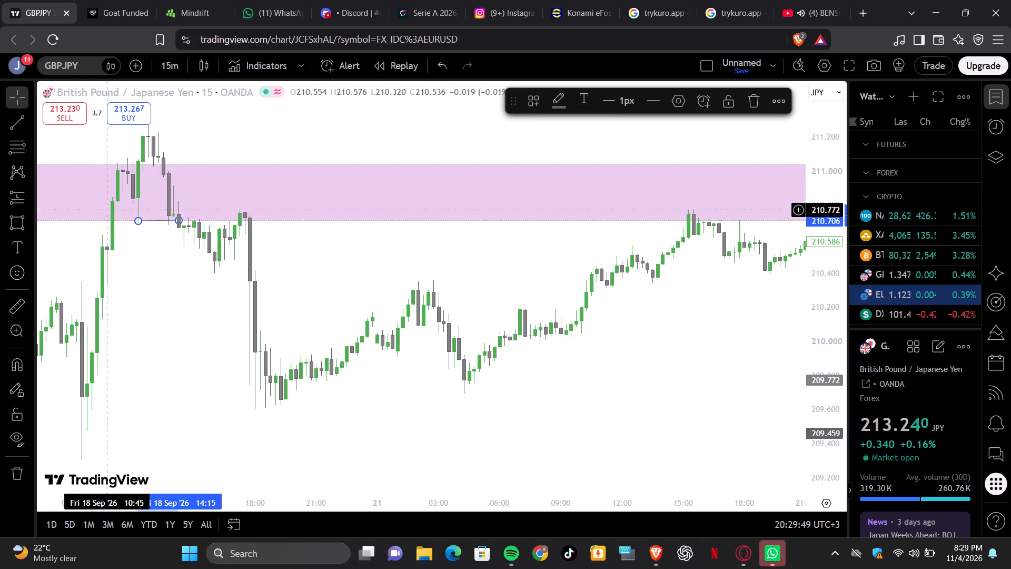
# Draw a rectangle inside the upper zone from about 210.930 to 210.737, spanning 14:00 on 18 September to 03:30 on 21 September.
pyautogui.click(15, 225)
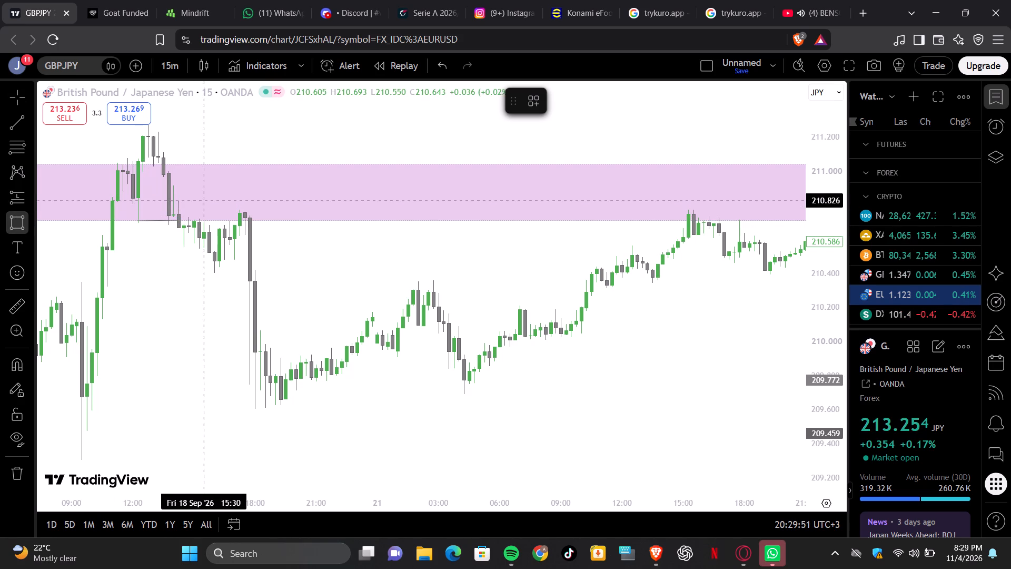
pyautogui.click(173, 183)
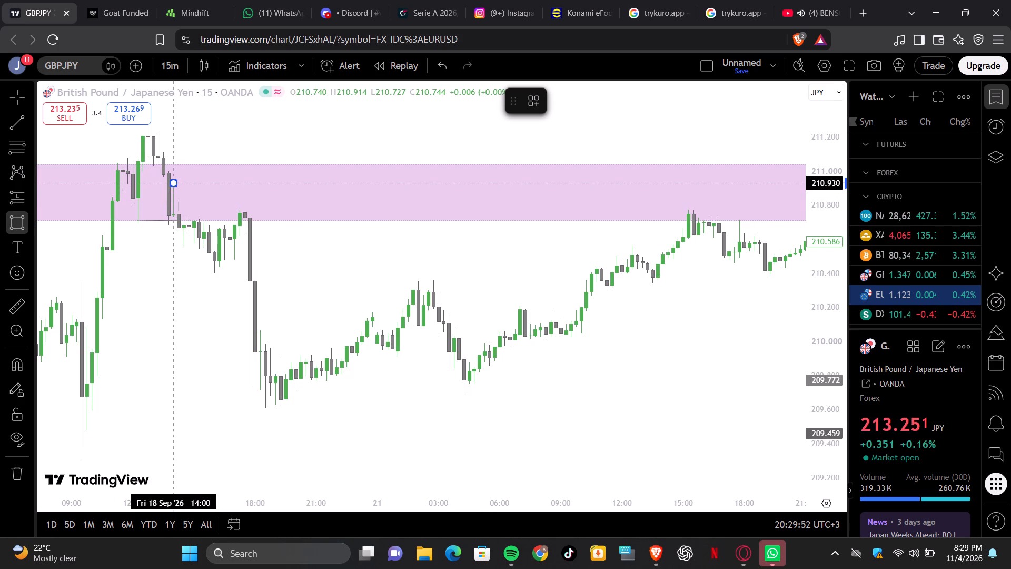
pyautogui.click(449, 215)
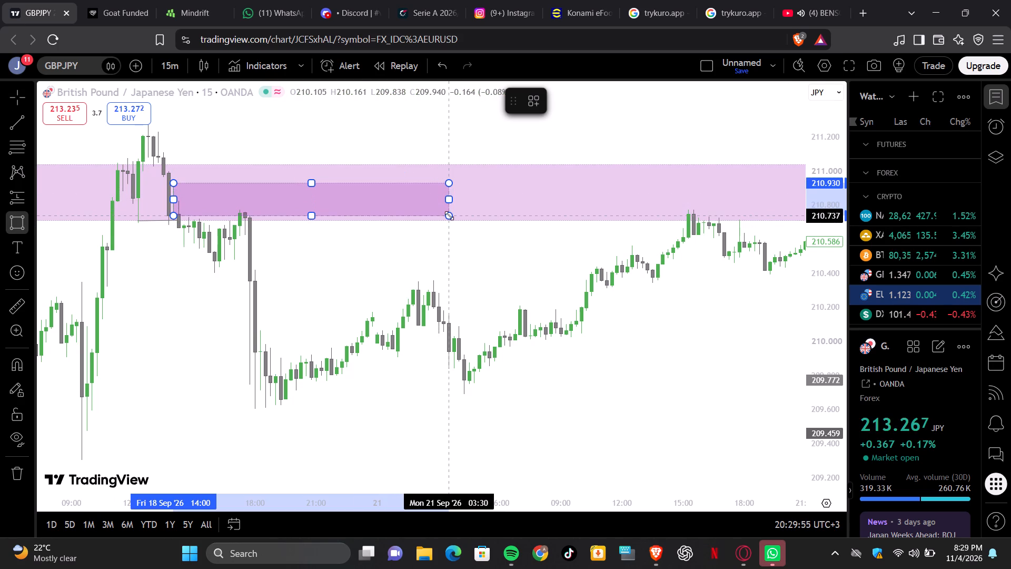
pyautogui.click(432, 259)
# Place a short position with entry at 210.686 at 17:45 on 18 September and its stop at 211.039, the upper zone's top.
pyautogui.scroll(-1, 432, 259)
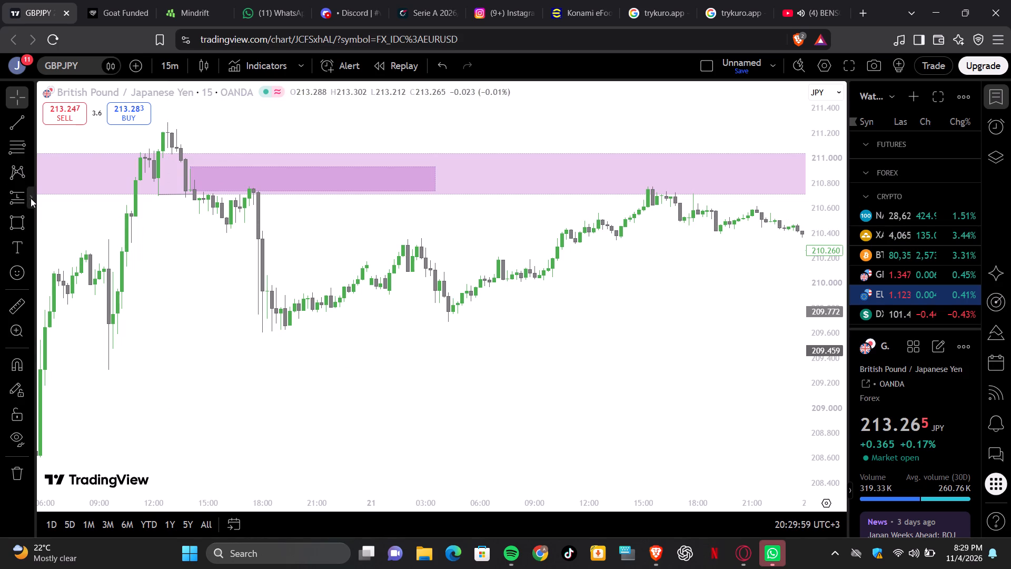
pyautogui.click(31, 198)
pyautogui.click(72, 211)
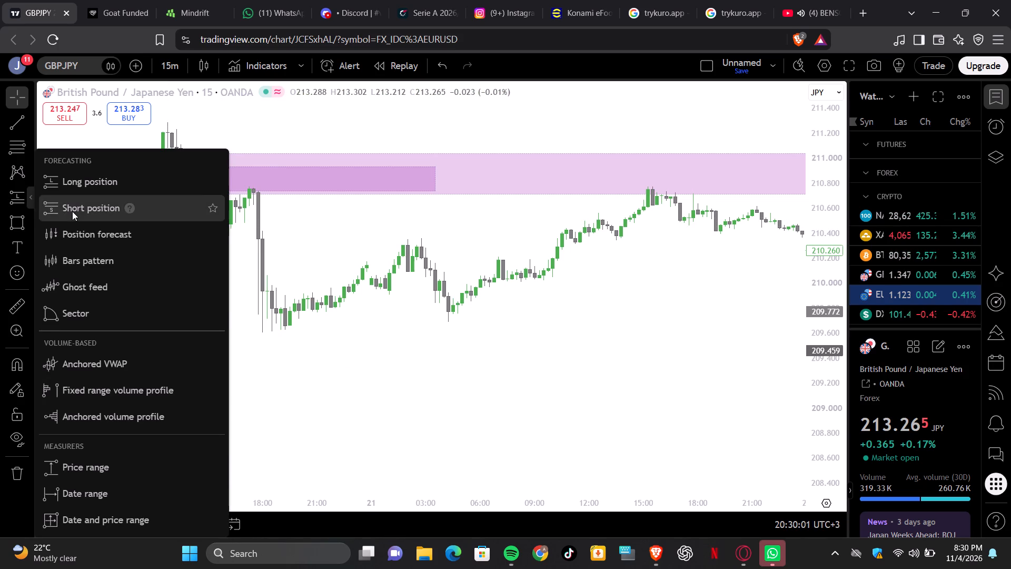
pyautogui.click(256, 197)
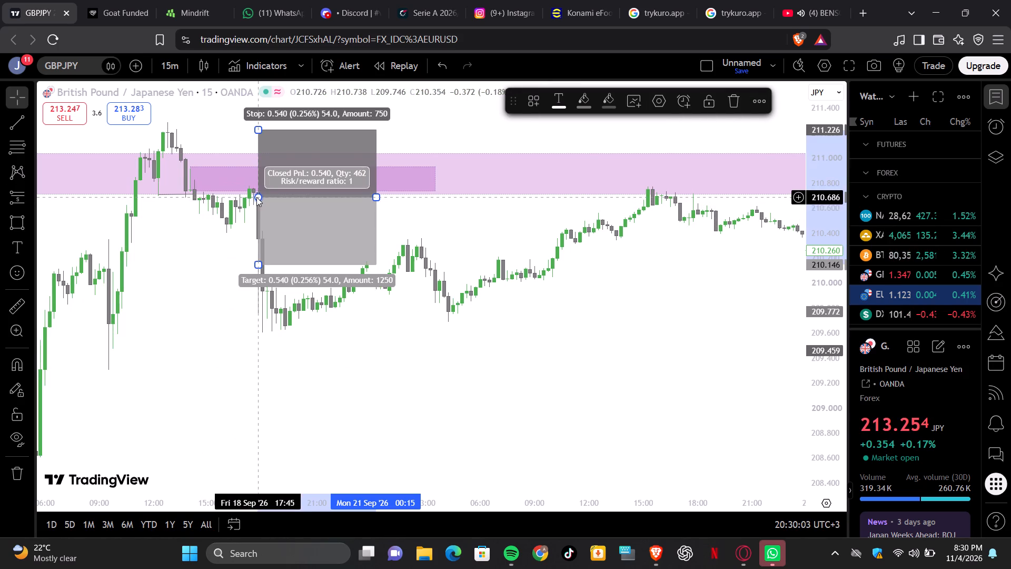
pyautogui.moveTo(260, 127); pyautogui.dragTo(256, 153)
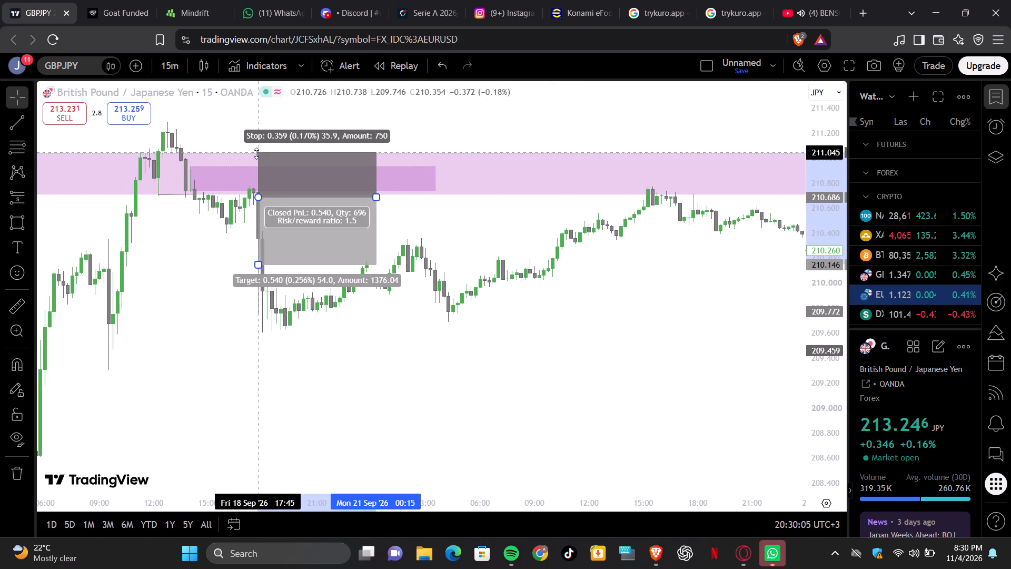
pyautogui.moveTo(256, 153); pyautogui.dragTo(256, 153)
# Lower the short position's target to 207.067 at the September lows line and extend its width to late 23 September.
pyautogui.scroll(-8, 449, 252)
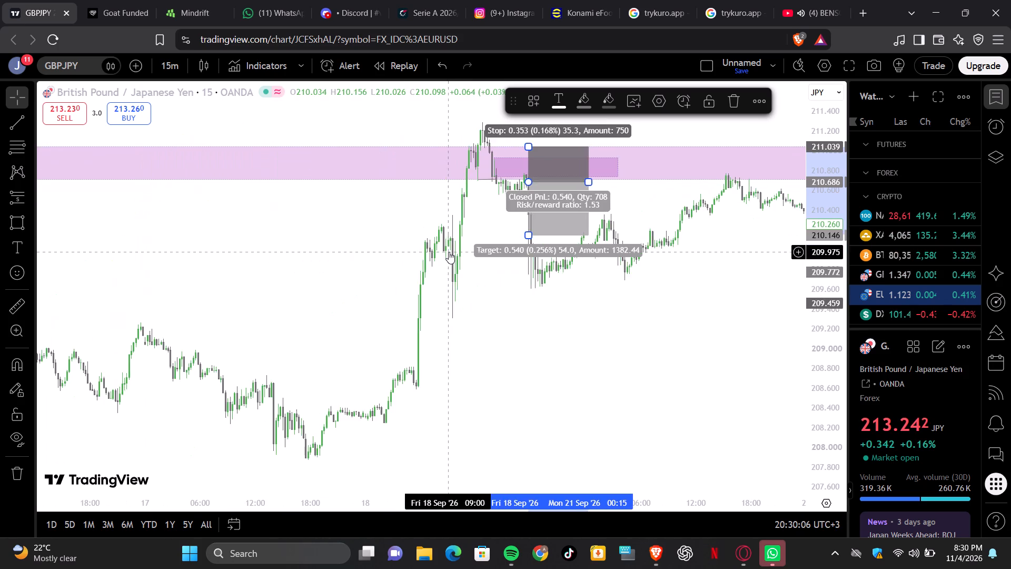
pyautogui.scroll(-11, 449, 252)
pyautogui.hscroll(-1, 449, 252)
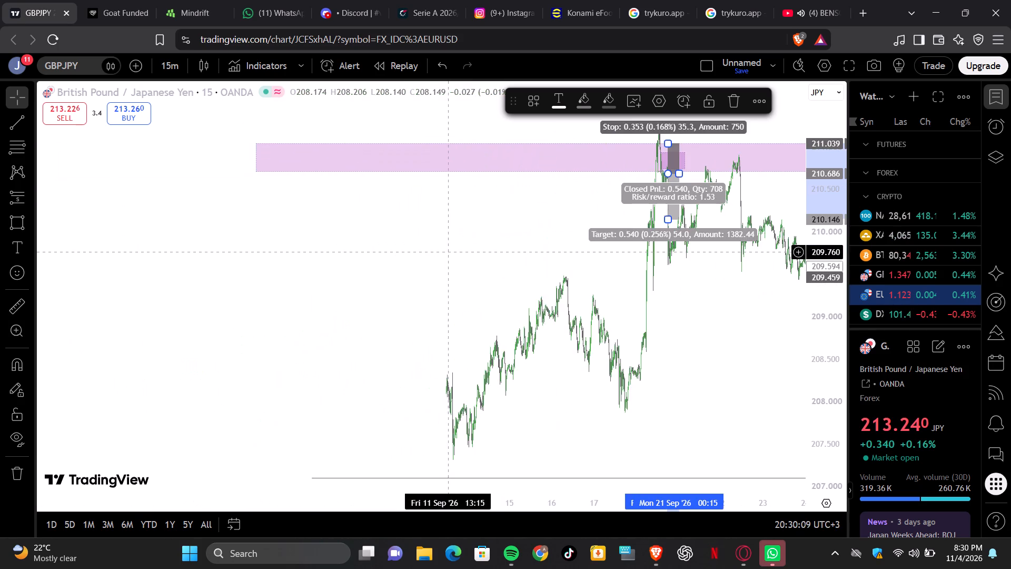
pyautogui.hscroll(-3, 449, 252)
pyautogui.moveTo(480, 238); pyautogui.dragTo(453, 447)
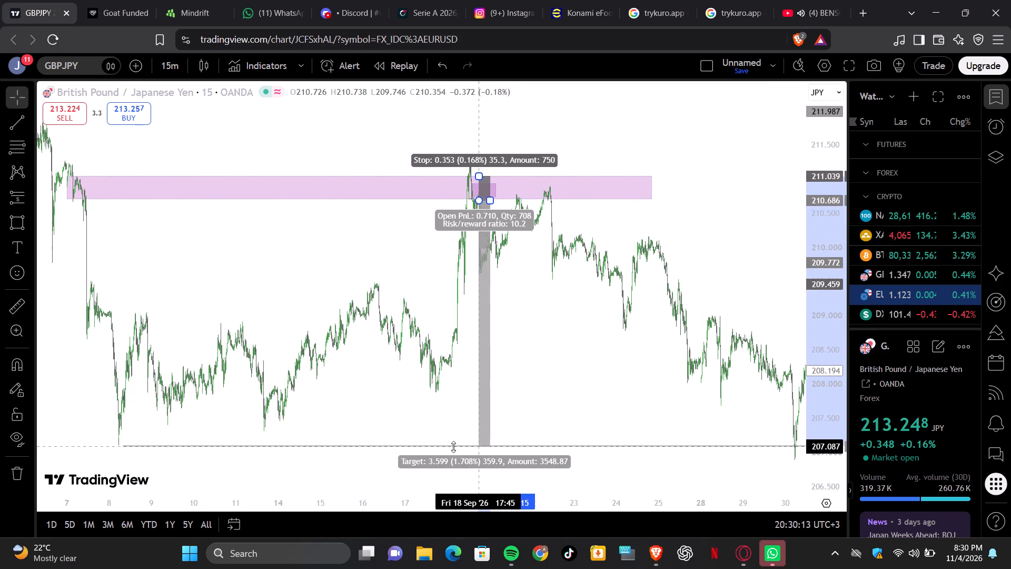
pyautogui.moveTo(453, 447); pyautogui.dragTo(453, 447)
pyautogui.moveTo(492, 203); pyautogui.dragTo(609, 174)
pyautogui.click(711, 216)
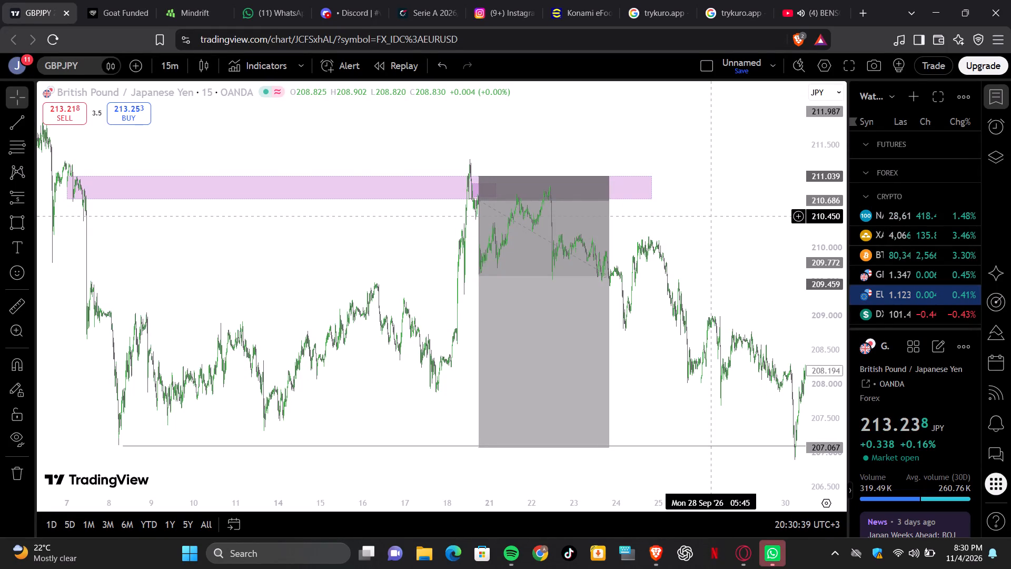
# Switch the GBPJPY chart to the 4-hour timeframe.
pyautogui.click(166, 63)
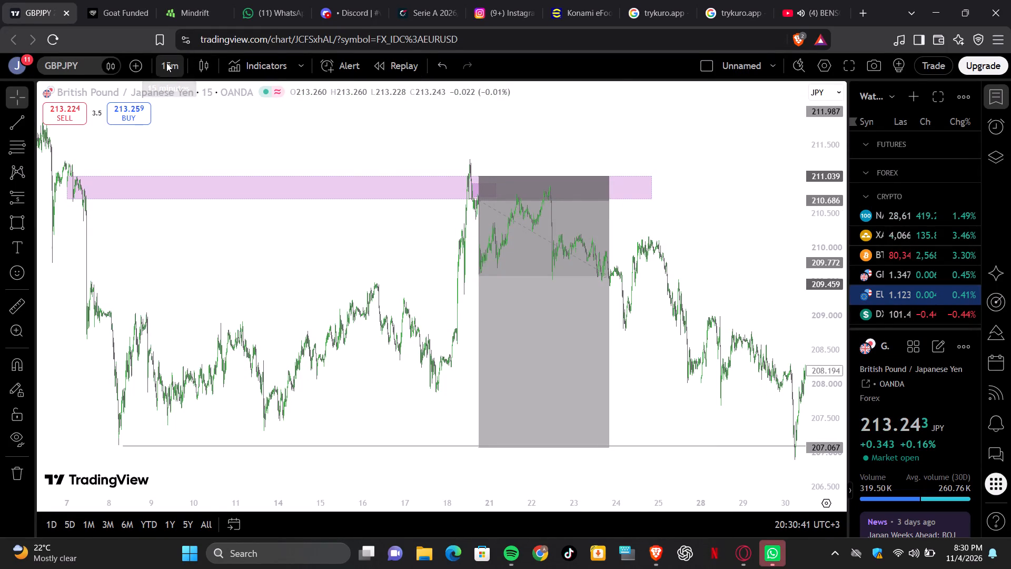
pyautogui.click(173, 396)
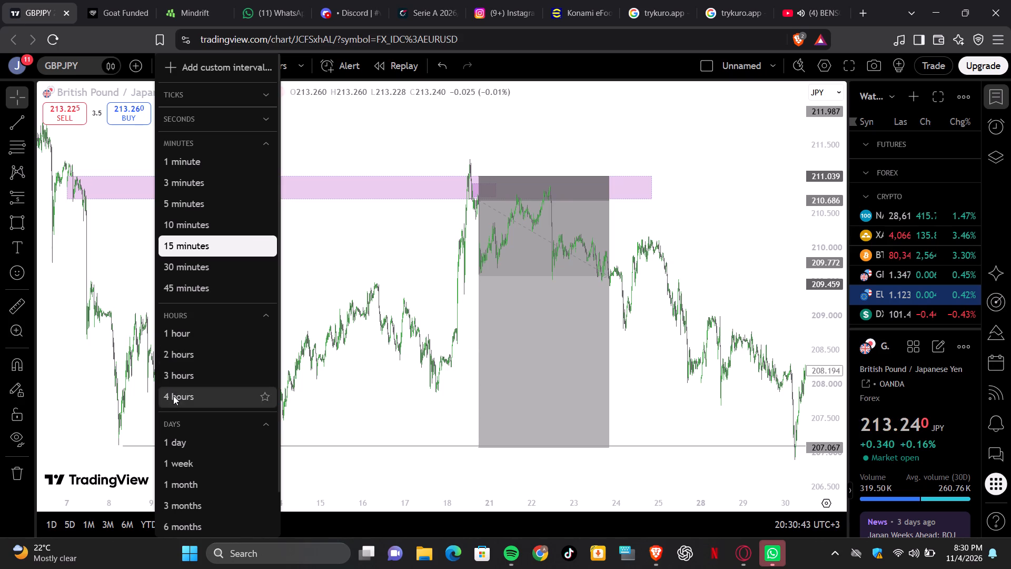
# Examine the 4-hour GBPJPY structure from late September to early November around the marked zones and positions.
pyautogui.scroll(2, 173, 396)
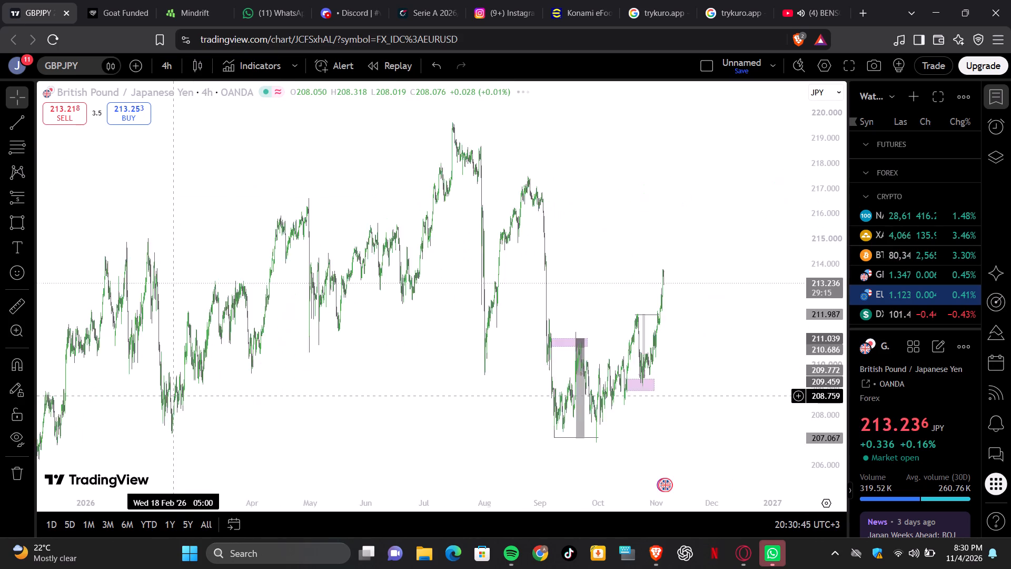
pyautogui.scroll(8, 173, 396)
pyautogui.hscroll(2, 173, 396)
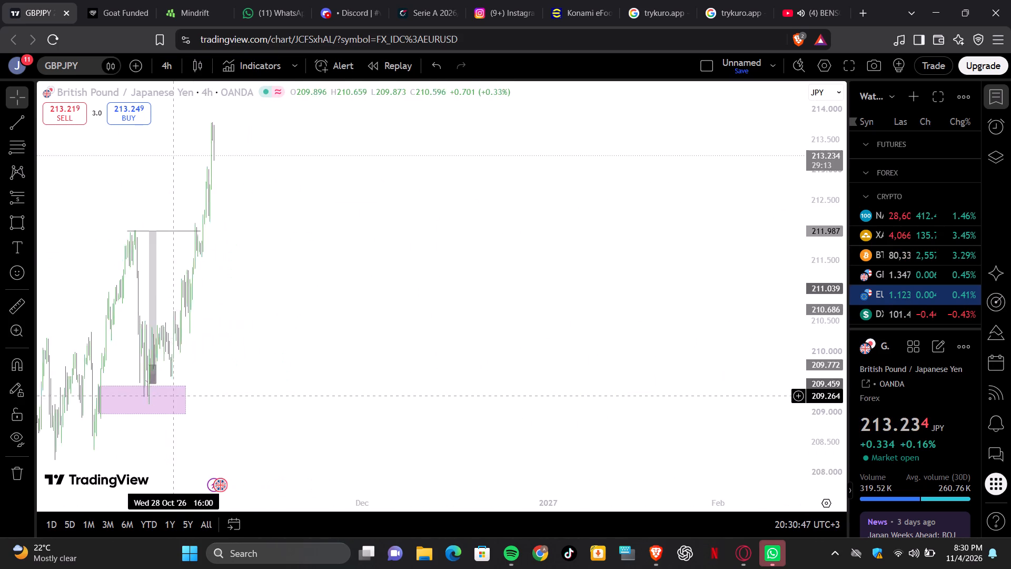
pyautogui.scroll(2, 173, 396)
pyautogui.hscroll(2, 173, 396)
pyautogui.scroll(2, 173, 396)
pyautogui.hscroll(2, 173, 396)
pyautogui.scroll(1, 173, 396)
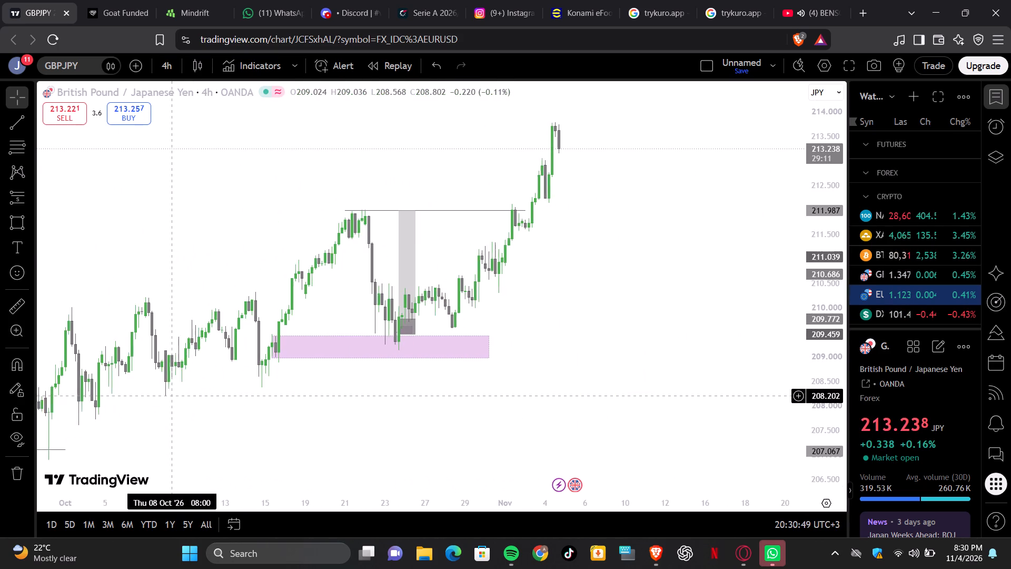
pyautogui.scroll(1, 173, 396)
pyautogui.scroll(1, 293, 416)
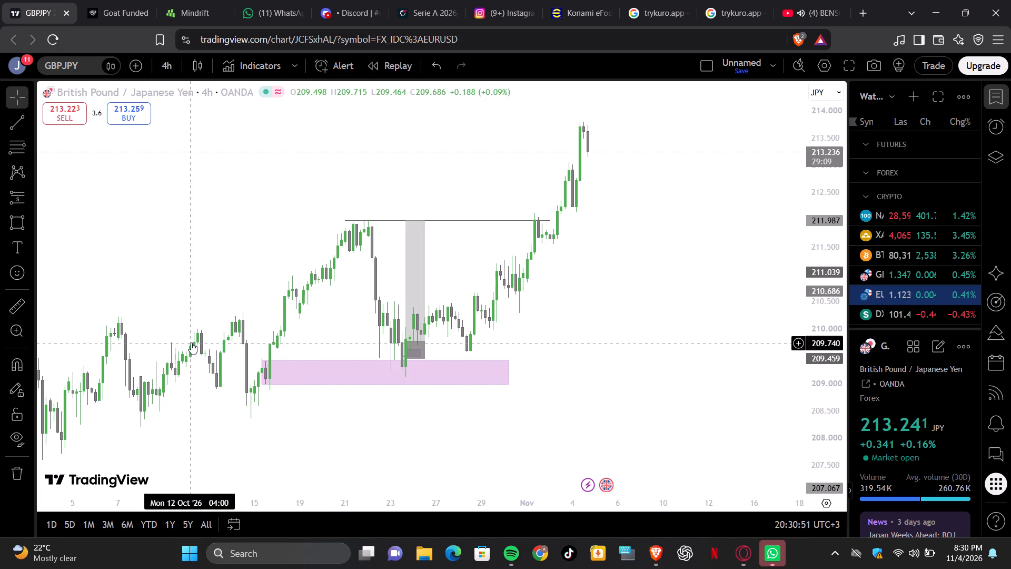
pyautogui.hscroll(1, 191, 342)
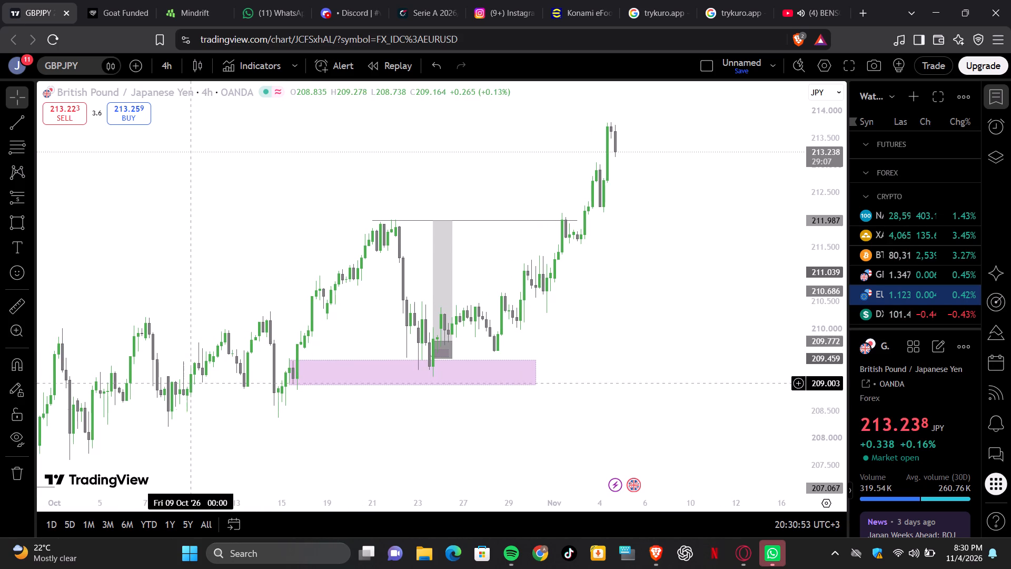
pyautogui.scroll(-1, 306, 425)
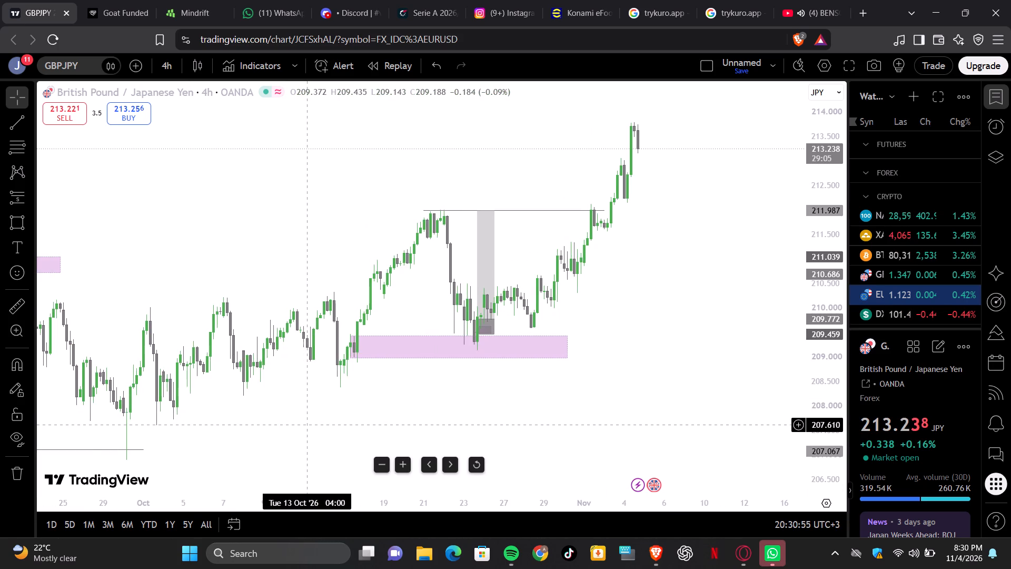
pyautogui.scroll(-1, 306, 425)
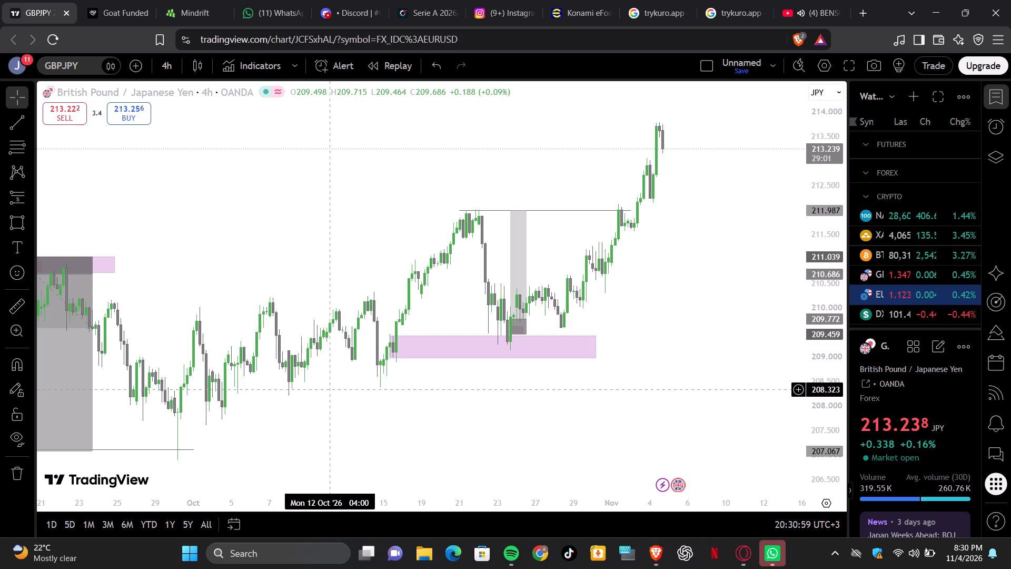
# Examine the 4-hour GBPJPY swings back from September through the summer to March.
pyautogui.scroll(-2, 330, 389)
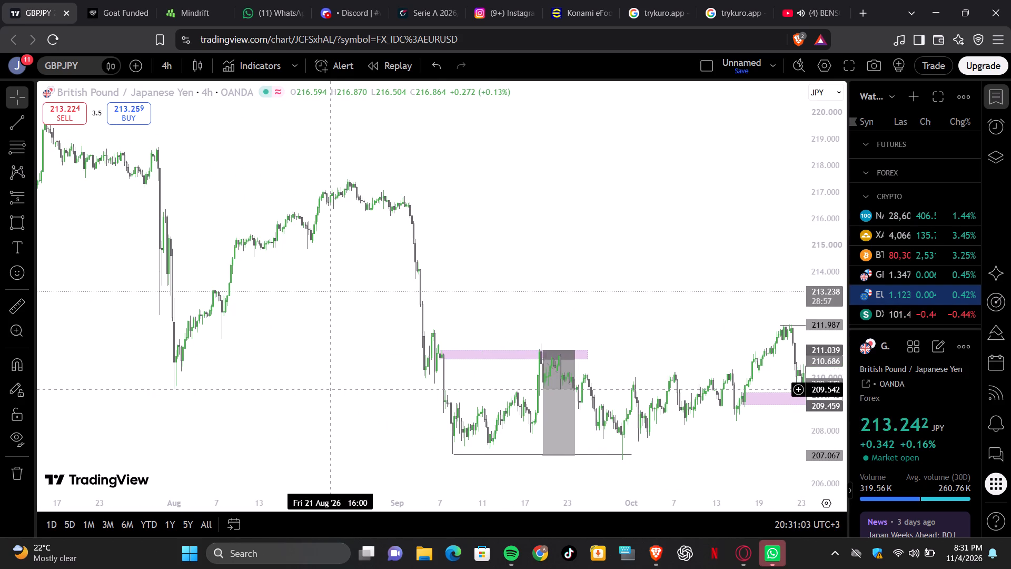
pyautogui.hscroll(7, 330, 389)
pyautogui.scroll(-1, 330, 389)
pyautogui.scroll(1, 330, 389)
pyautogui.hscroll(1, 330, 389)
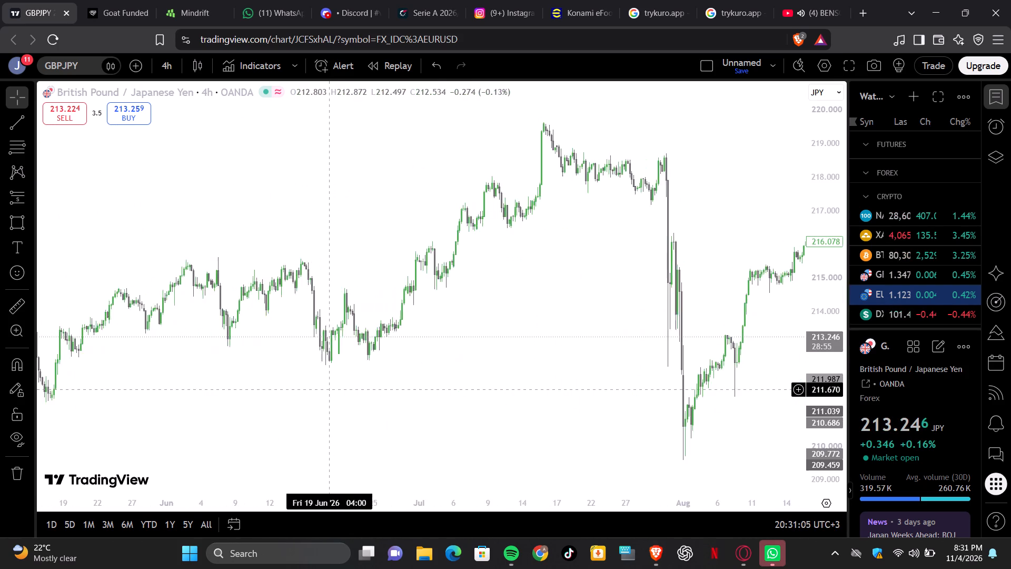
pyautogui.hscroll(2, 330, 389)
pyautogui.scroll(1, 330, 389)
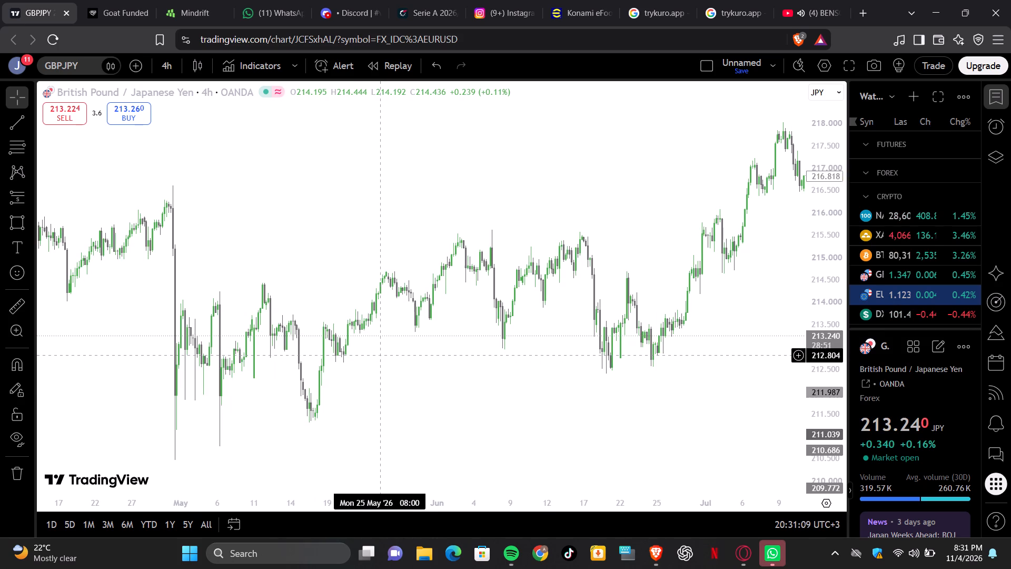
pyautogui.hscroll(-1, 332, 301)
pyautogui.hscroll(1, 332, 301)
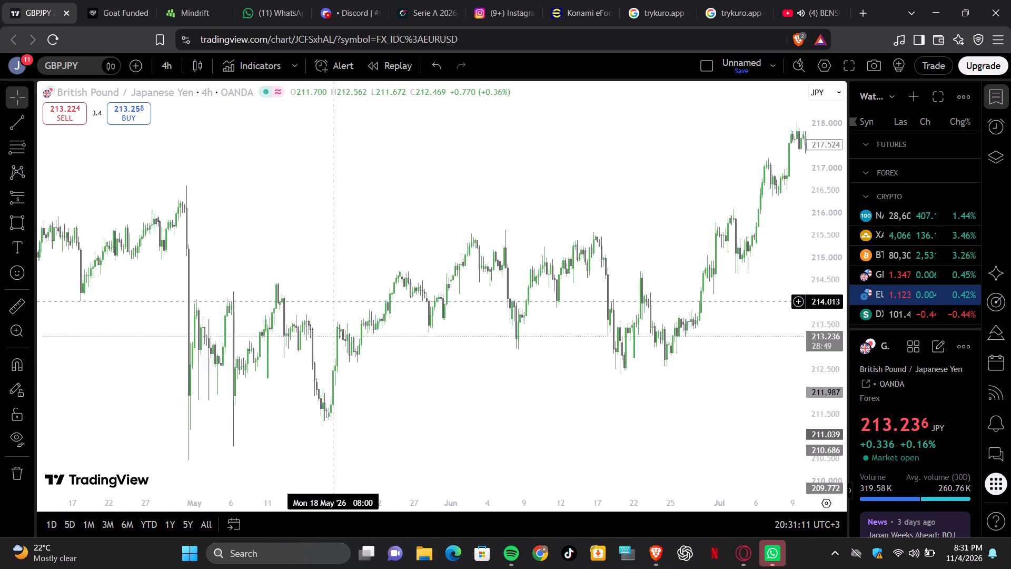
pyautogui.hscroll(4, 332, 301)
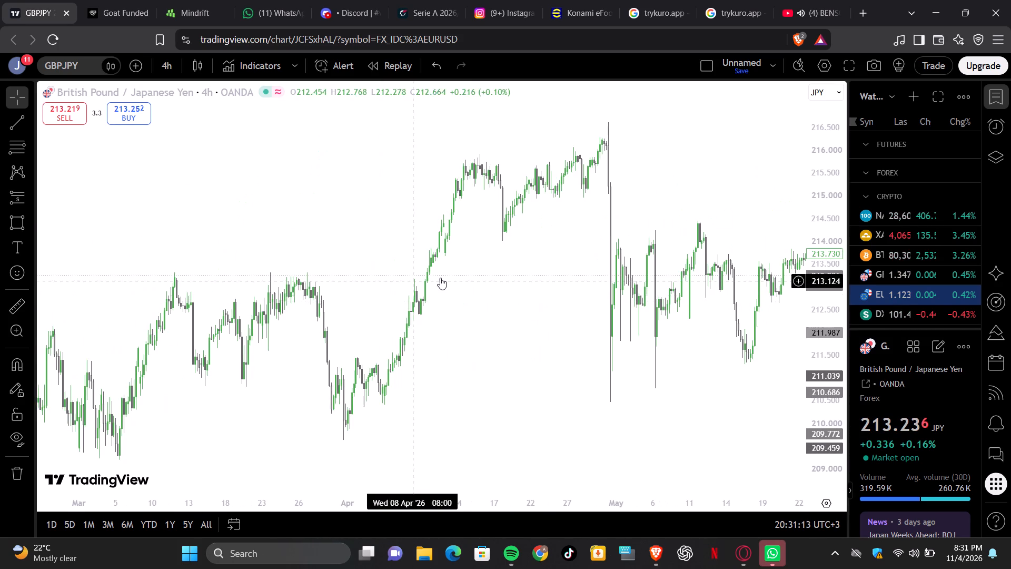
pyautogui.scroll(1, 388, 279)
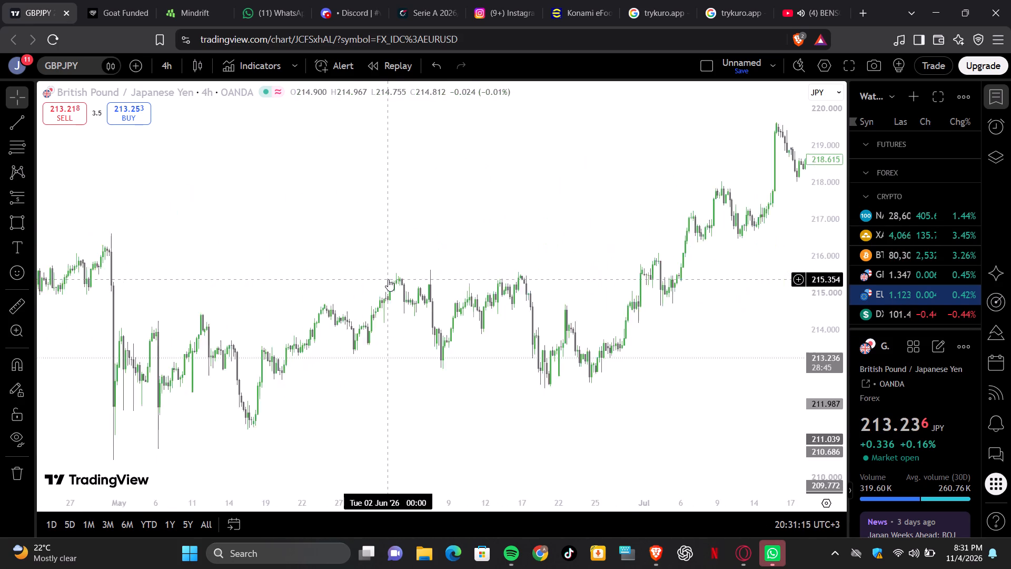
# Compare the recent 4-hour GBPJPY rally with the July to September highs and the sharp declines around early August and September.
pyautogui.scroll(1, 388, 279)
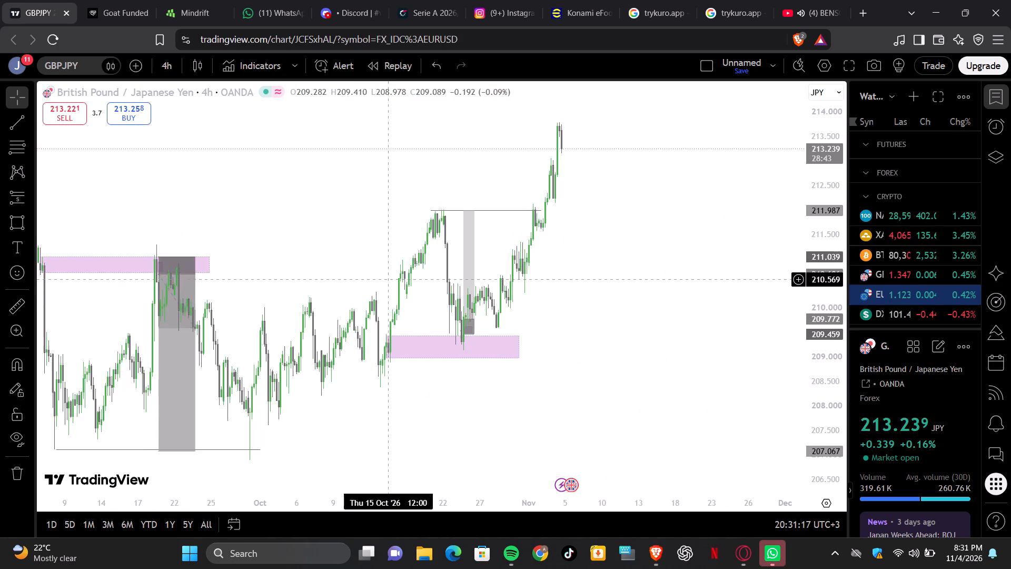
pyautogui.scroll(1, 388, 279)
pyautogui.hscroll(10, 388, 279)
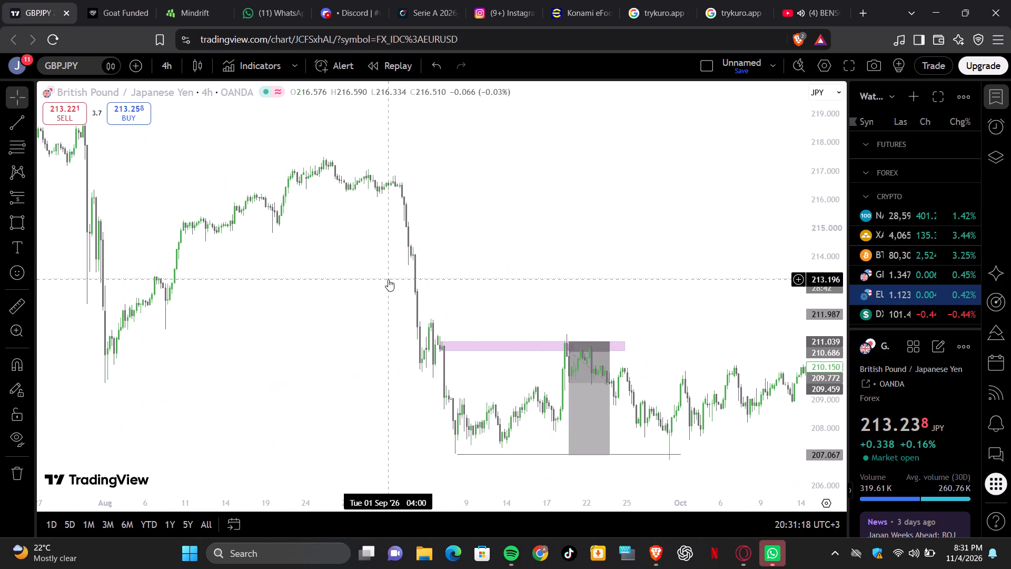
pyautogui.hscroll(3, 388, 279)
pyautogui.scroll(3, 388, 279)
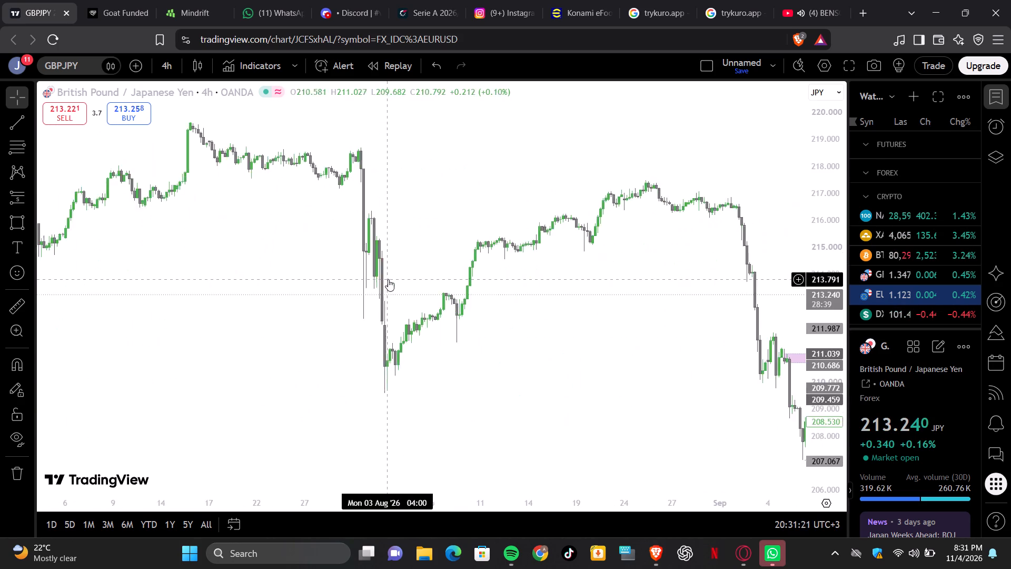
pyautogui.scroll(-8, 388, 279)
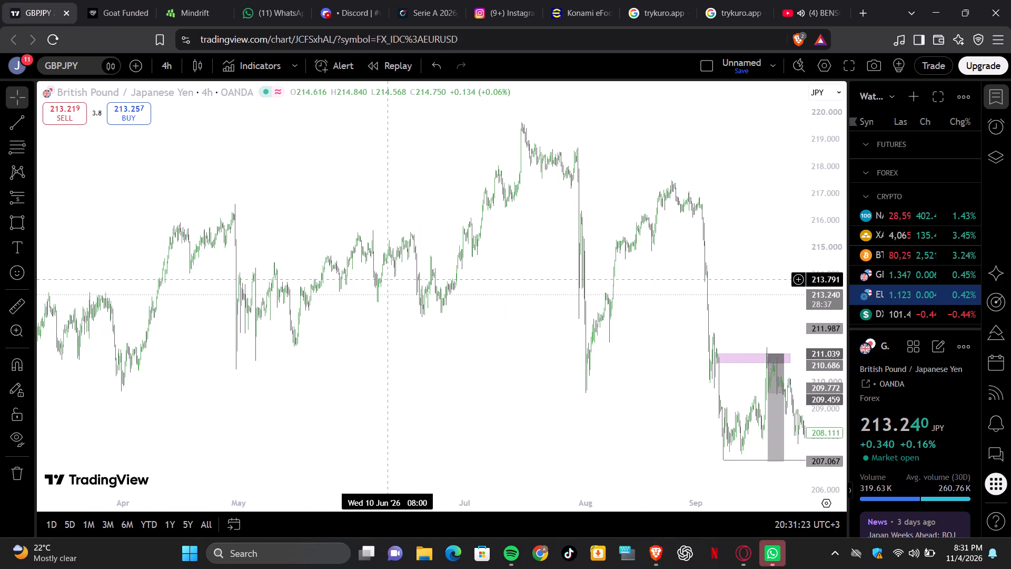
pyautogui.scroll(-1, 388, 279)
pyautogui.scroll(6, 388, 279)
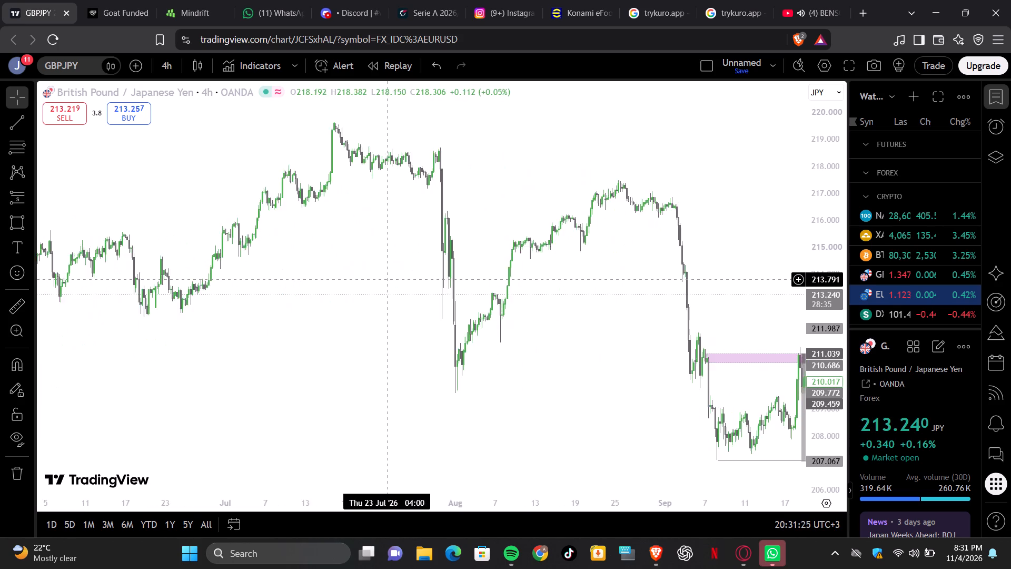
pyautogui.scroll(2, 388, 279)
pyautogui.hscroll(1, 388, 279)
pyautogui.scroll(1, 388, 279)
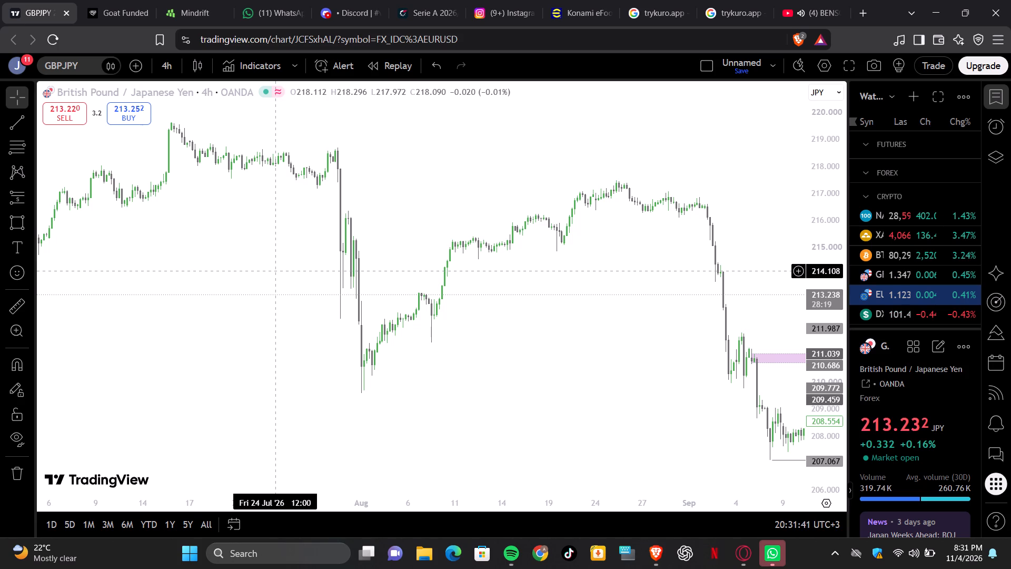
# Examine the 4-hour GBPJPY highs and lows from January to May, including the sharp drop on 30 April.
pyautogui.scroll(-1, 275, 271)
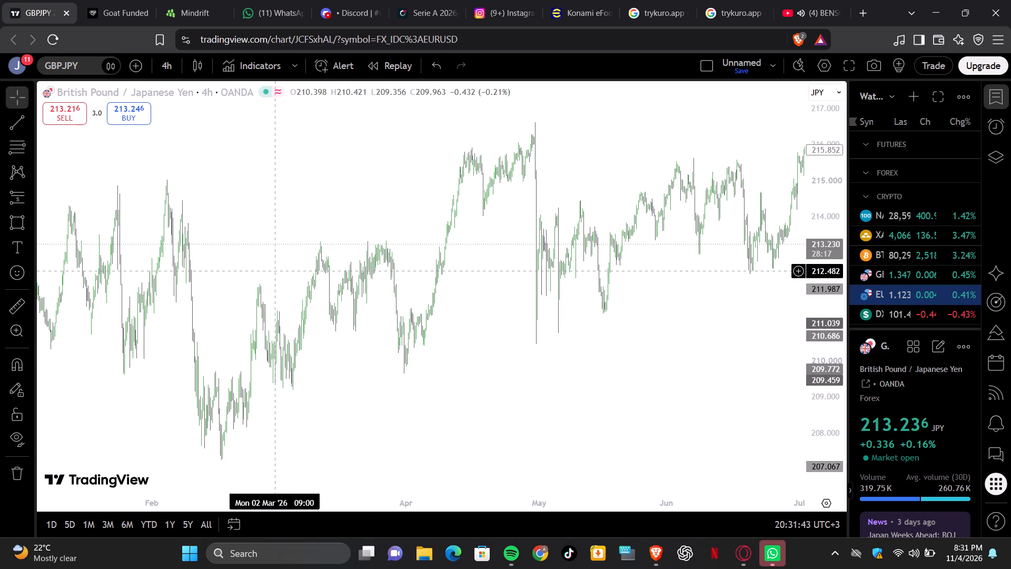
pyautogui.hscroll(4, 275, 271)
pyautogui.scroll(3, 275, 271)
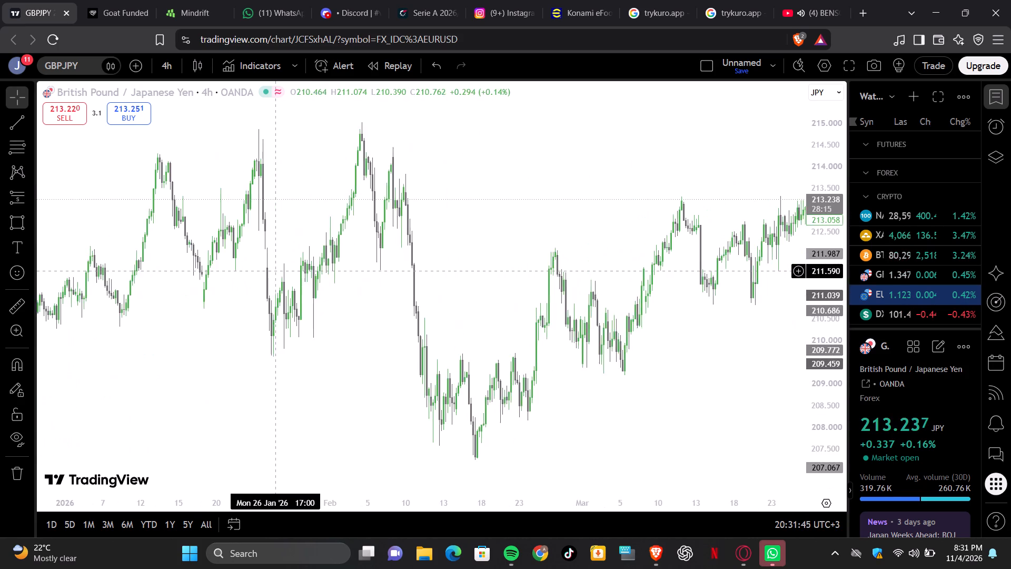
pyautogui.scroll(5, 275, 271)
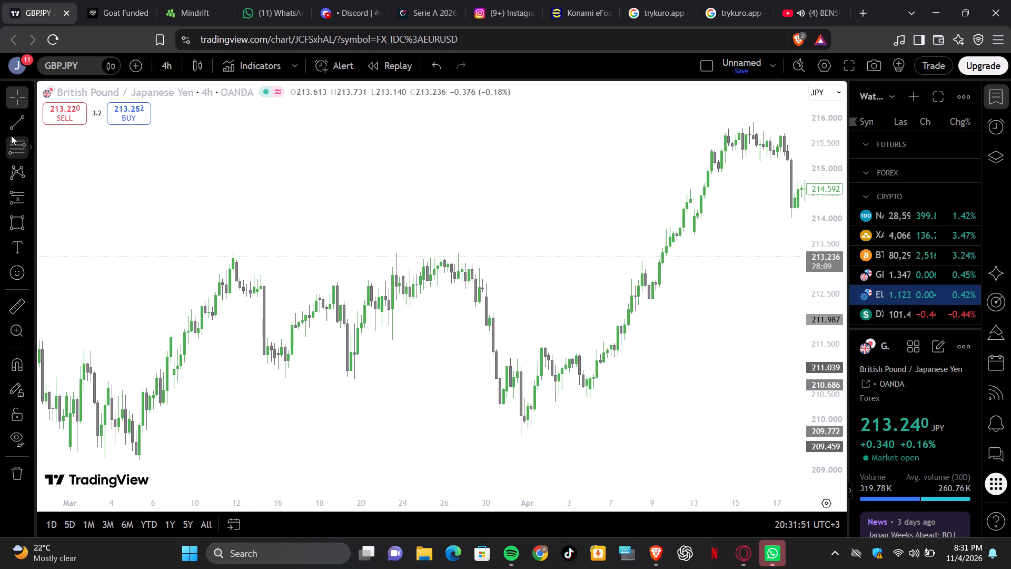
pyautogui.hscroll(-4, 383, 365)
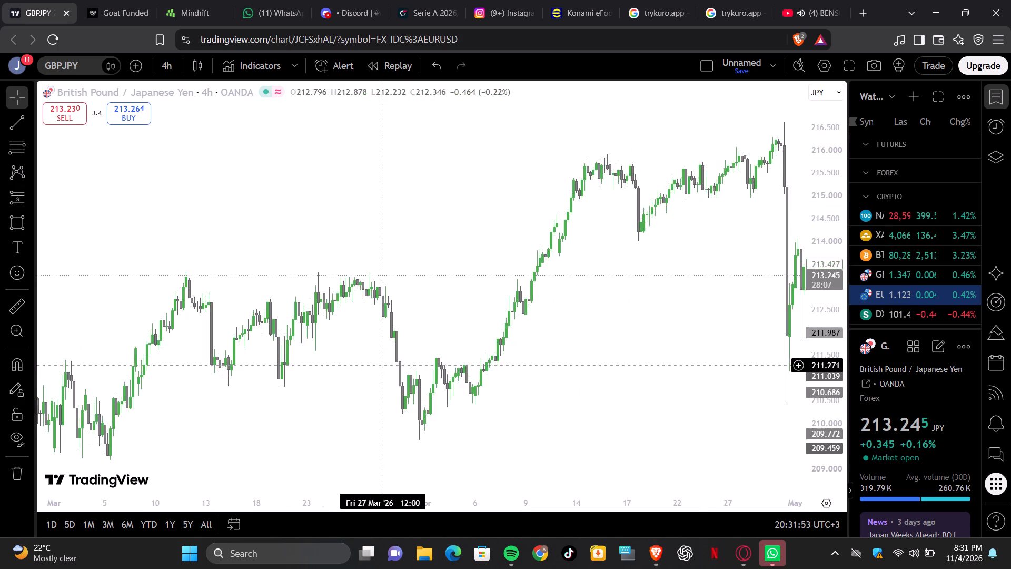
pyautogui.hscroll(-2, 383, 365)
pyautogui.scroll(3, 383, 365)
pyautogui.scroll(-2, 383, 365)
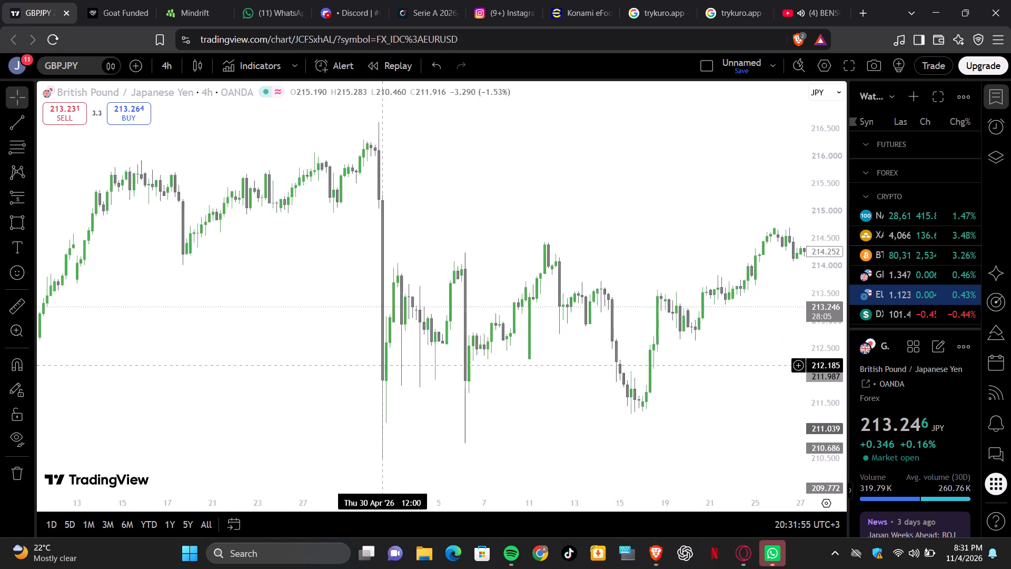
pyautogui.scroll(-1, 383, 365)
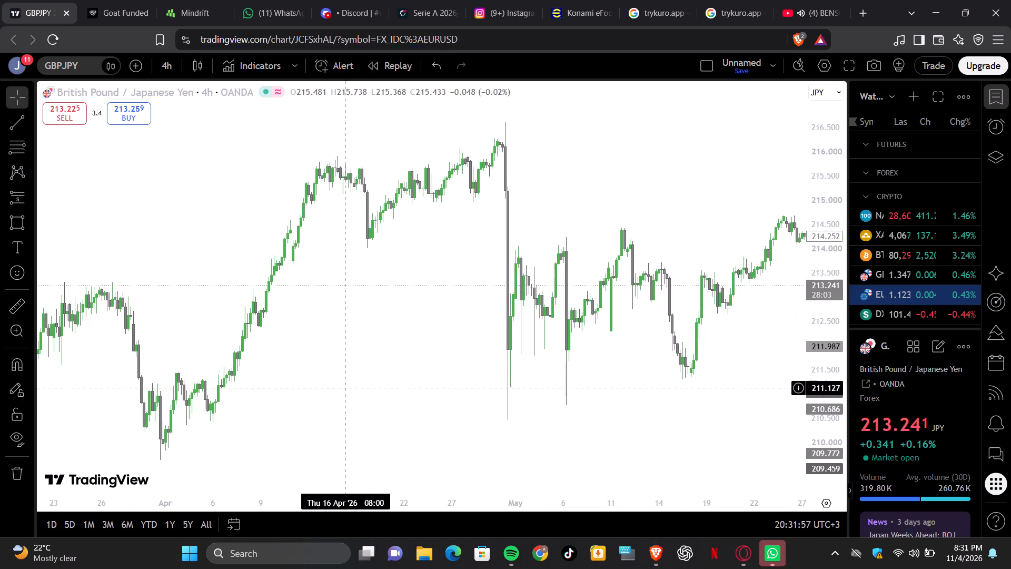
# Examine the 4-hour GBPJPY swings from April to July against the recent October and November structure.
pyautogui.hscroll(-2, 339, 397)
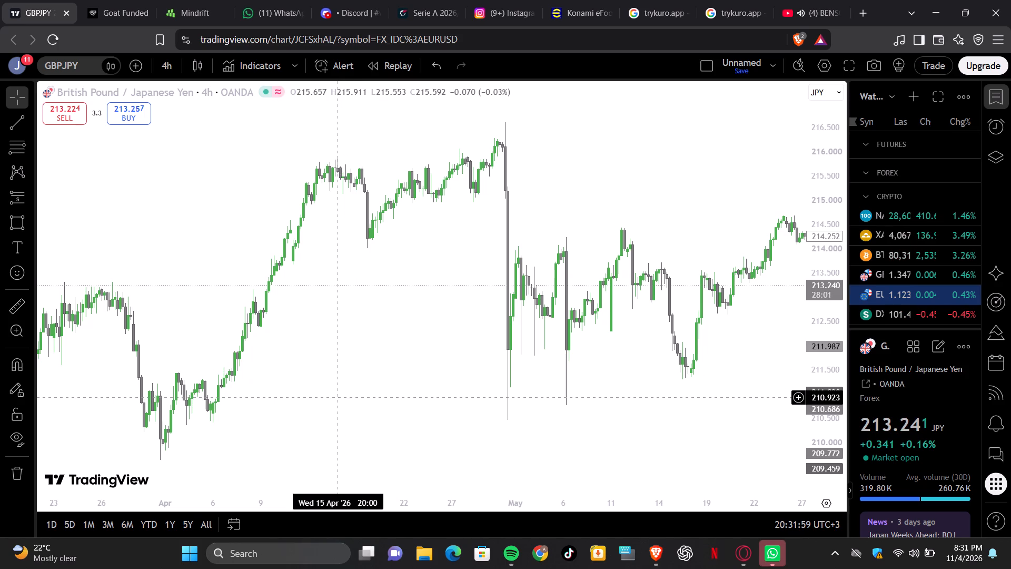
pyautogui.hscroll(-10, 339, 397)
pyautogui.hscroll(3, 339, 397)
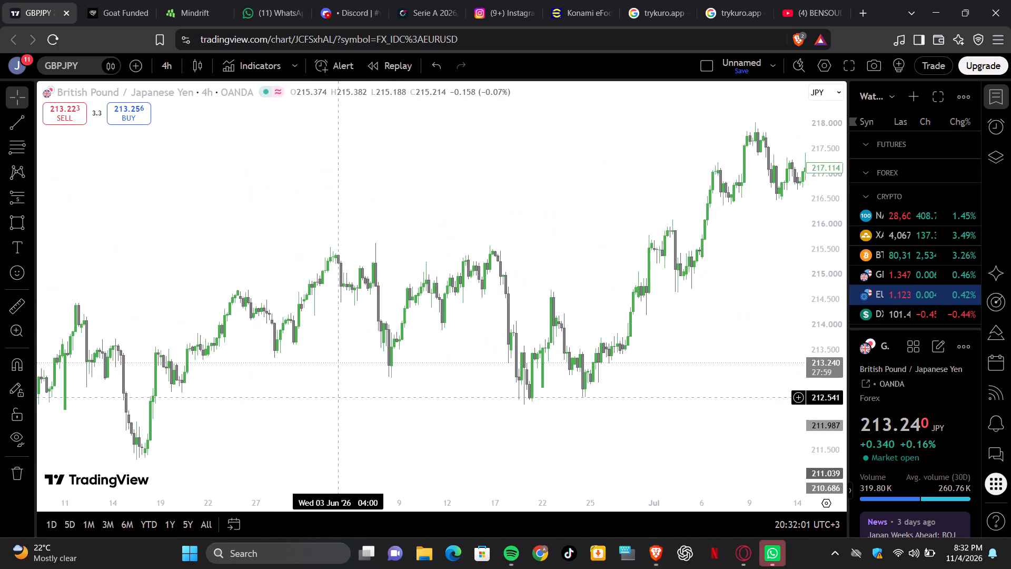
pyautogui.hscroll(2, 339, 397)
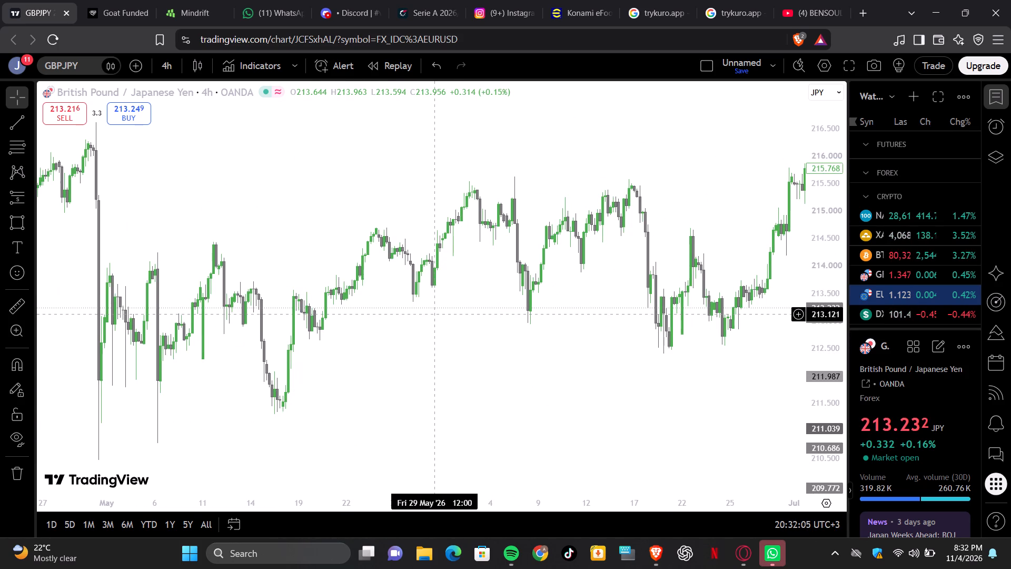
pyautogui.hscroll(-9, 435, 314)
pyautogui.hscroll(-12, 435, 314)
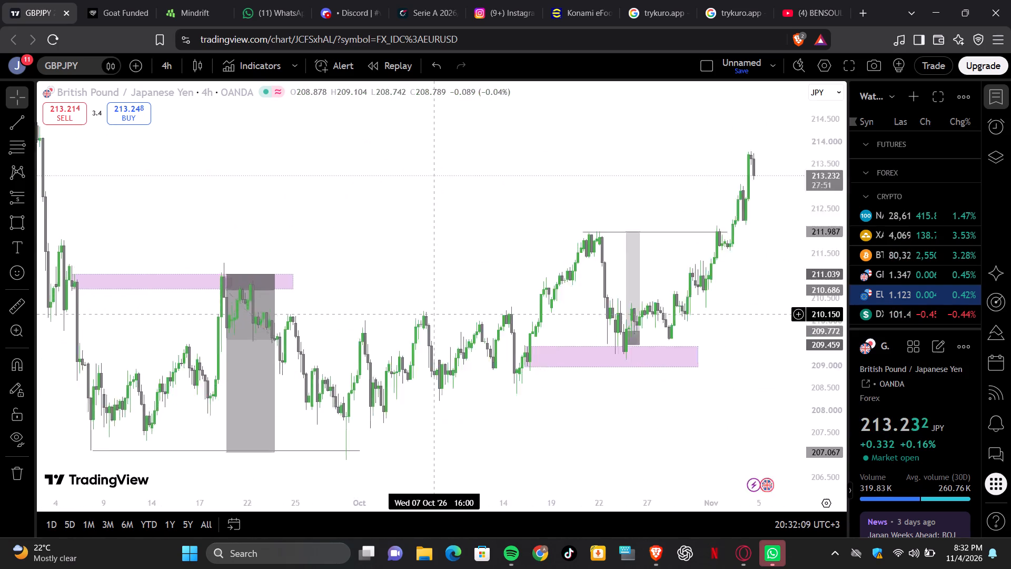
# Extend the late-October GBPJPY long position above the lower pink zone so its time span ends about 30 October.
pyautogui.hscroll(-1, 435, 314)
pyautogui.scroll(1, 435, 314)
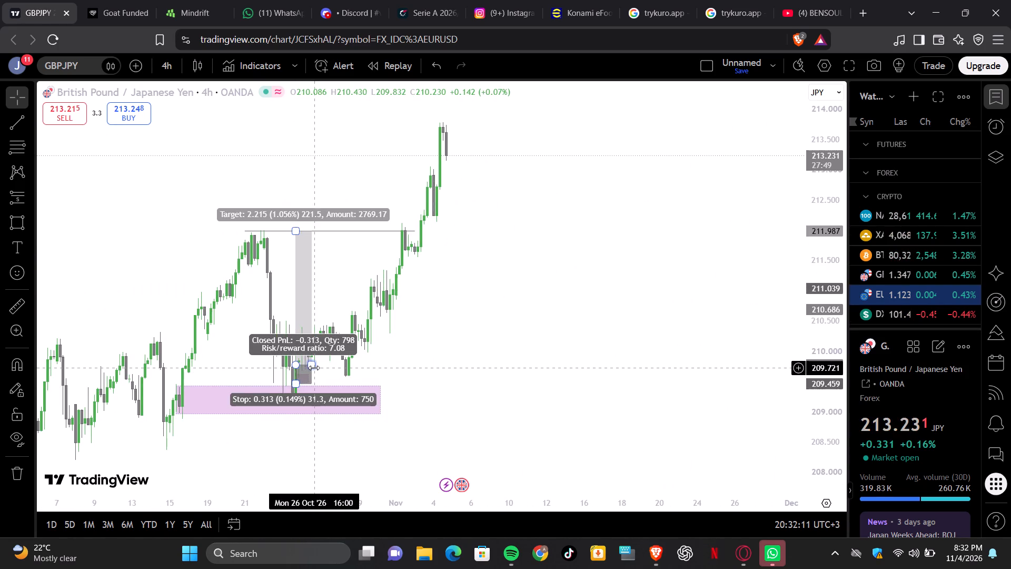
pyautogui.moveTo(314, 368); pyautogui.dragTo(388, 361)
pyautogui.click(497, 375)
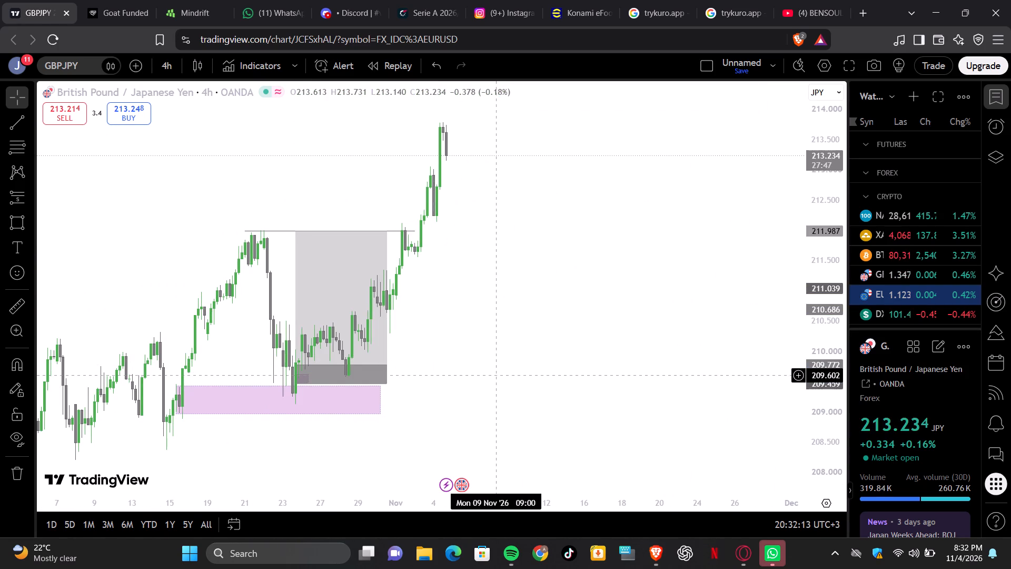
pyautogui.click(510, 379)
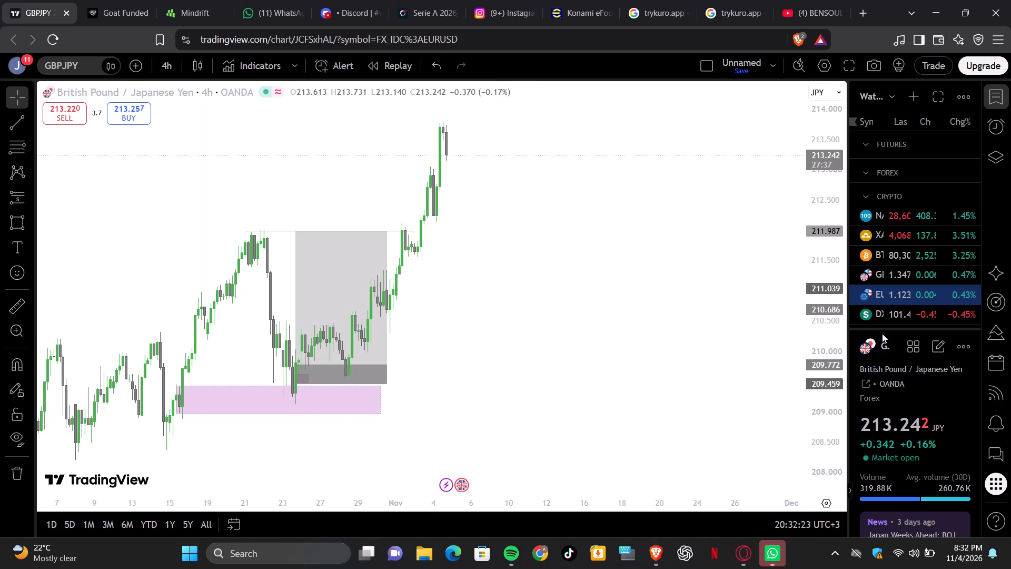
# Add the OANDA GBPJPY symbol to the watchlist and return to the chart.
pyautogui.click(911, 96)
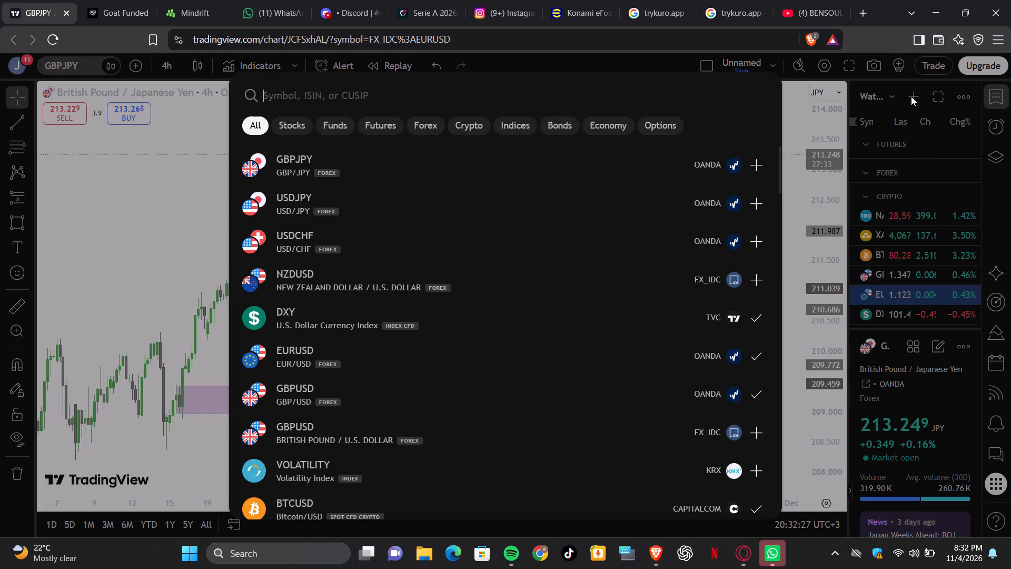
pyautogui.click(758, 166)
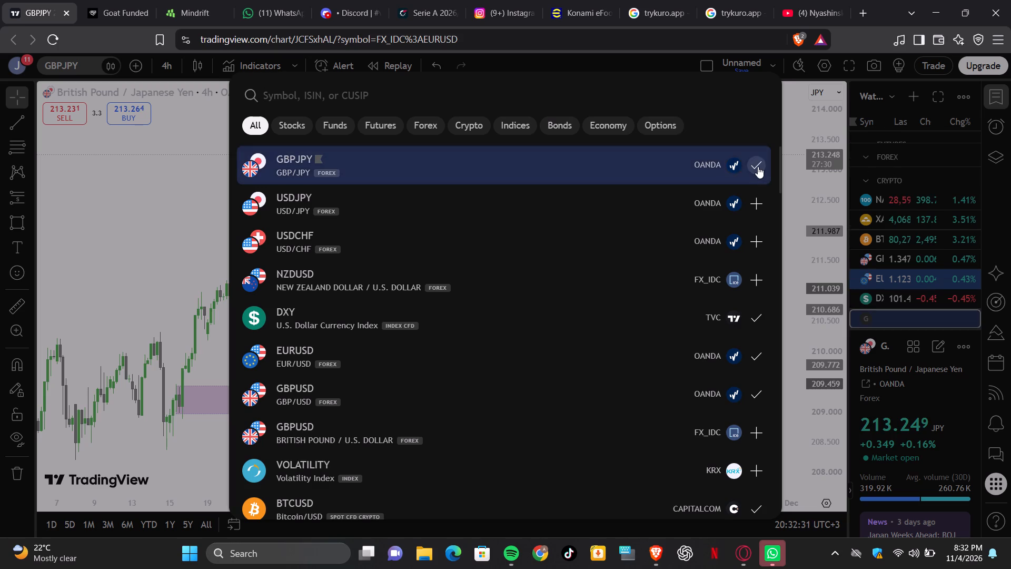
pyautogui.click(152, 201)
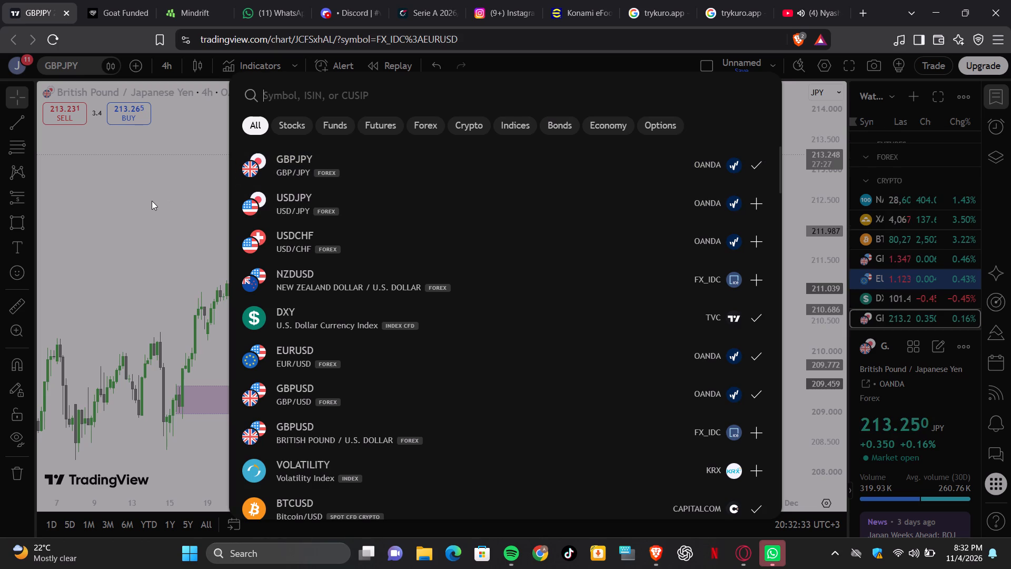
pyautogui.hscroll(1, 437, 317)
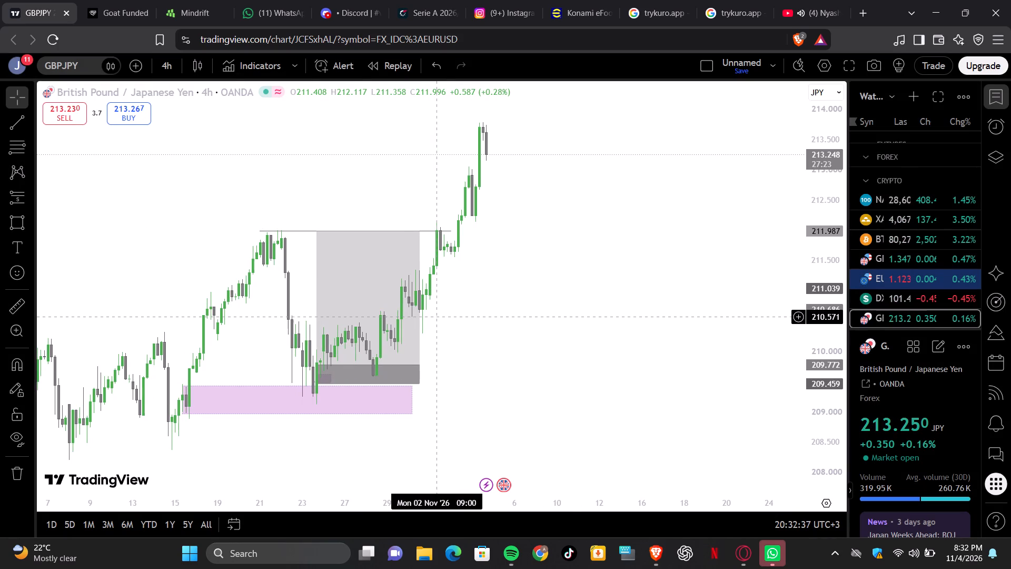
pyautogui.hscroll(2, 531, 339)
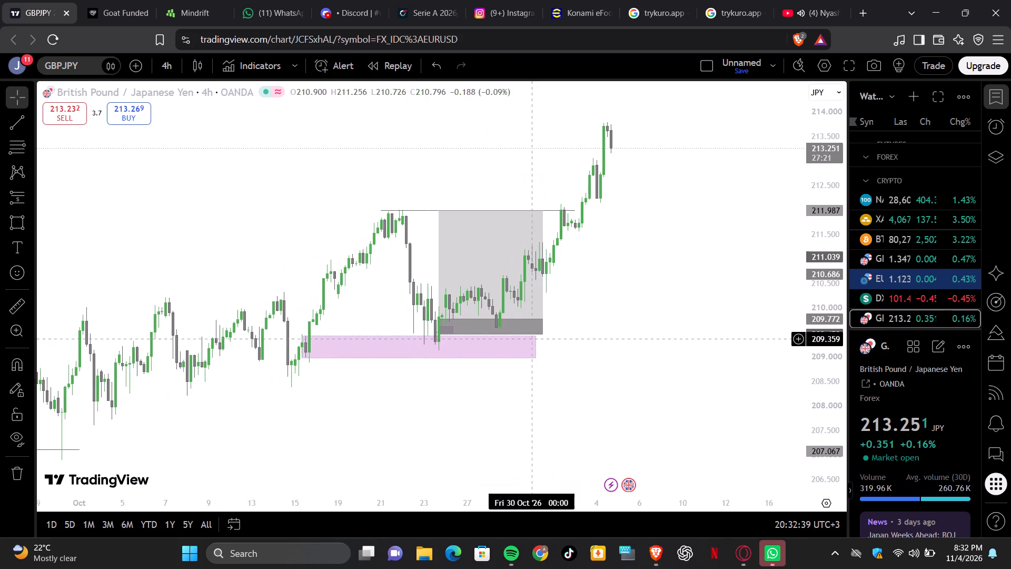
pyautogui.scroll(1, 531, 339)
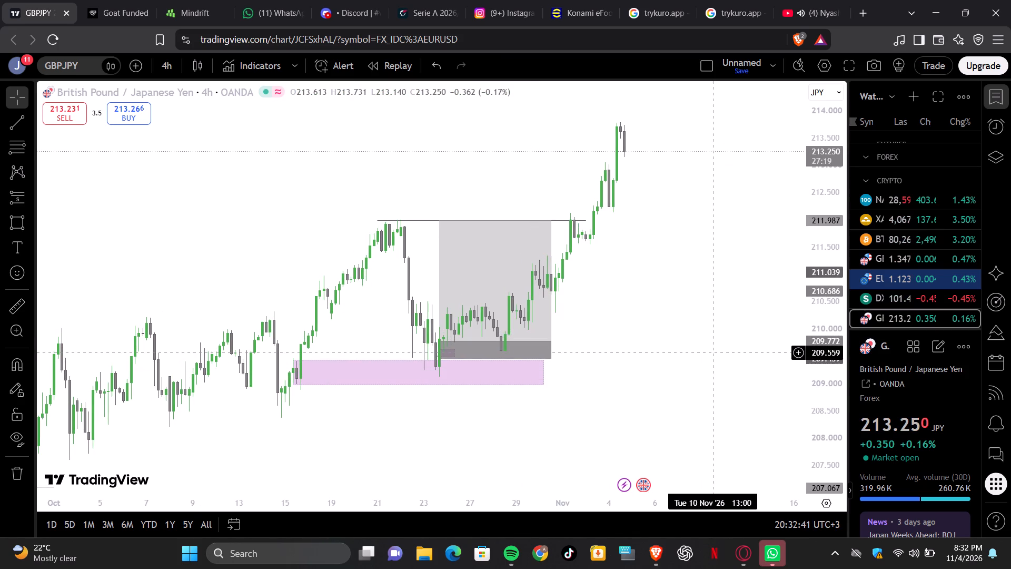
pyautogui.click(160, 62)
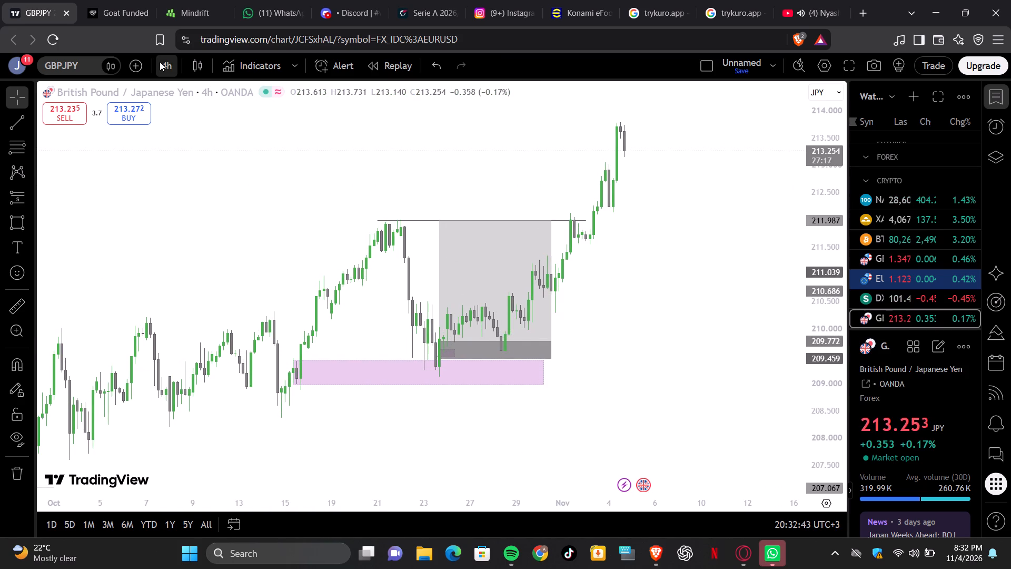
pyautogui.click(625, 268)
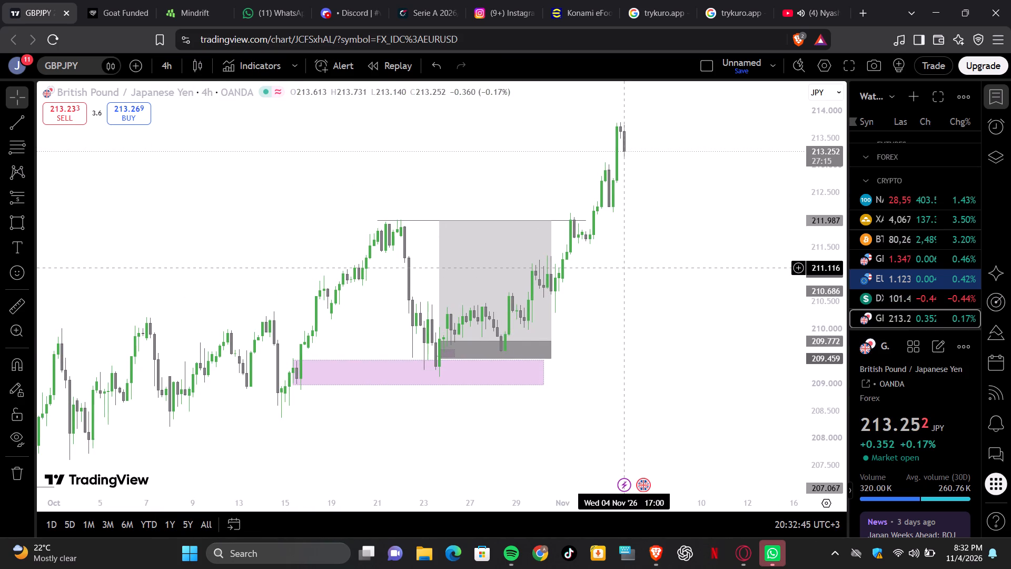
# Switch the chart from GBPJPY to the OANDA EURCAD symbol.
pyautogui.click(67, 63)
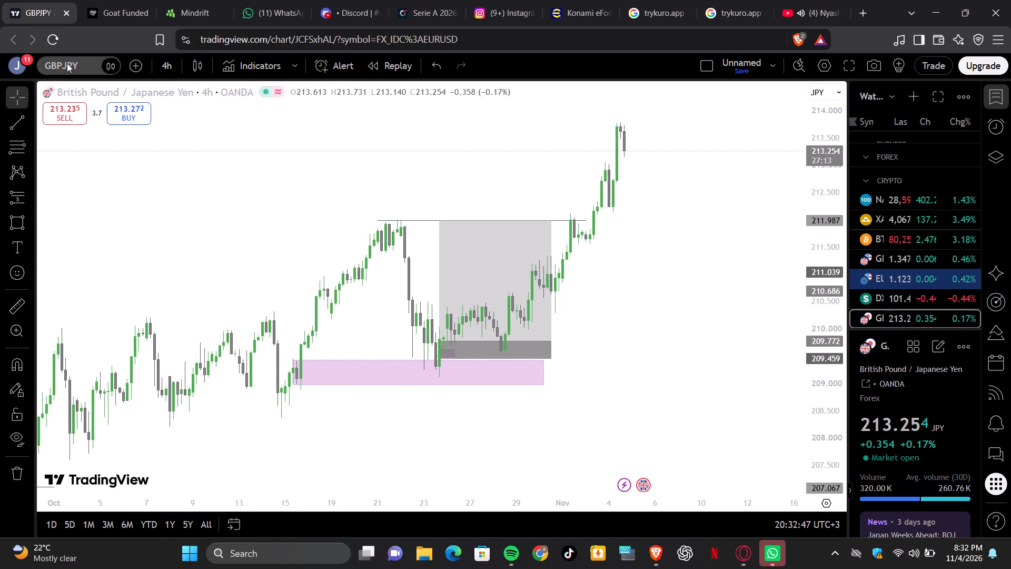
pyautogui.press('Delete')
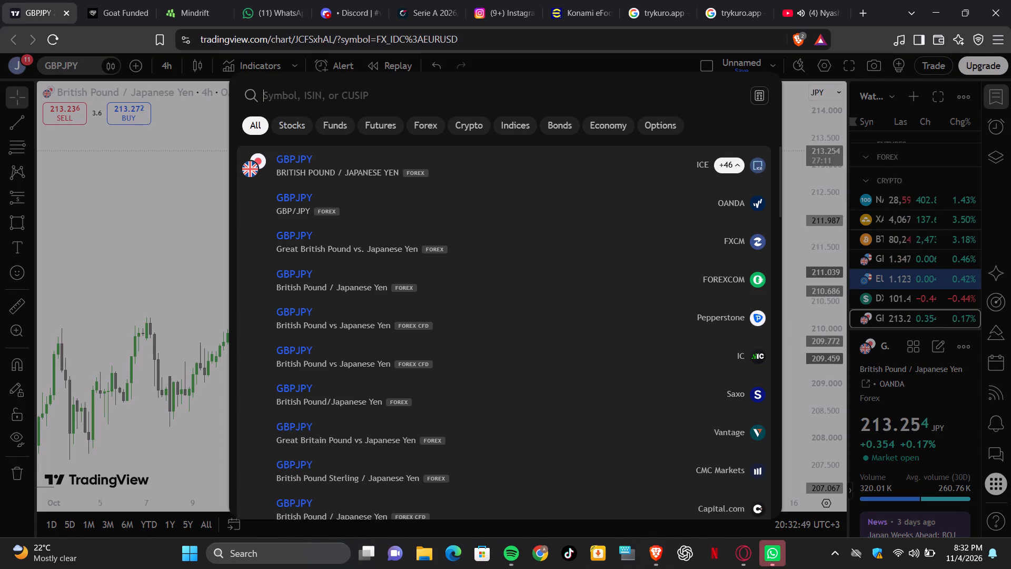
pyautogui.scroll(-2, 336, 420)
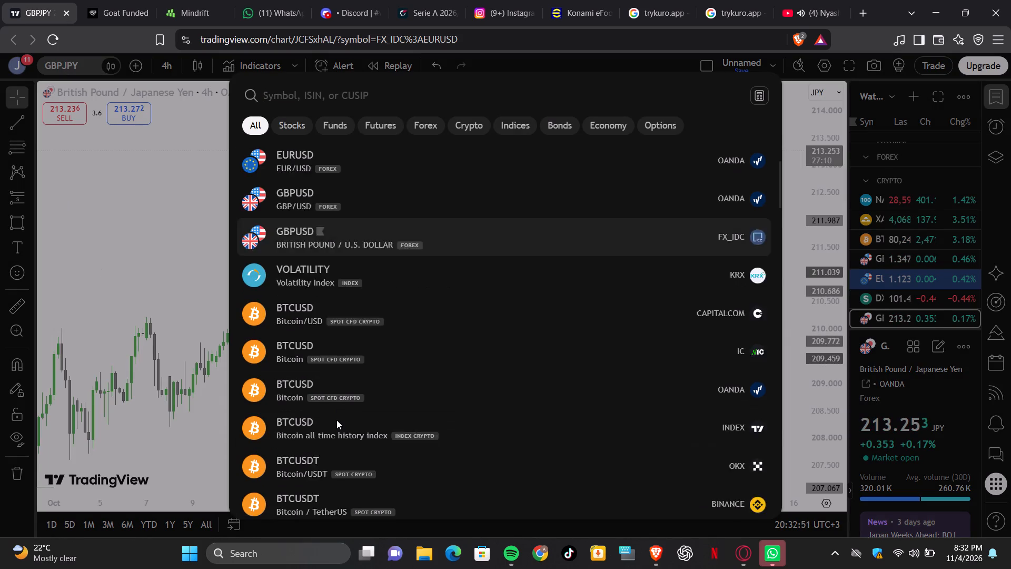
pyautogui.scroll(-4, 336, 420)
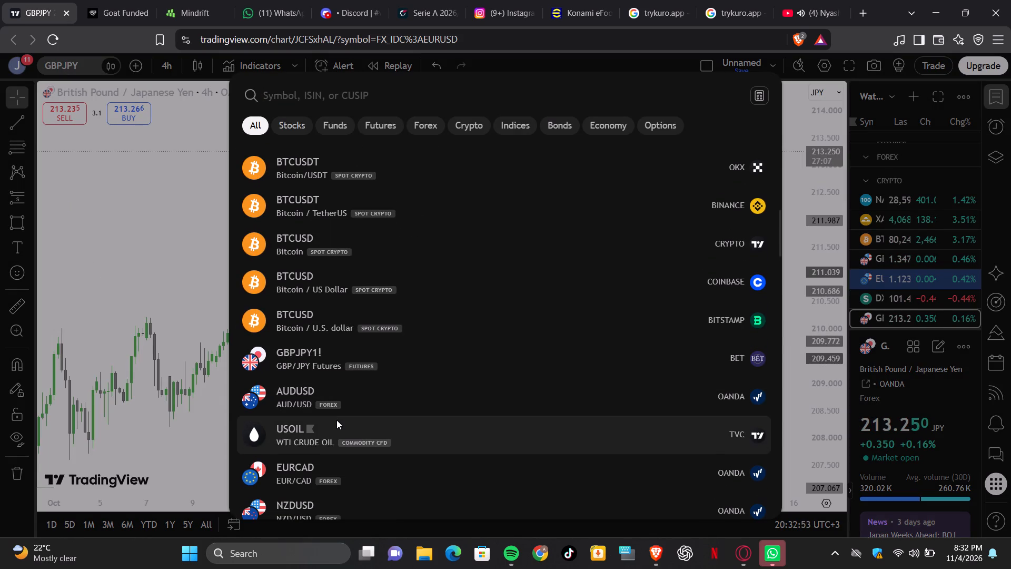
pyautogui.scroll(-1, 336, 420)
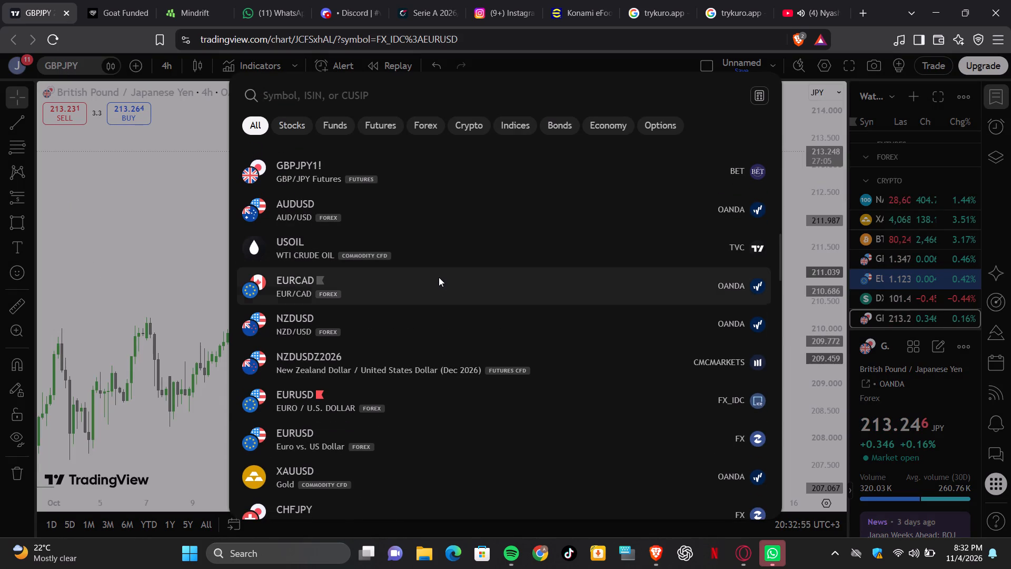
pyautogui.click(439, 280)
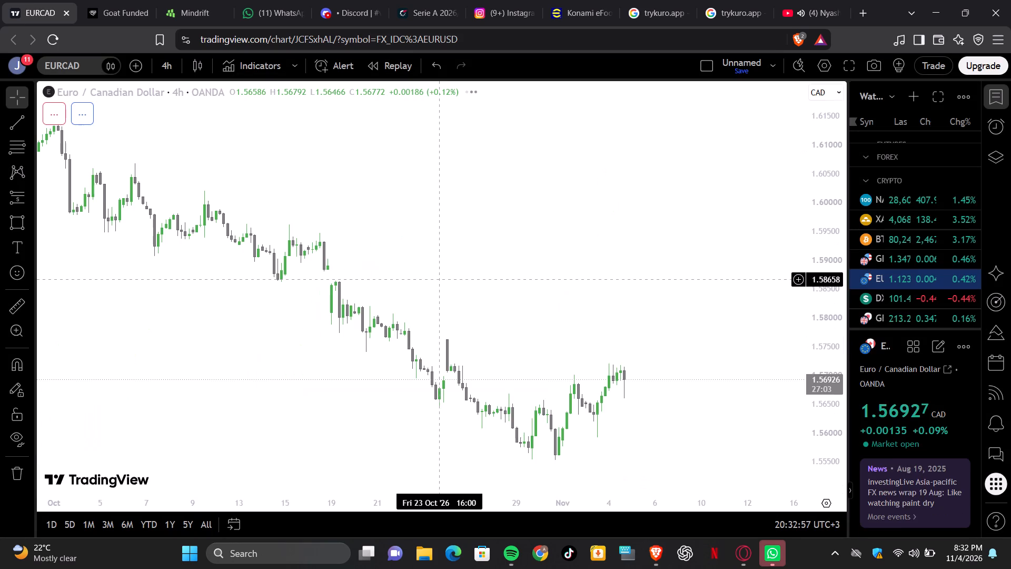
# Examine the 4-hour EURCAD downtrend from September through October, its marked bos levels and zones, and the early November recovery.
pyautogui.scroll(-1, 439, 280)
pyautogui.scroll(3, 439, 280)
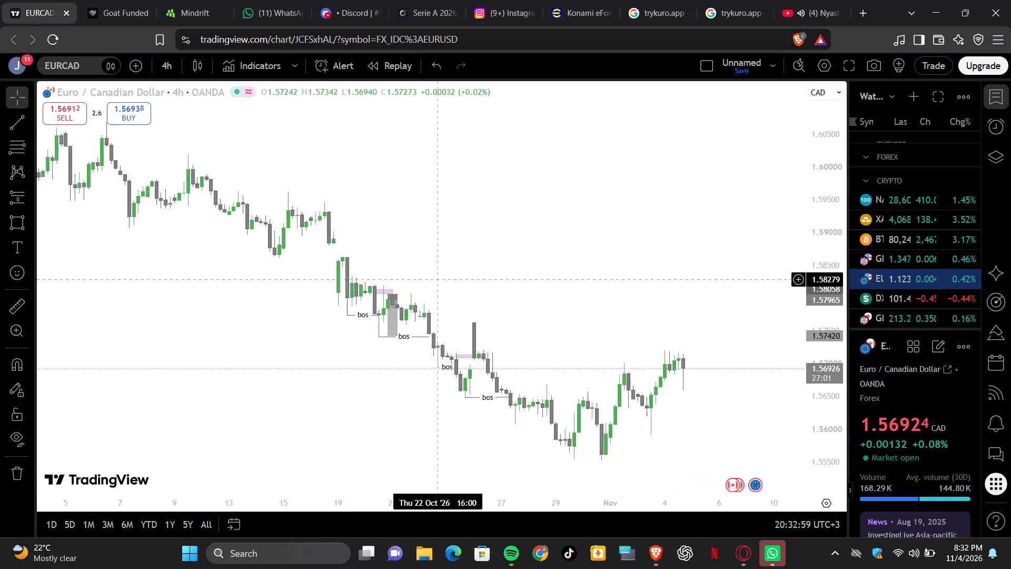
pyautogui.scroll(7, 439, 280)
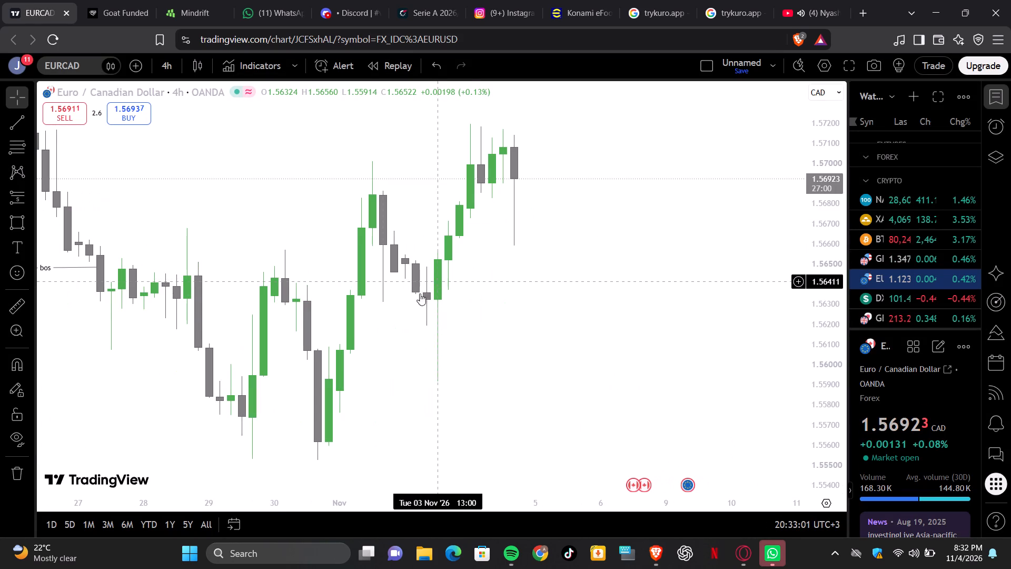
pyautogui.scroll(-1, 364, 307)
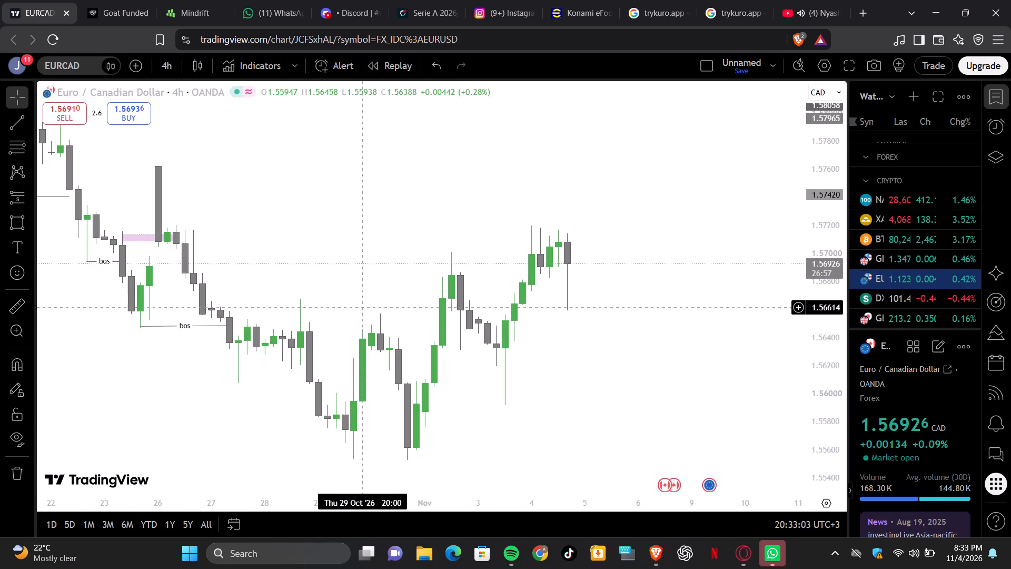
pyautogui.scroll(2, 364, 307)
pyautogui.scroll(-1, 483, 294)
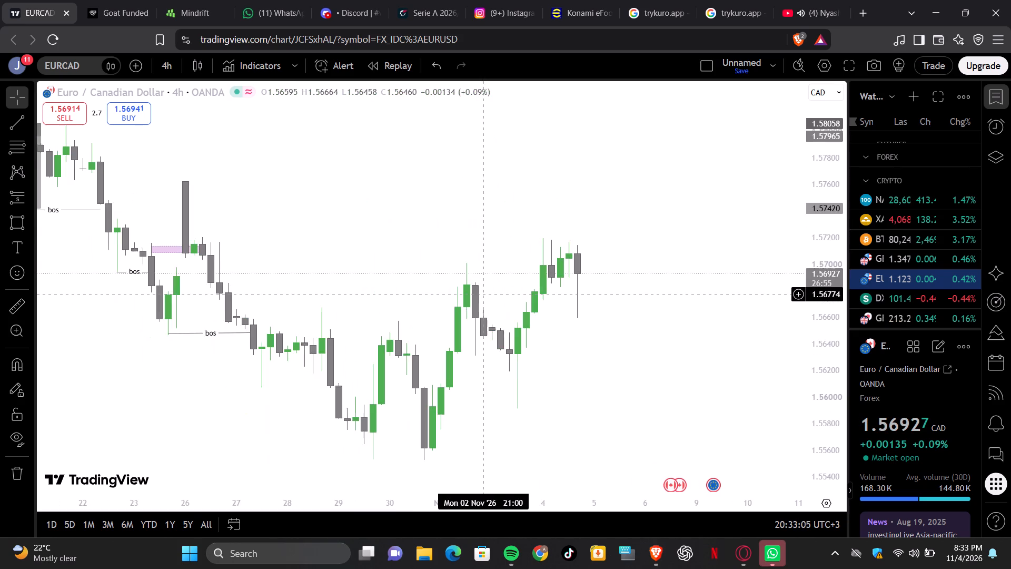
pyautogui.scroll(-2, 483, 294)
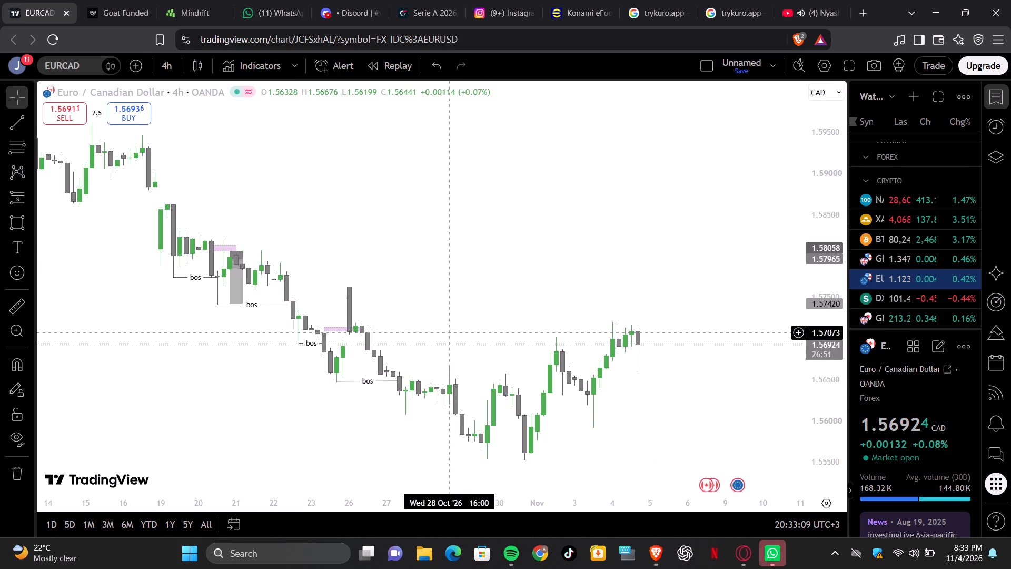
pyautogui.scroll(-2, 448, 332)
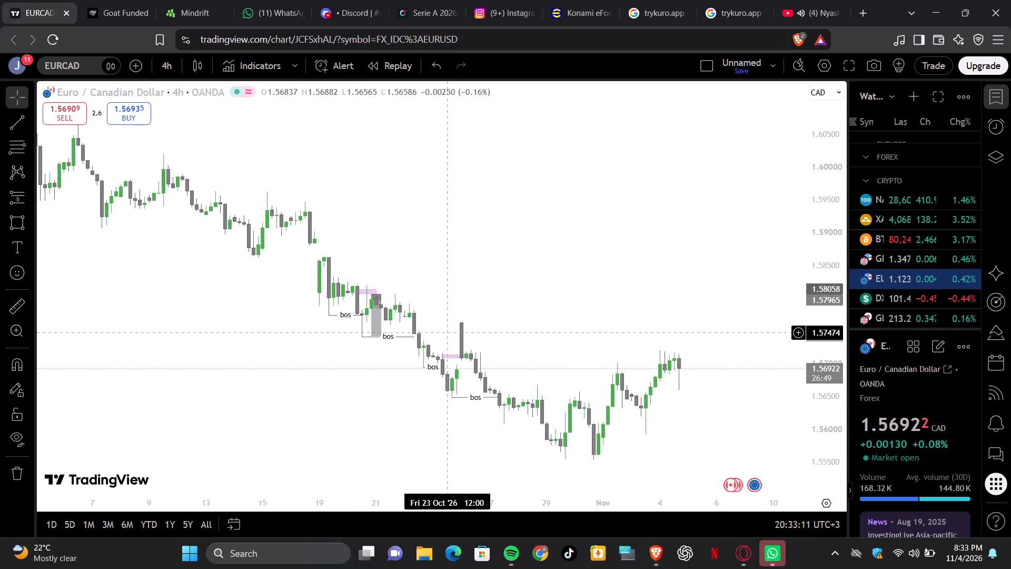
pyautogui.scroll(2, 448, 332)
pyautogui.hscroll(3, 448, 332)
pyautogui.scroll(-2, 448, 332)
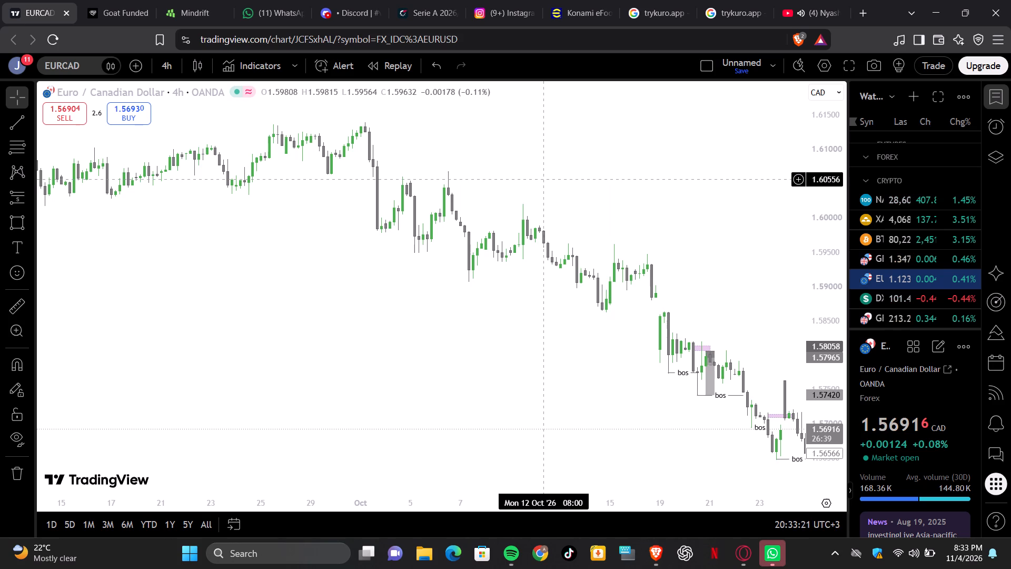
pyautogui.scroll(4, 542, 180)
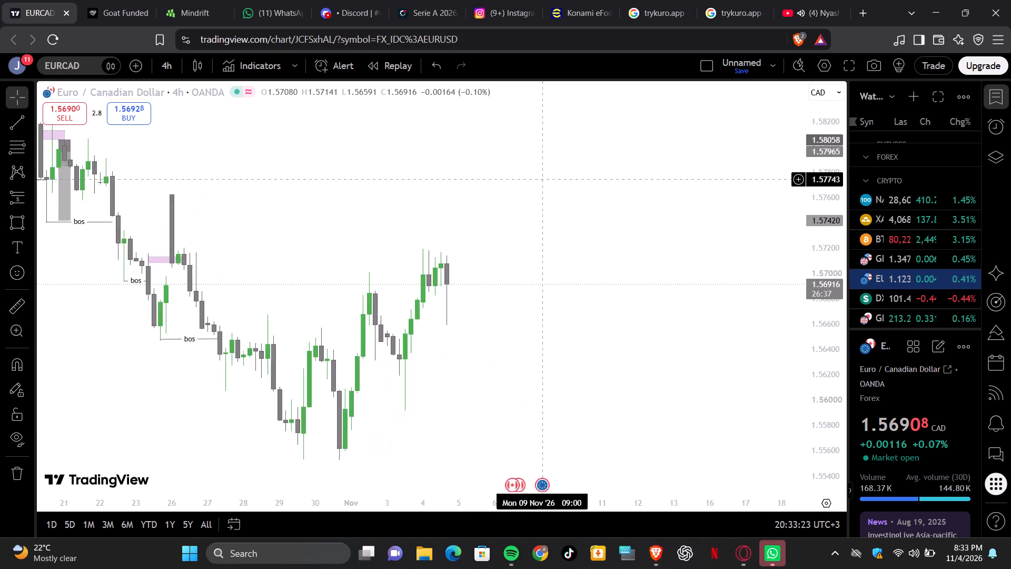
pyautogui.scroll(1, 542, 180)
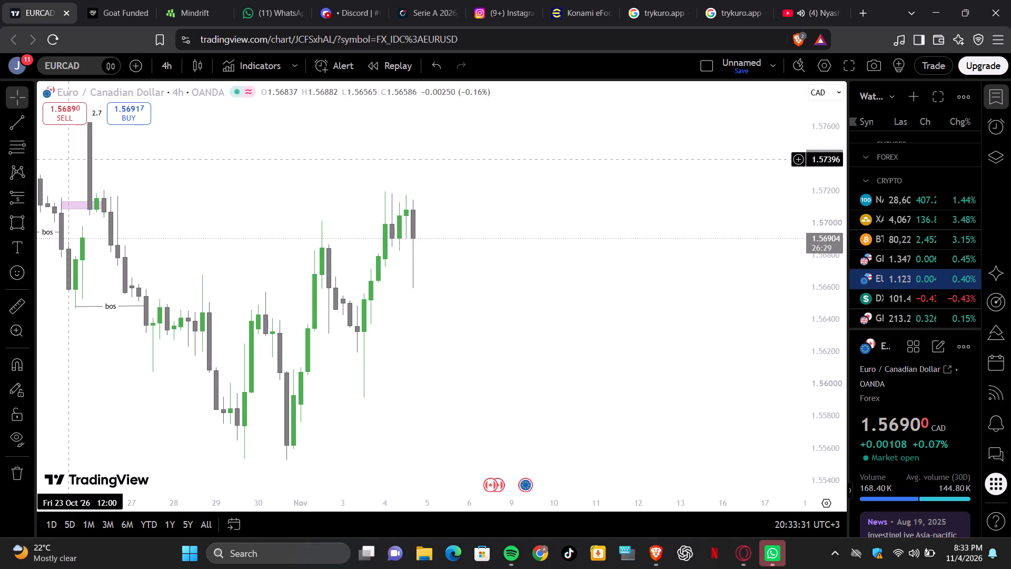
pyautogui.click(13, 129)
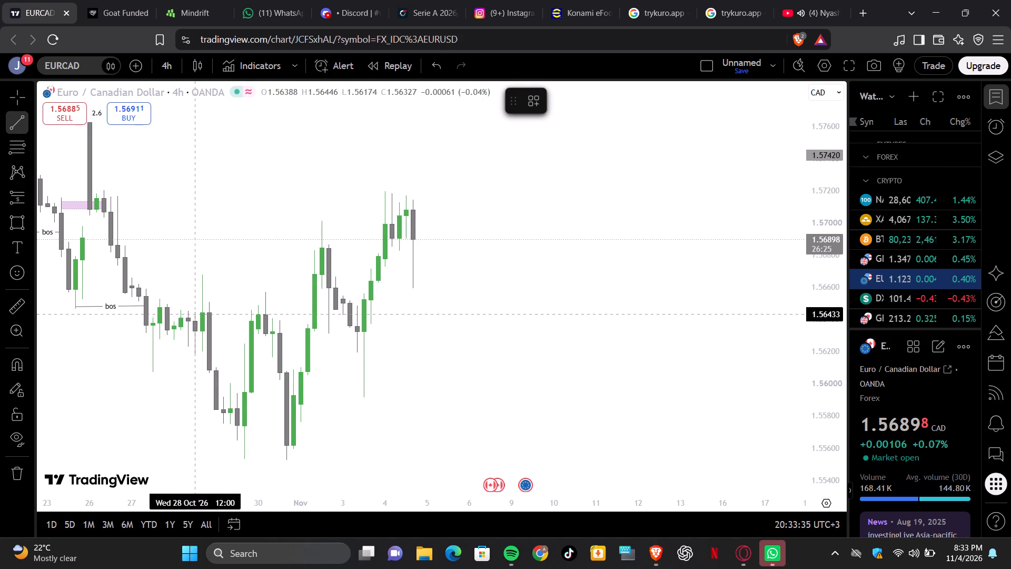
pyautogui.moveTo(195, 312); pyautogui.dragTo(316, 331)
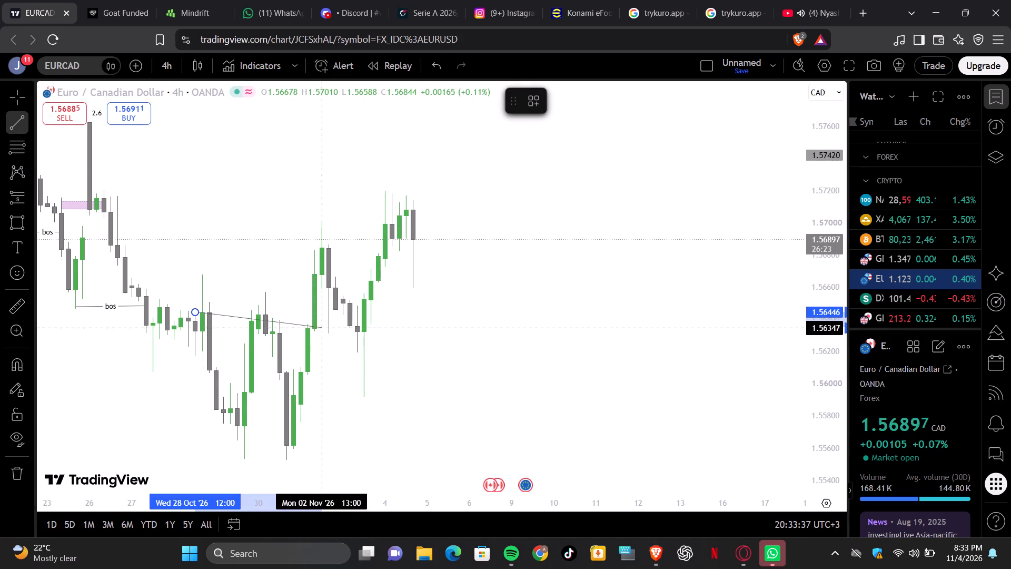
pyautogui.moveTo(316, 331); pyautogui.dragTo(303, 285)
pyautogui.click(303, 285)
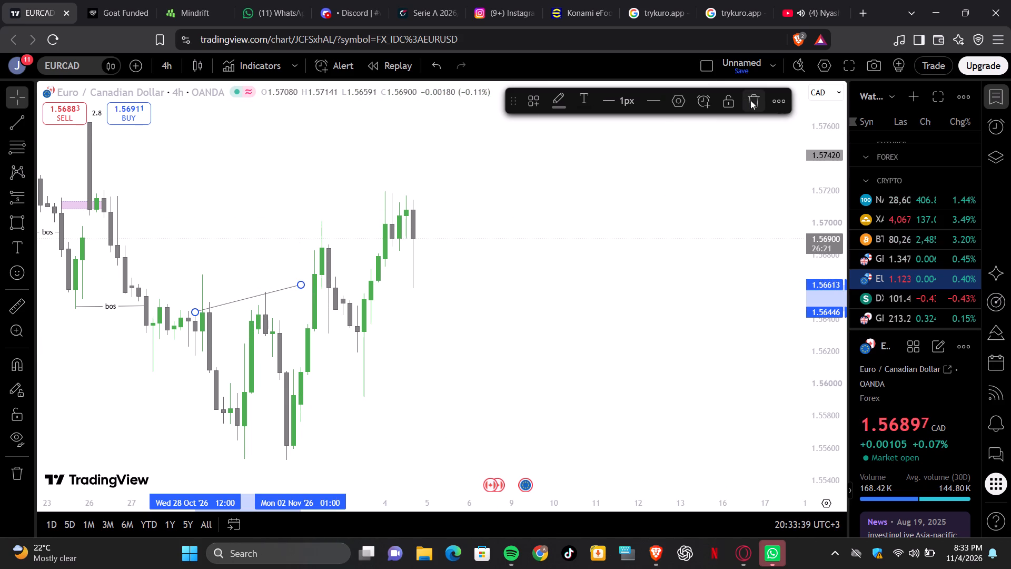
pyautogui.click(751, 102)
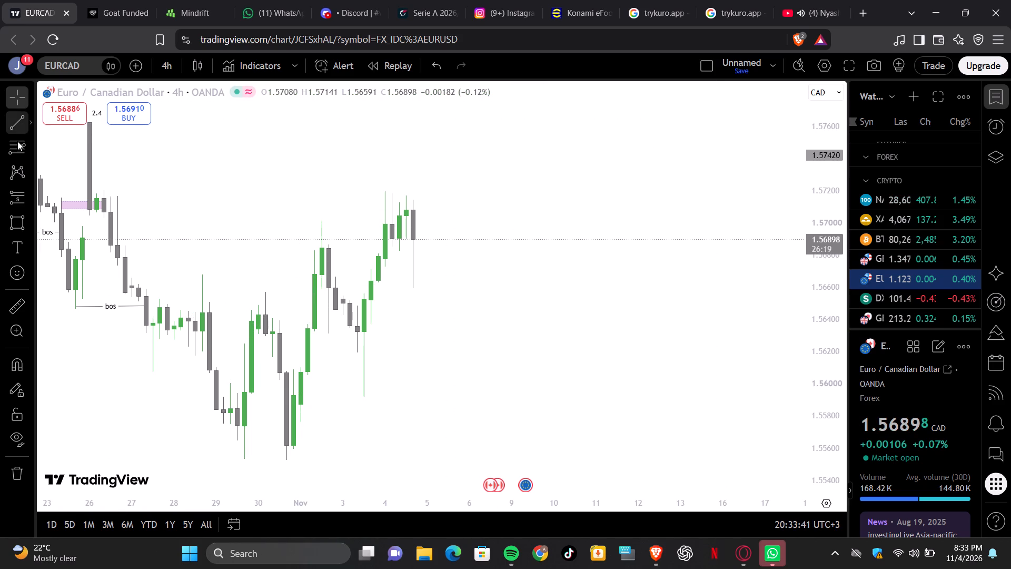
# Draw a rectangle zone on the 4-hour EURCAD chart from about 1.5667 down to 1.5619, spanning 28 to 30 October.
pyautogui.click(11, 227)
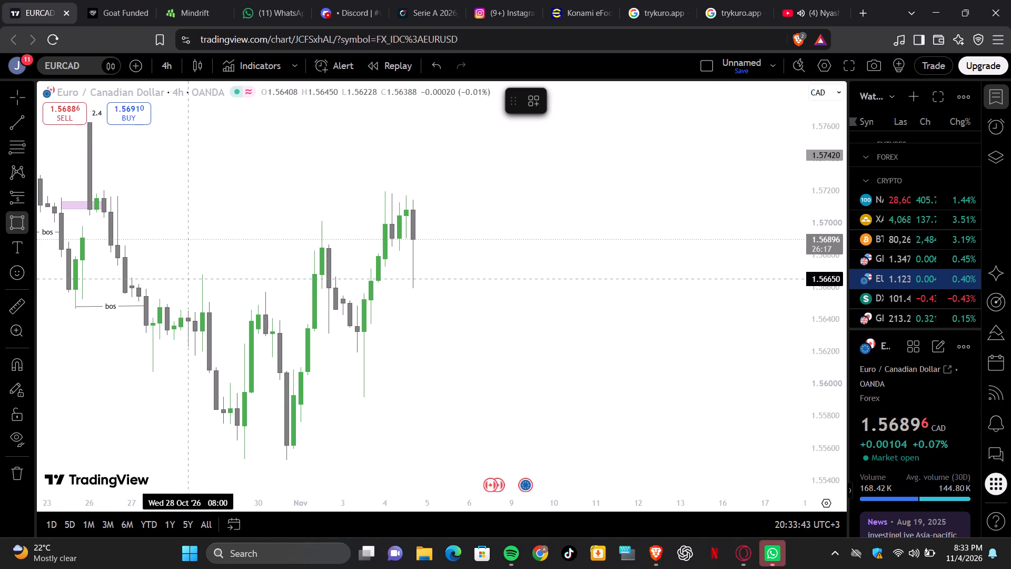
pyautogui.click(201, 276)
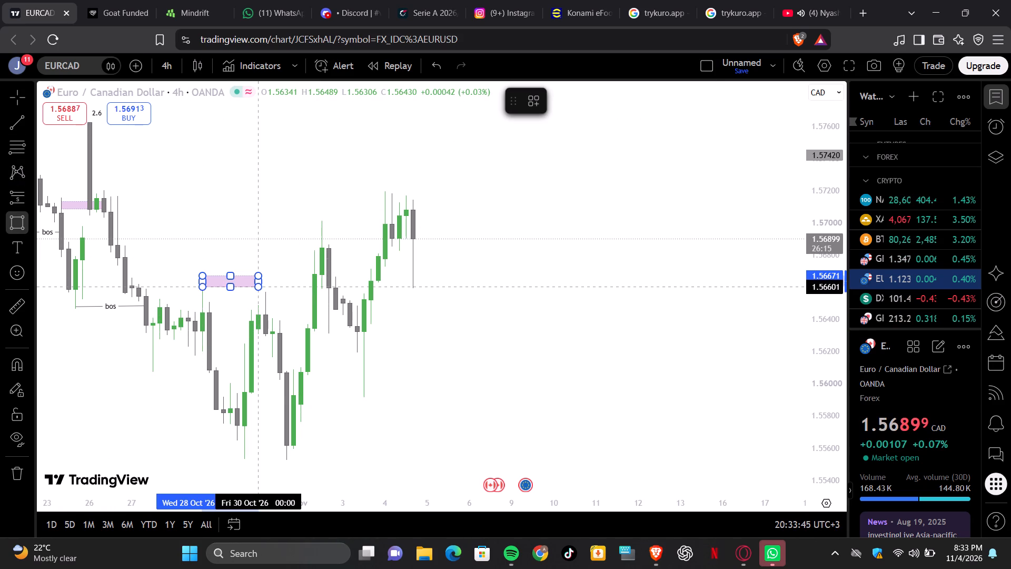
pyautogui.moveTo(282, 354); pyautogui.dragTo(232, 166)
pyautogui.click(232, 166)
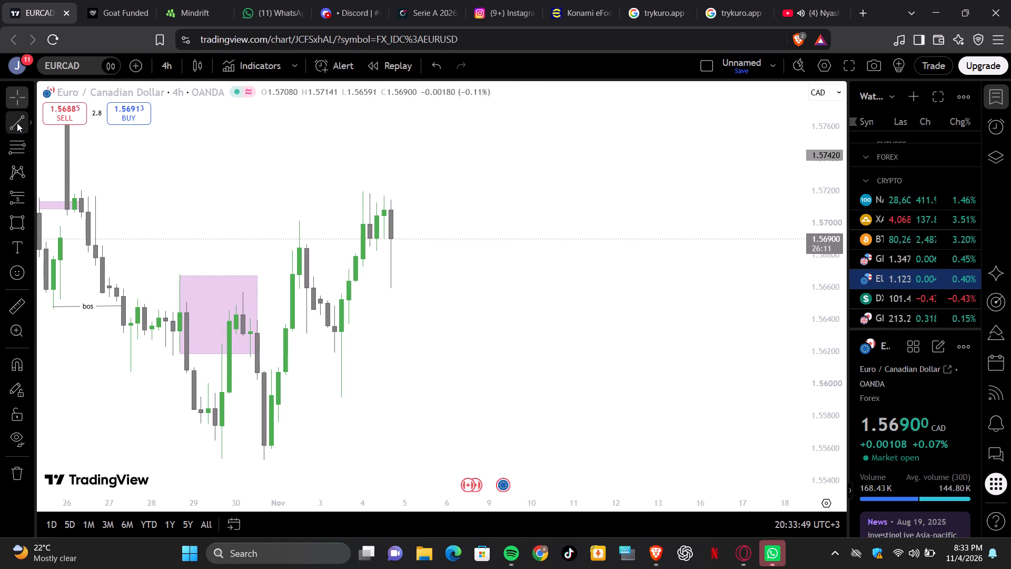
# Draw a near-horizontal trend line from the 29 October low at about 1.5554 out to 10 November.
pyautogui.click(17, 123)
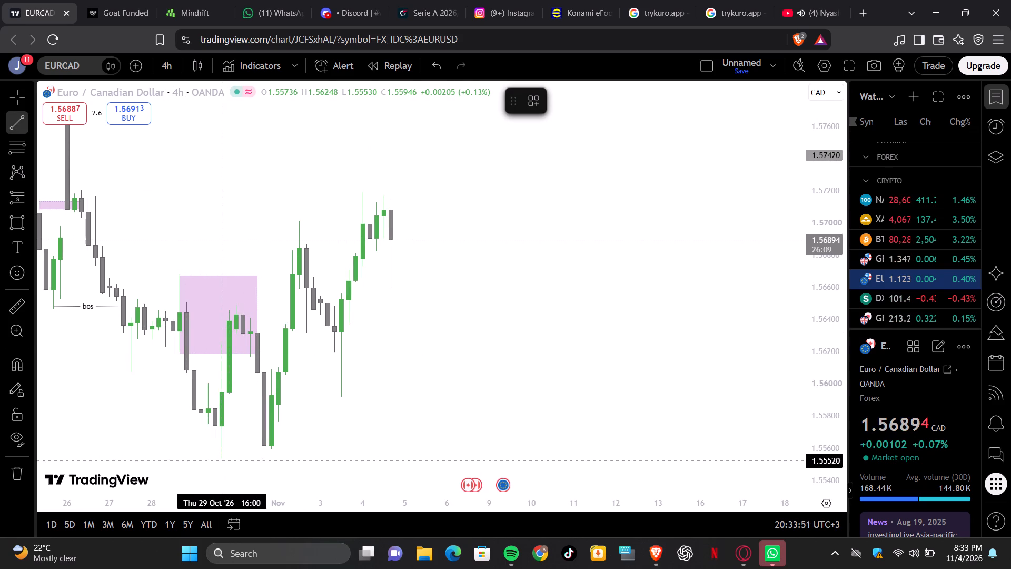
pyautogui.moveTo(219, 458); pyautogui.dragTo(544, 473)
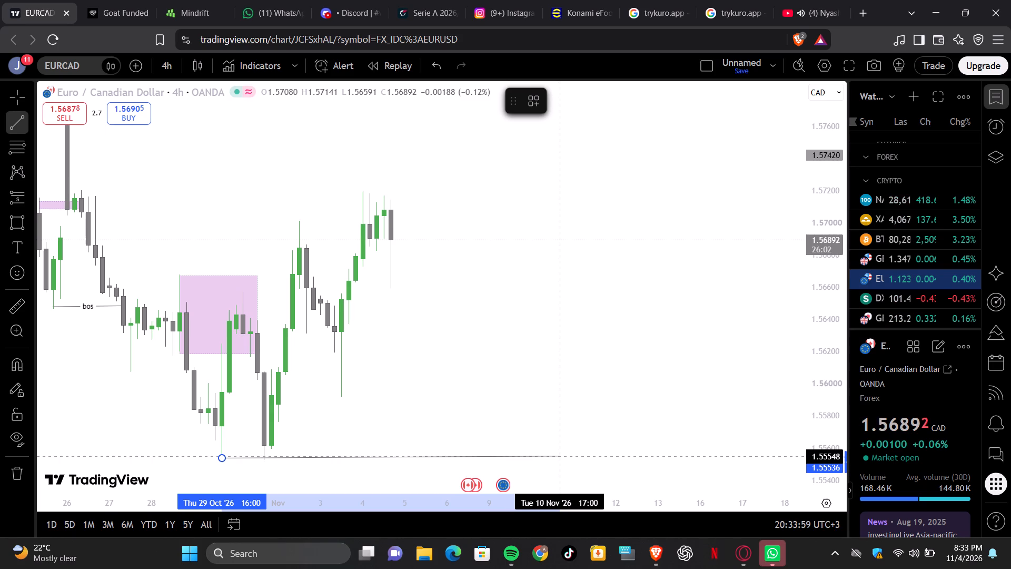
pyautogui.click(557, 459)
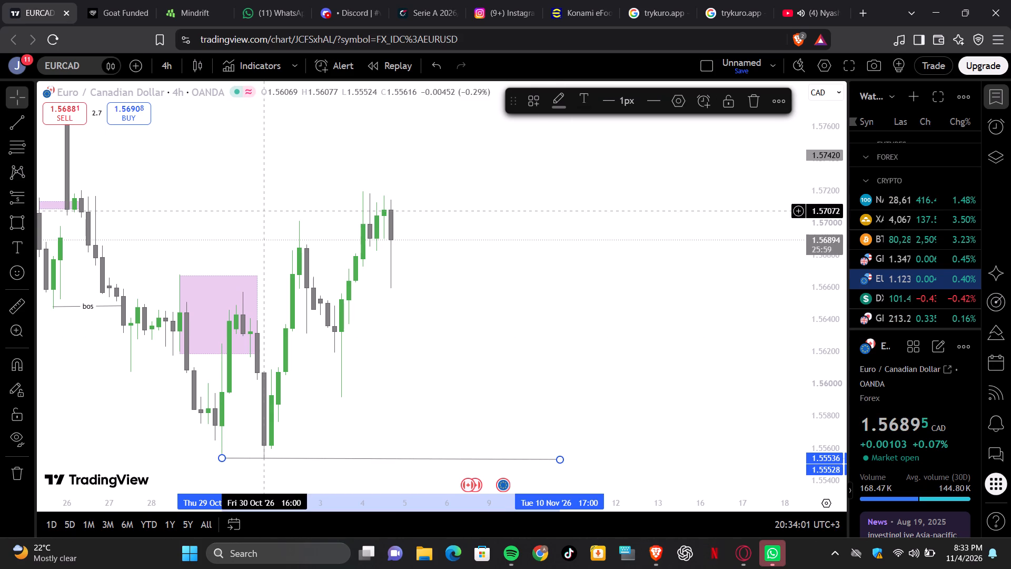
# On the 1-hour chart, draw a rectangle zone from about 1.5596 to 1.5586, spanning 2 to 4 November.
pyautogui.click(168, 65)
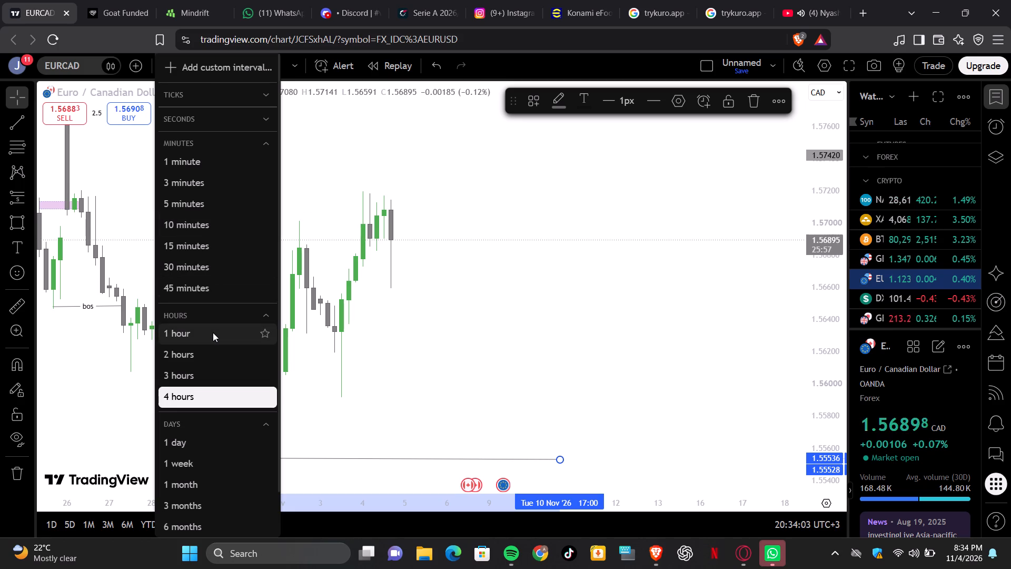
pyautogui.click(213, 332)
pyautogui.scroll(-4, 474, 320)
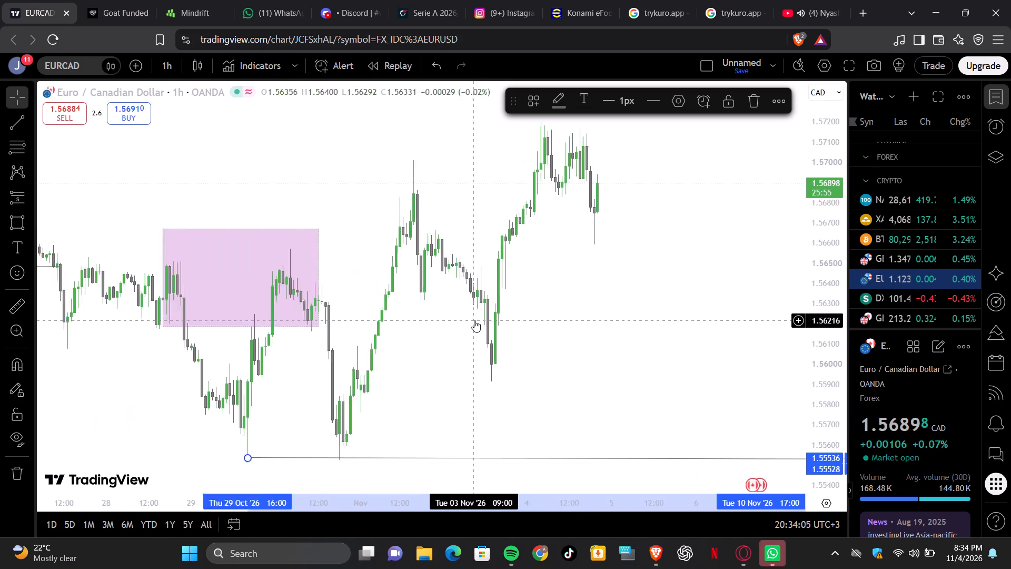
pyautogui.scroll(-3, 474, 320)
pyautogui.scroll(4, 474, 320)
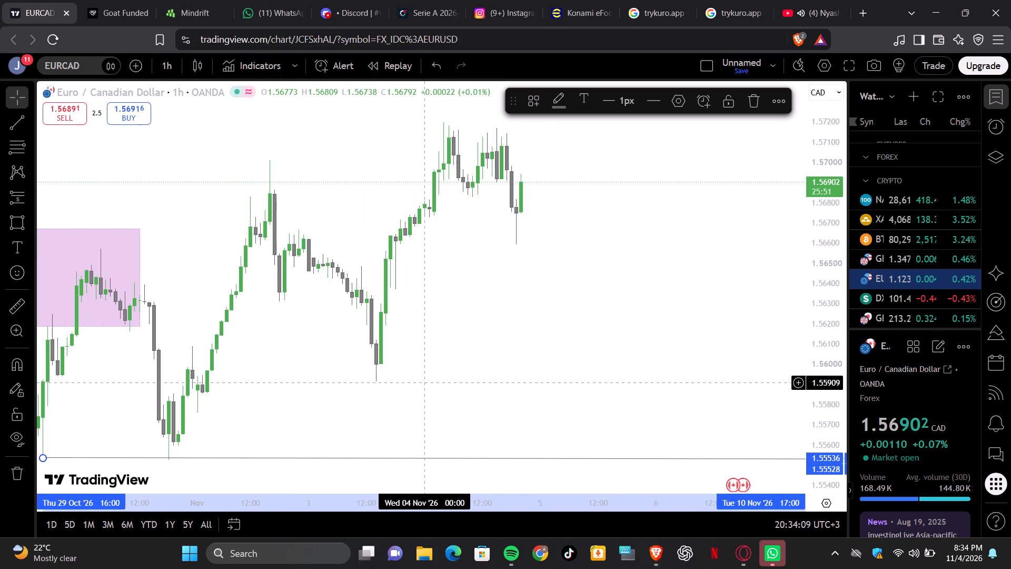
pyautogui.click(12, 122)
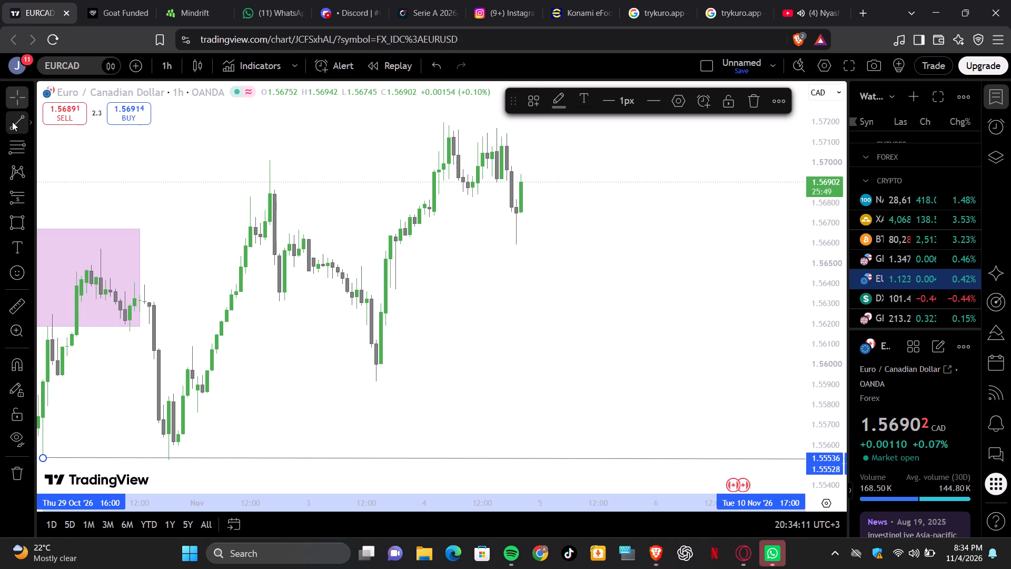
pyautogui.click(15, 224)
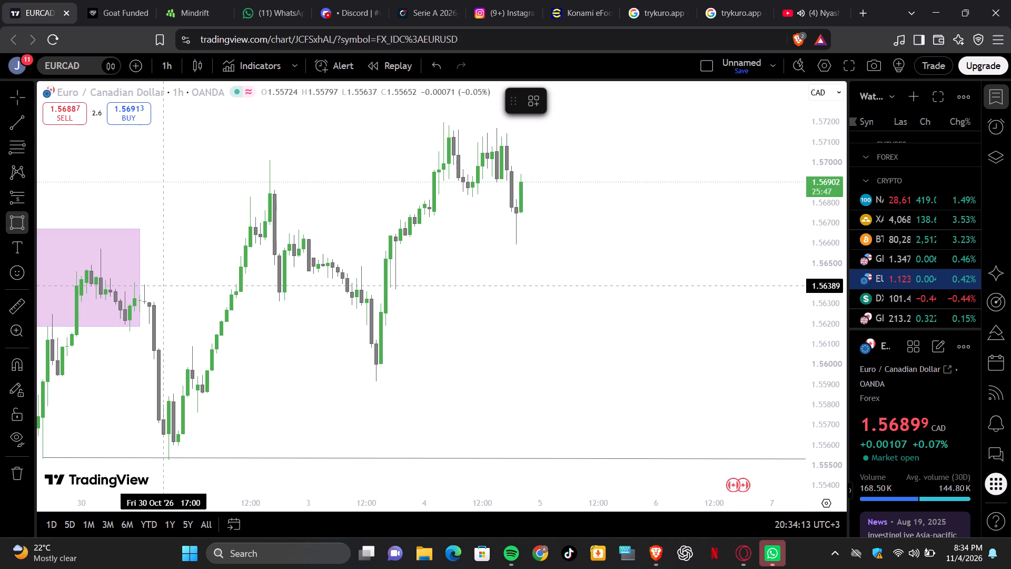
pyautogui.moveTo(201, 371); pyautogui.dragTo(329, 380)
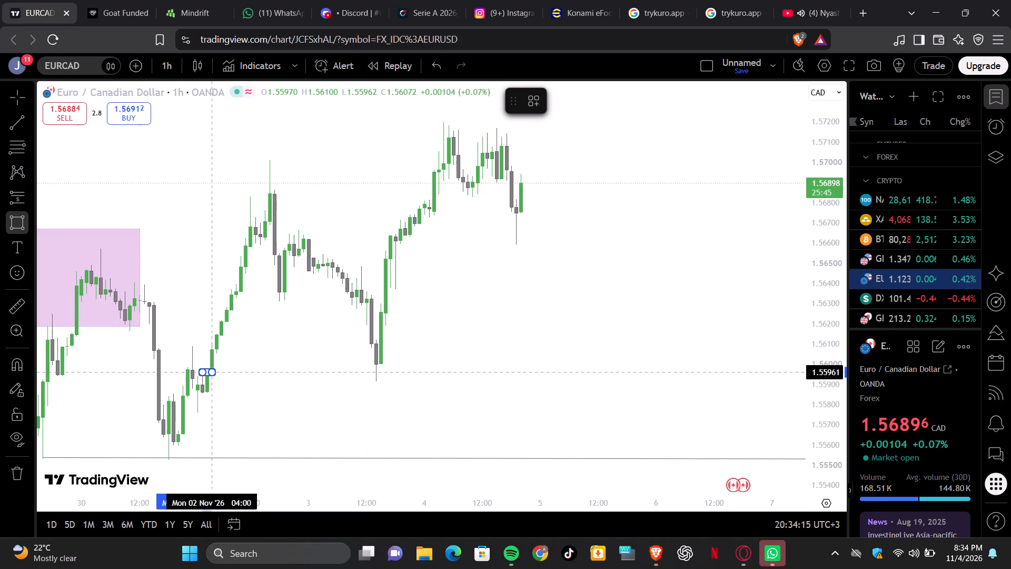
pyautogui.moveTo(329, 380); pyautogui.dragTo(380, 382)
pyautogui.click(467, 391)
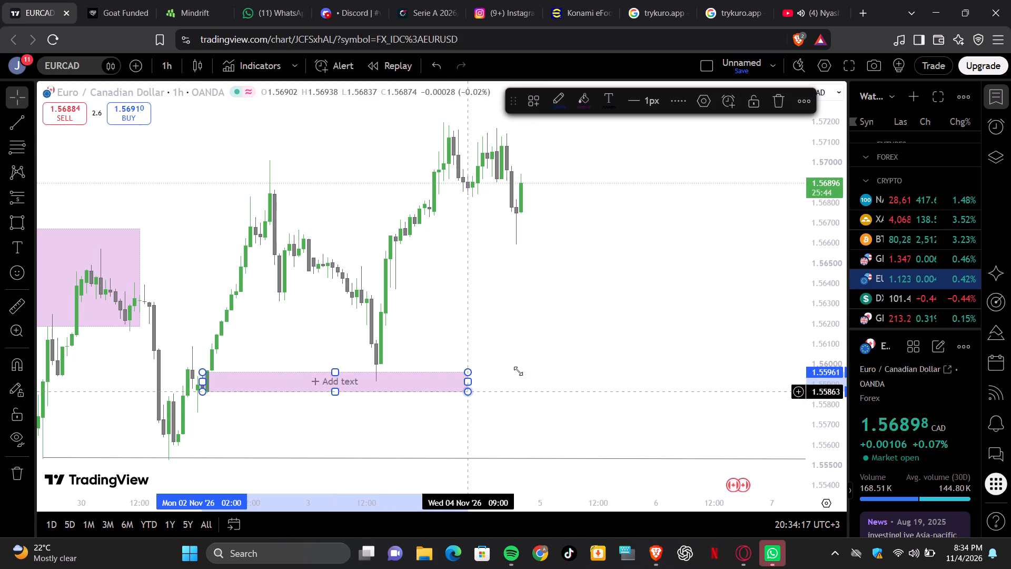
pyautogui.click(600, 338)
# Draw a horizontal trend line at about 1.5701 from the 2 November high to 4 November 06:00.
pyautogui.scroll(-2, 600, 338)
pyautogui.scroll(1, 600, 338)
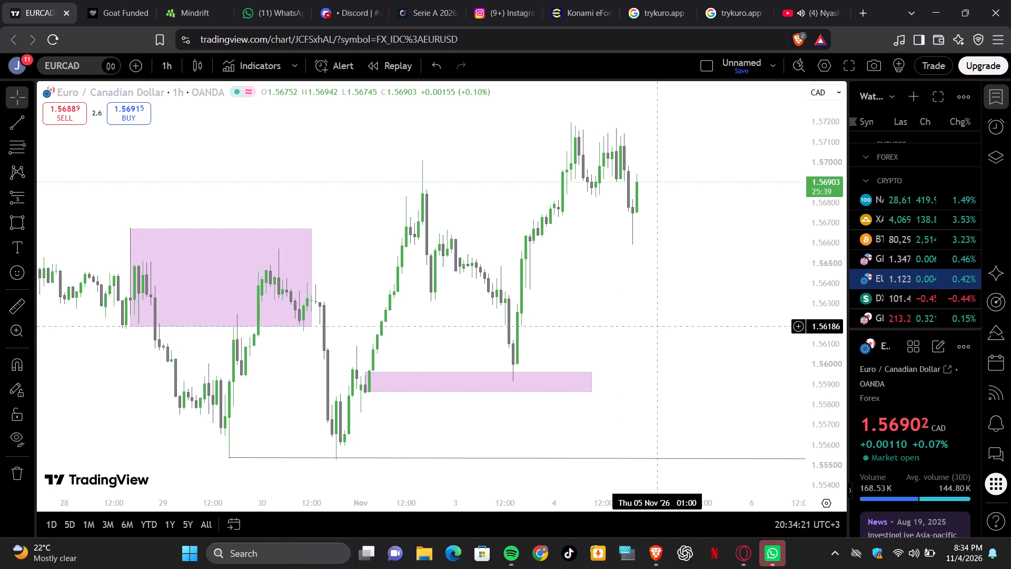
pyautogui.click(16, 114)
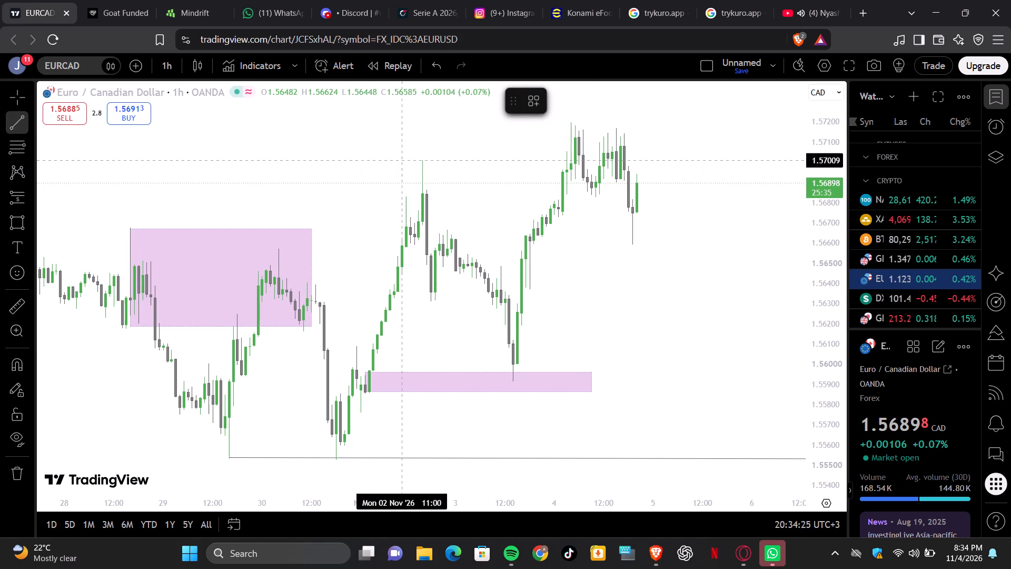
pyautogui.moveTo(422, 160); pyautogui.dragTo(550, 161)
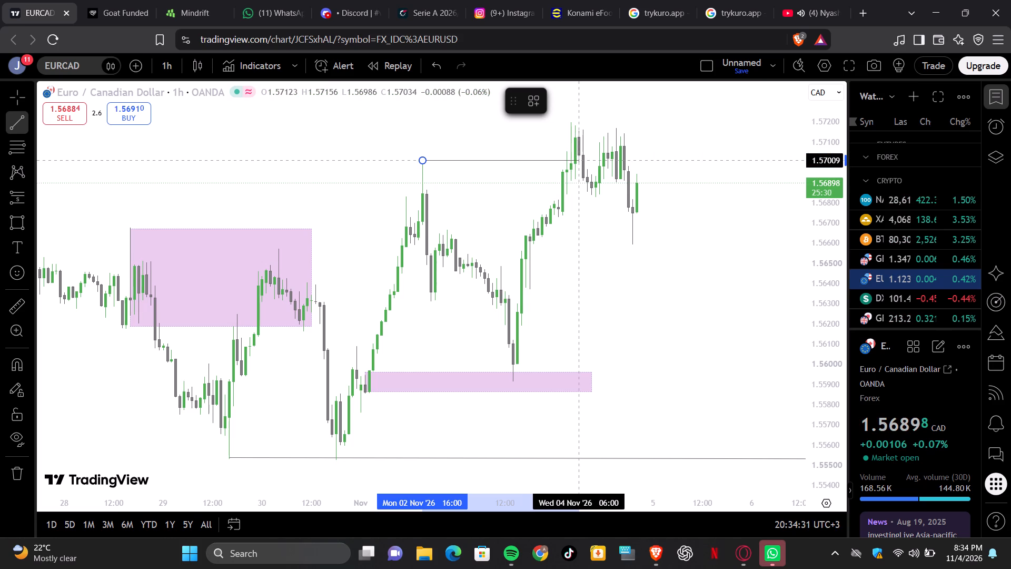
pyautogui.click(579, 160)
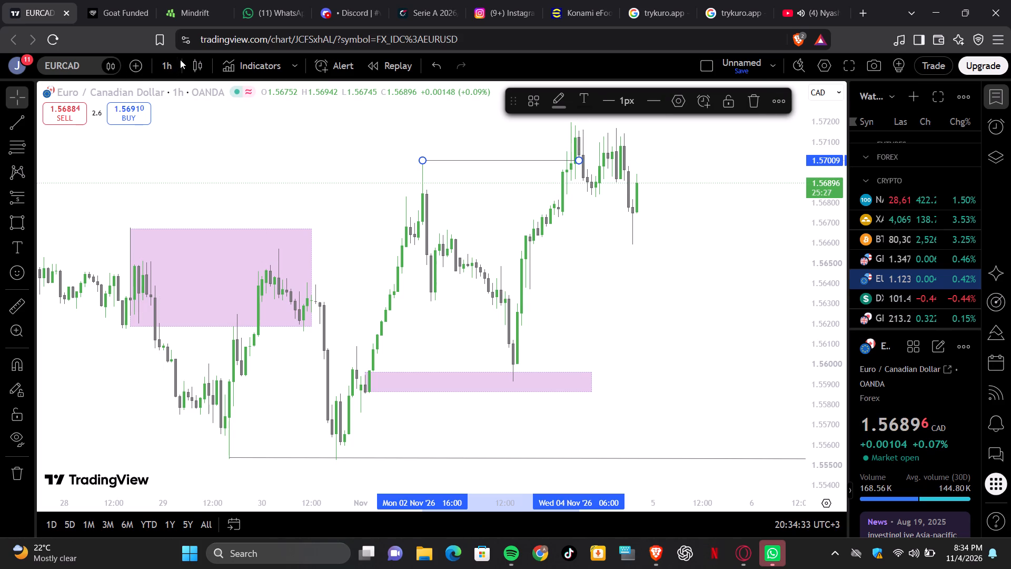
# On the 15-minute chart, draw a 30 October rectangle inside the large pink zone, about 1.5651 to 1.5640, from 03:45 to 13:00.
pyautogui.click(171, 63)
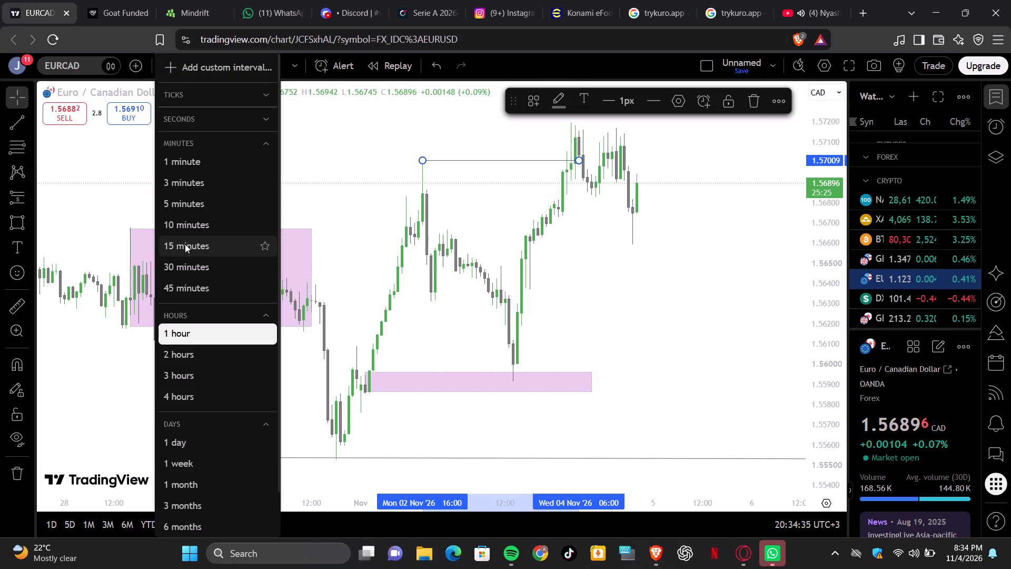
pyautogui.click(185, 244)
pyautogui.scroll(-1, 380, 322)
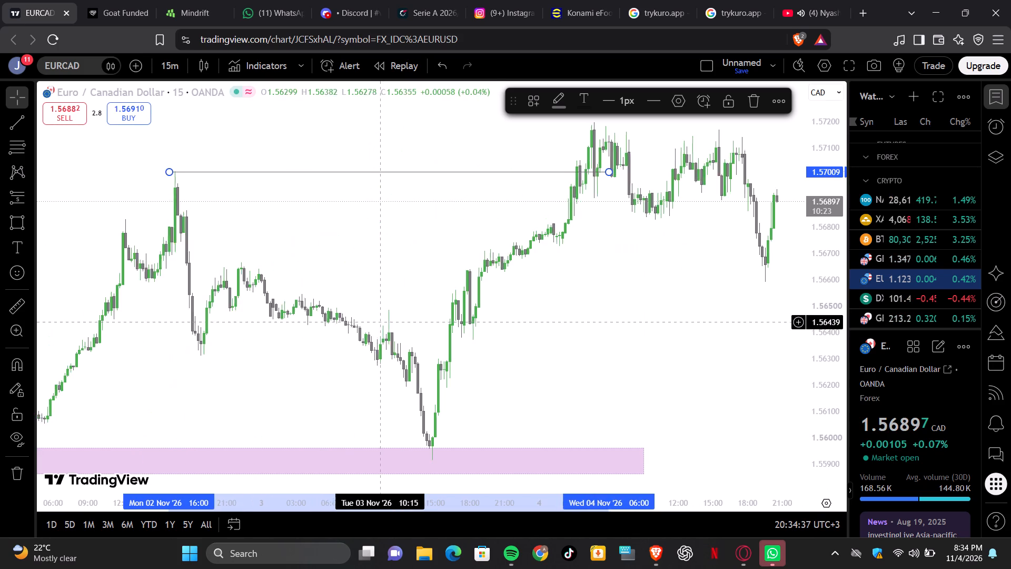
pyautogui.scroll(-1, 380, 322)
pyautogui.scroll(3, 380, 322)
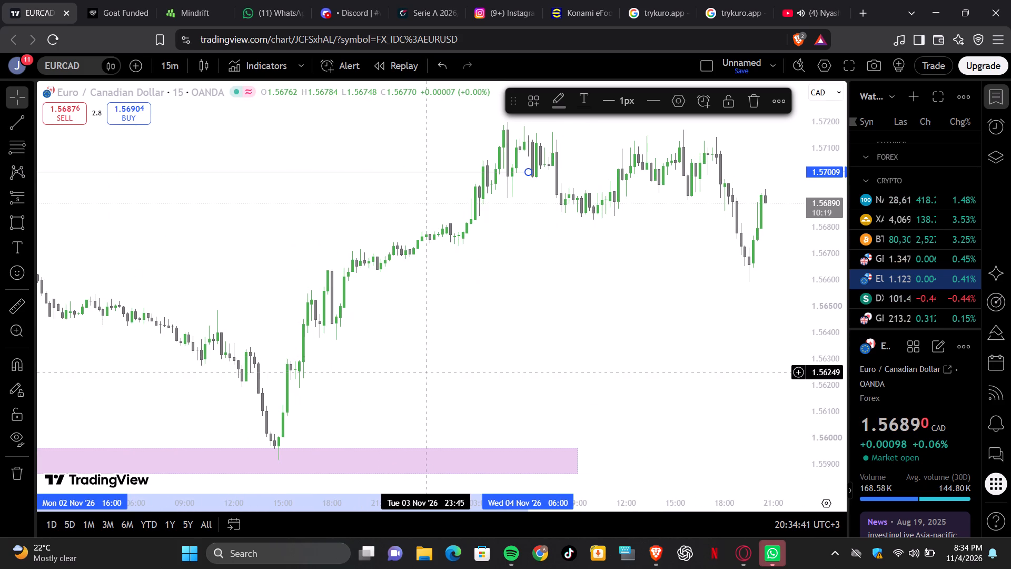
pyautogui.scroll(-5, 436, 374)
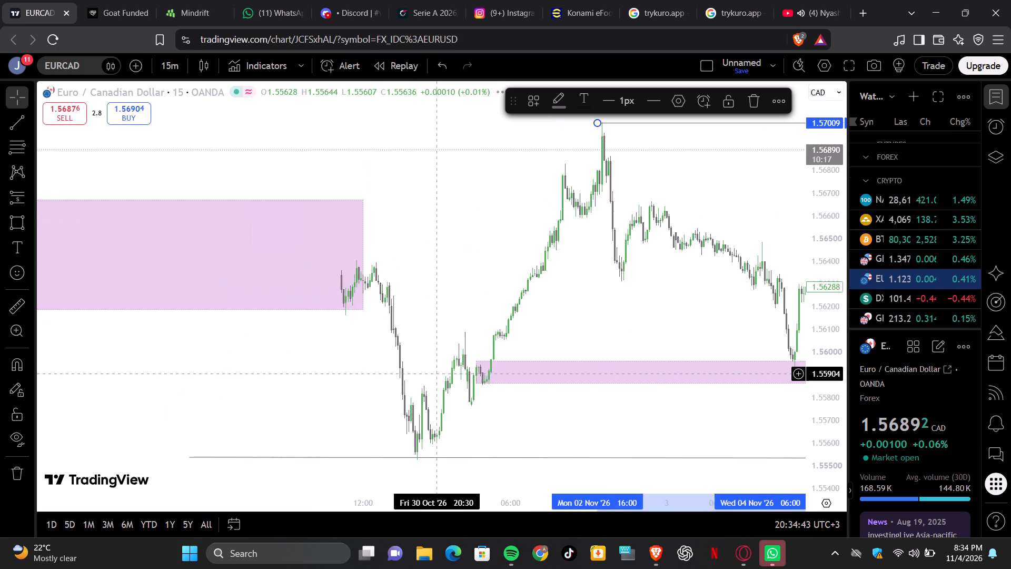
pyautogui.hscroll(3, 436, 374)
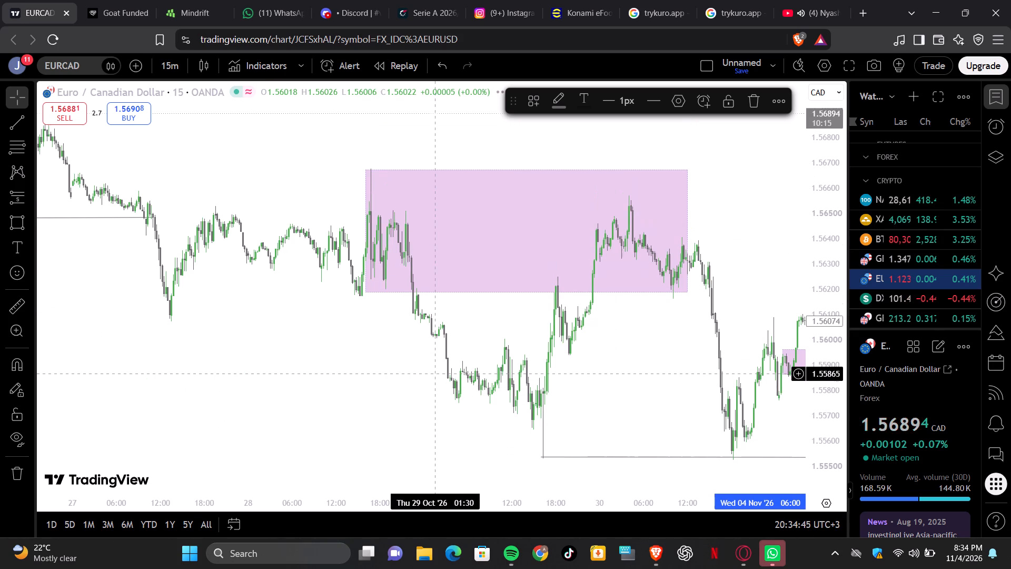
pyautogui.scroll(6, 436, 374)
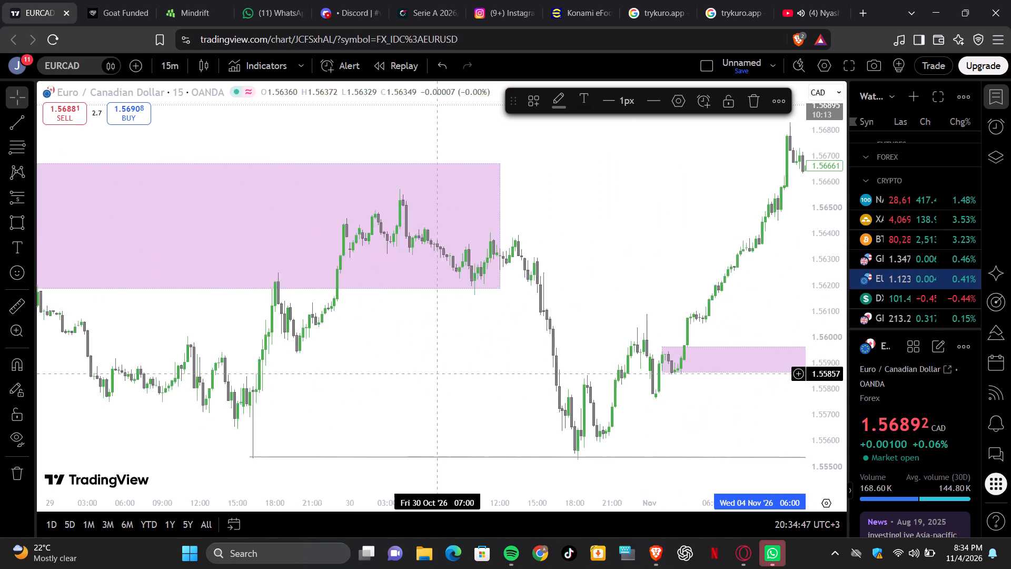
pyautogui.scroll(4, 436, 374)
pyautogui.hscroll(2, 436, 374)
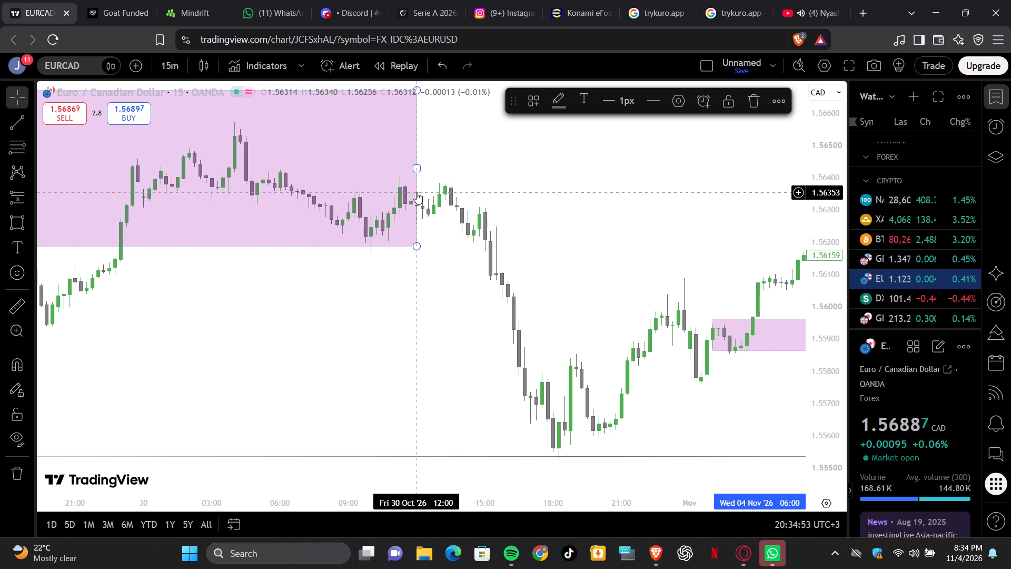
pyautogui.click(8, 224)
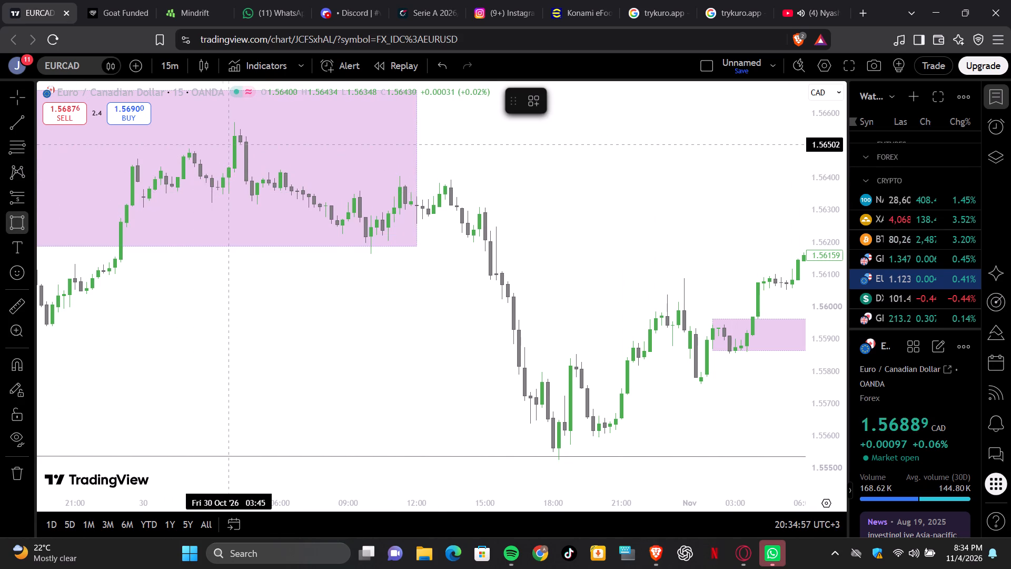
pyautogui.click(231, 143)
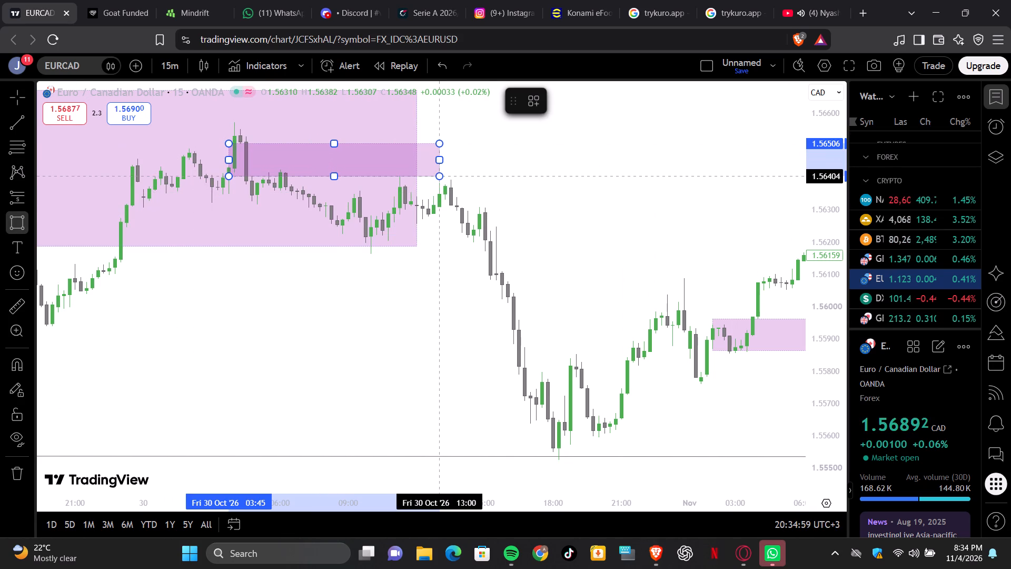
pyautogui.click(440, 177)
# Place a short position at 30 October 06:15 with entry about 1.56375, stop about 1.56537 and target about 1.55536.
pyautogui.click(18, 202)
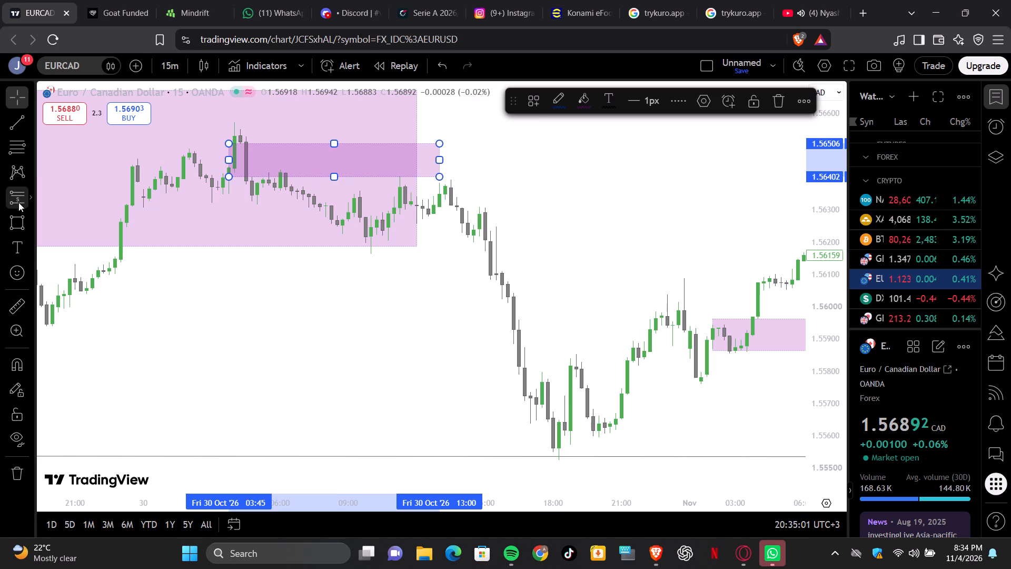
pyautogui.click(285, 185)
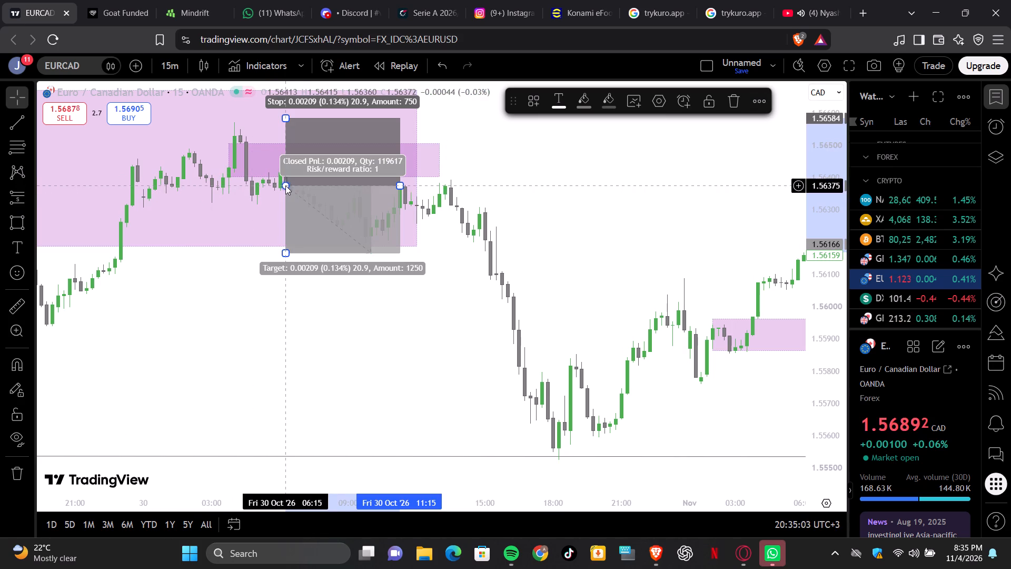
pyautogui.moveTo(289, 120); pyautogui.dragTo(282, 129)
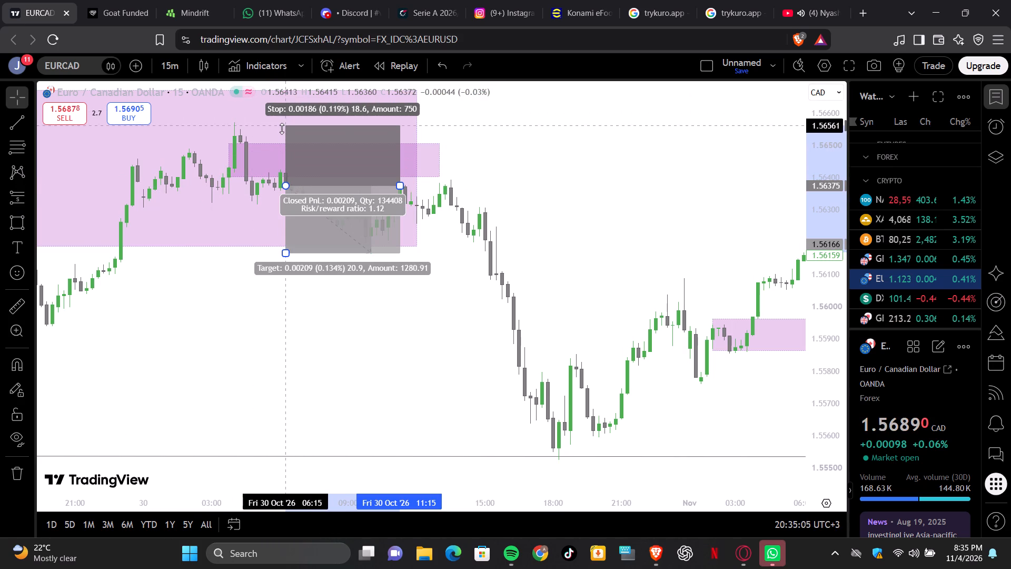
pyautogui.moveTo(282, 129); pyautogui.dragTo(275, 133)
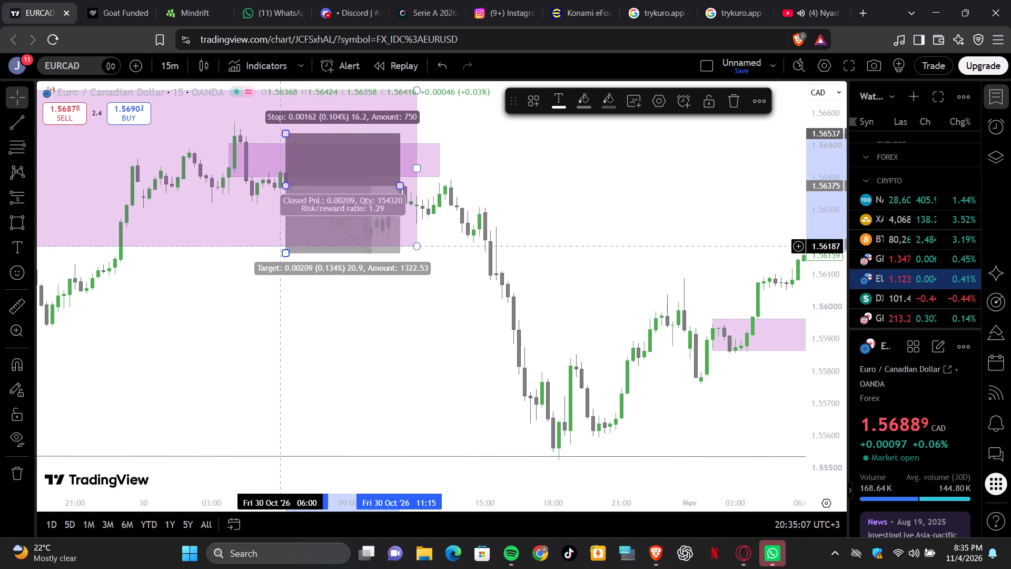
pyautogui.moveTo(283, 252); pyautogui.dragTo(276, 449)
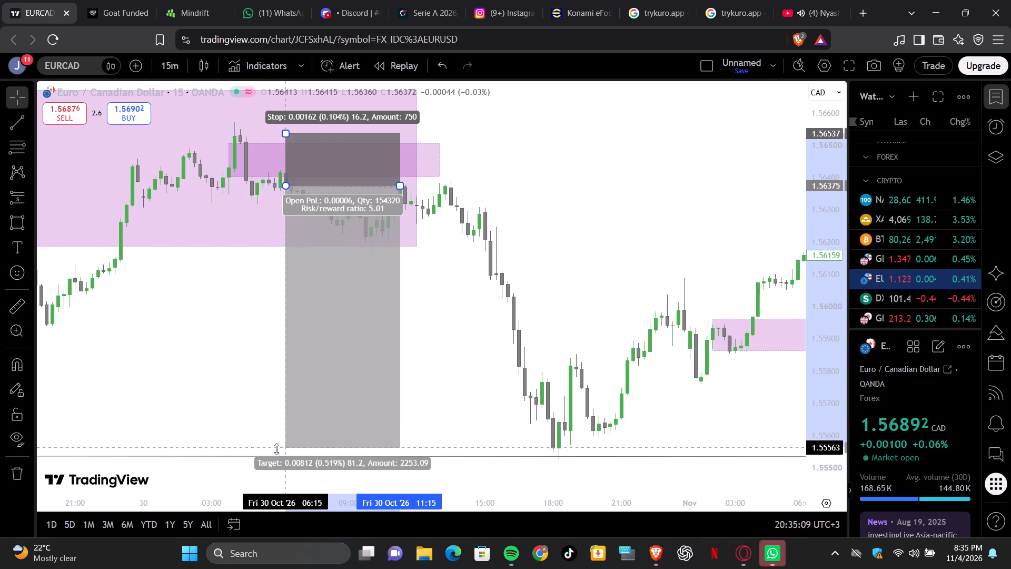
pyautogui.moveTo(276, 449); pyautogui.dragTo(272, 456)
pyautogui.click(520, 353)
# Examine EURCAD price action after the short position on the 15-minute and 5-minute charts, around the 2 to 4 November zone and trend line.
pyautogui.hscroll(-3, 520, 353)
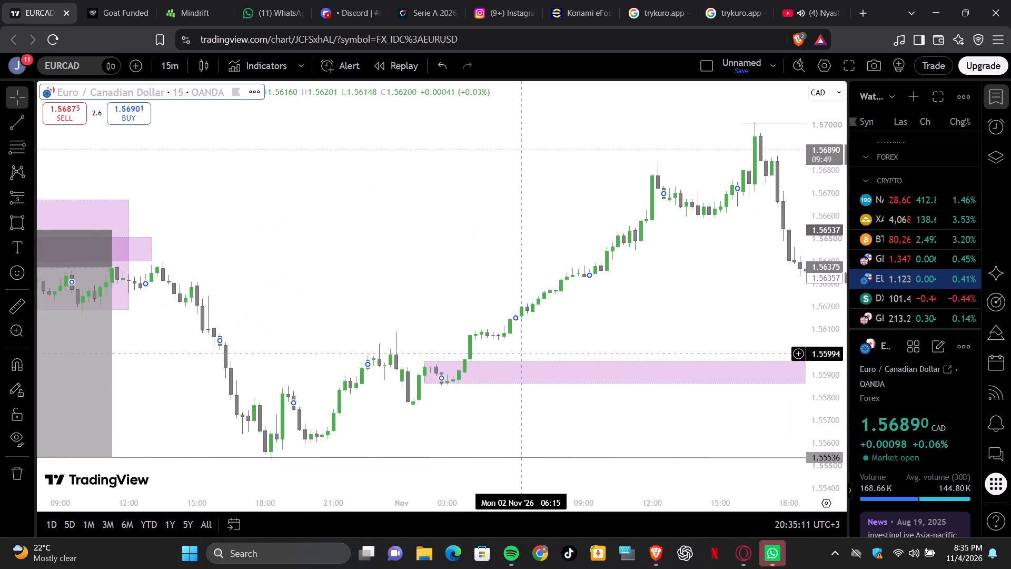
pyautogui.hscroll(-10, 520, 353)
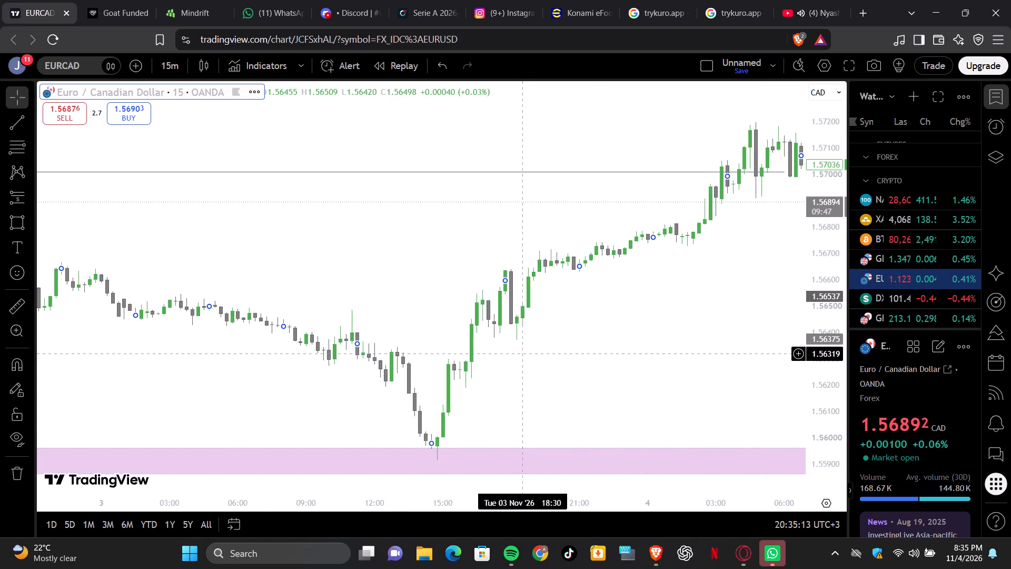
pyautogui.scroll(1, 520, 353)
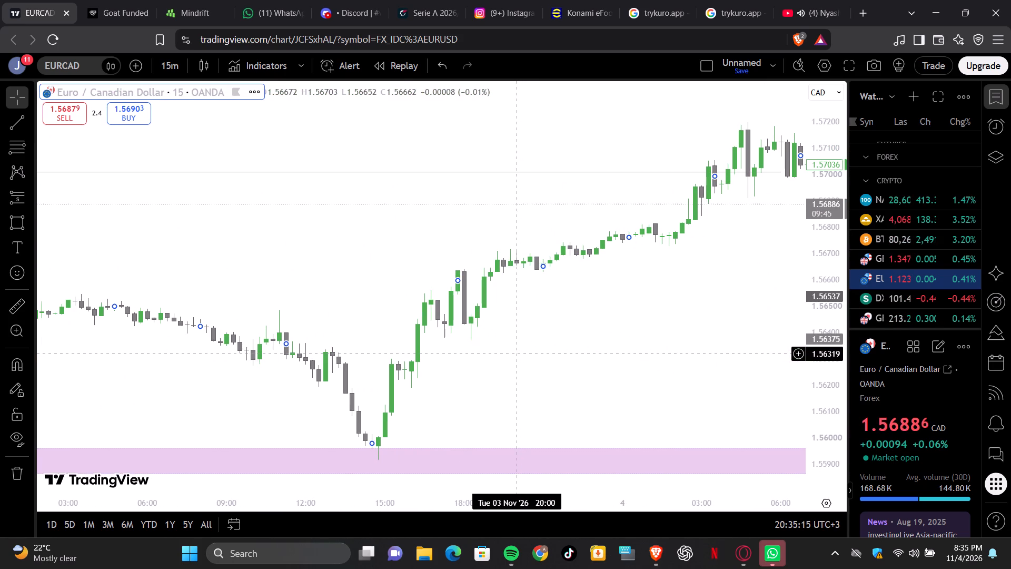
pyautogui.click(168, 62)
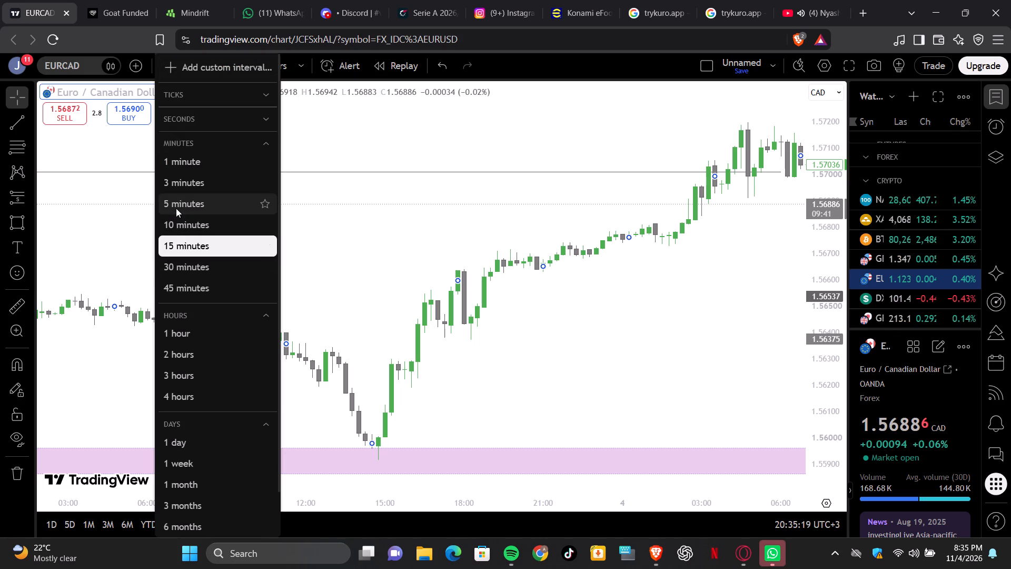
pyautogui.click(176, 208)
pyautogui.scroll(-7, 405, 266)
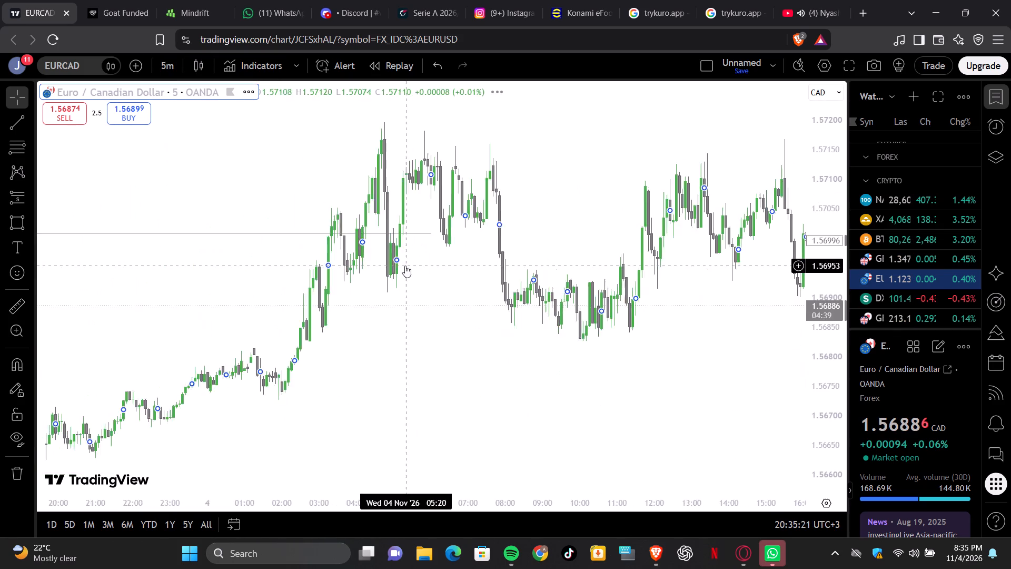
pyautogui.scroll(-6, 405, 266)
pyautogui.scroll(3, 405, 266)
pyautogui.hscroll(2, 405, 266)
pyautogui.scroll(5, 405, 266)
pyautogui.hscroll(1, 405, 266)
pyautogui.scroll(1, 405, 266)
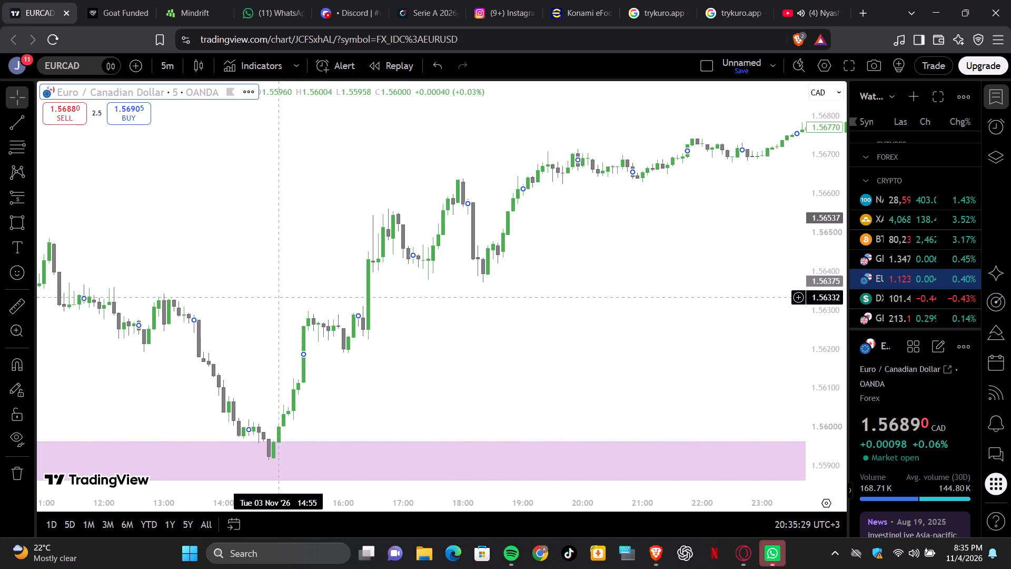
# Examine the marked structure, zones and trades on the 4-hour EURCAD chart from late September to 4 November.
pyautogui.click(161, 64)
pyautogui.click(192, 394)
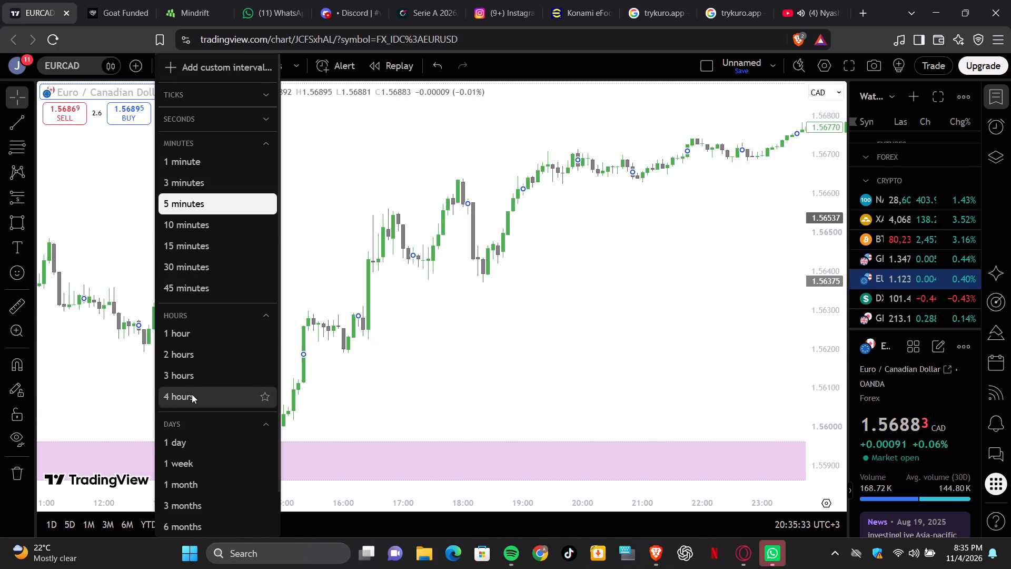
pyautogui.scroll(-4, 192, 394)
pyautogui.hscroll(-2, 192, 394)
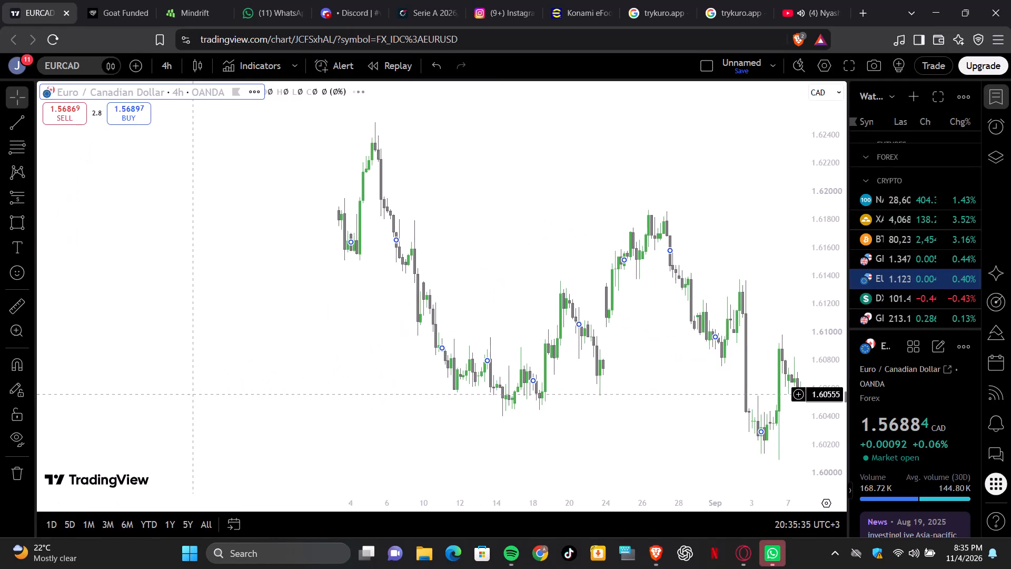
pyautogui.hscroll(-2, 192, 394)
pyautogui.scroll(5, 192, 394)
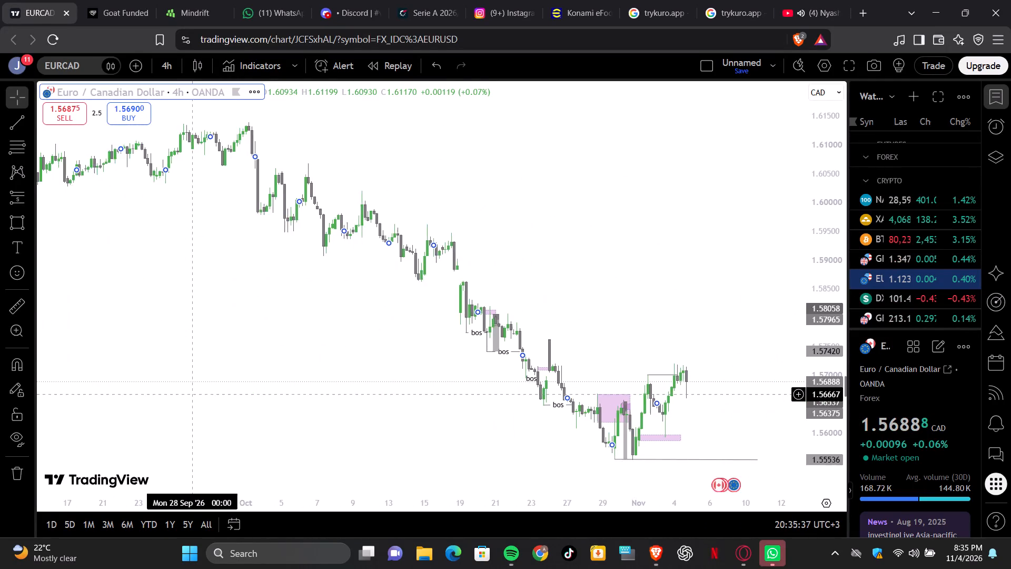
pyautogui.scroll(6, 192, 394)
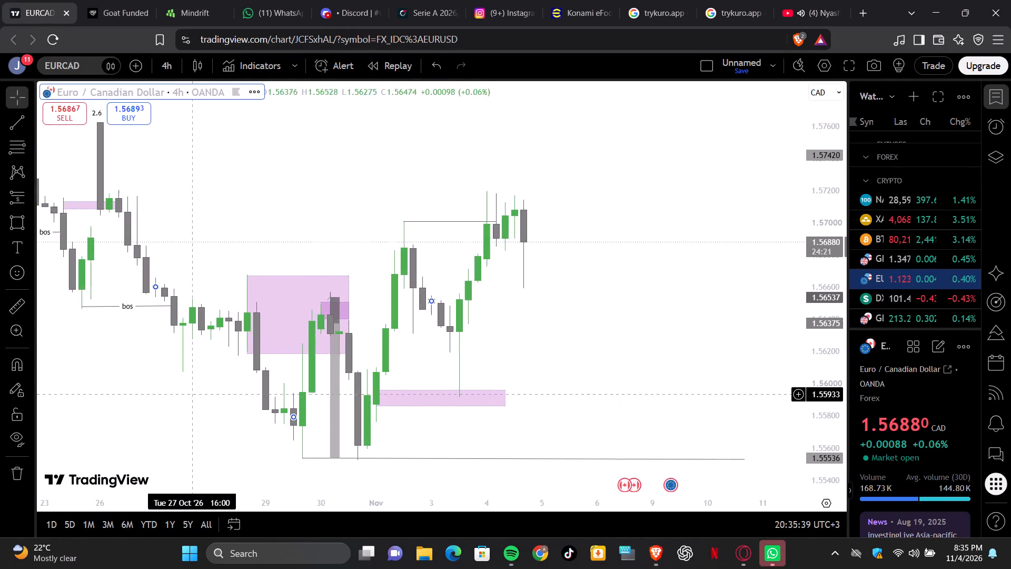
pyautogui.hscroll(4, 192, 394)
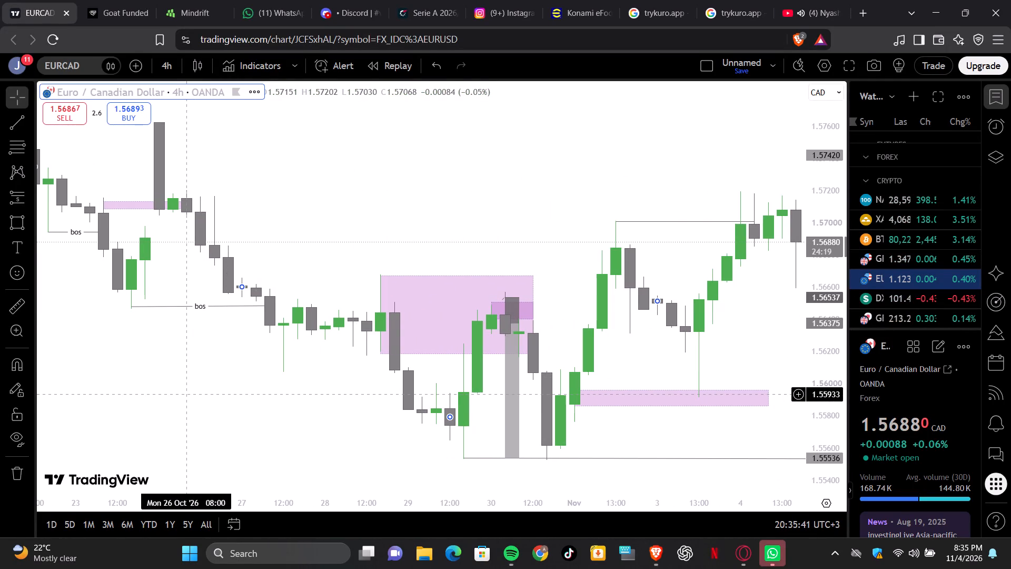
pyautogui.hscroll(4, 192, 394)
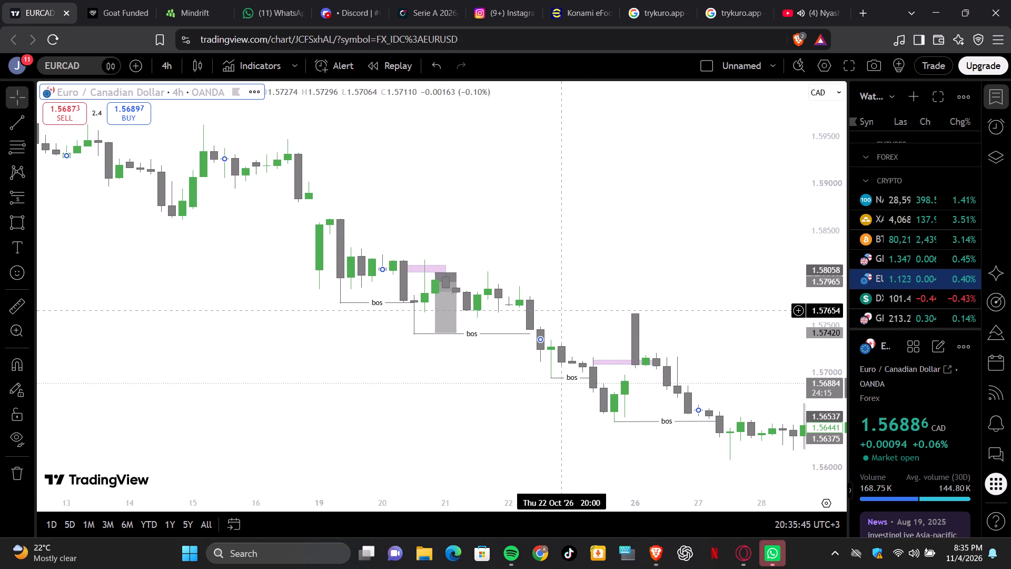
pyautogui.hscroll(3, 564, 309)
pyautogui.hscroll(-5, 564, 309)
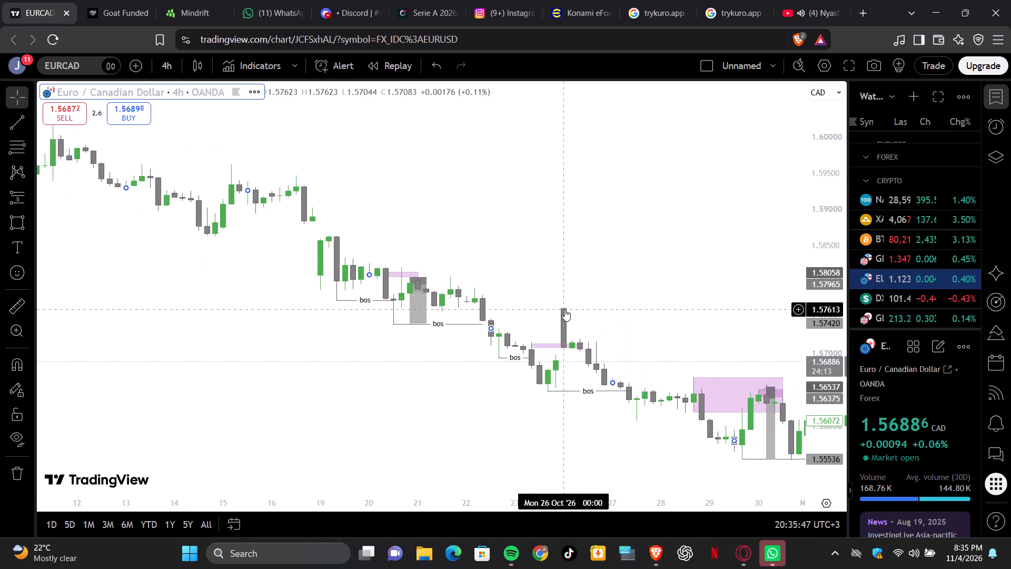
pyautogui.hscroll(-6, 564, 309)
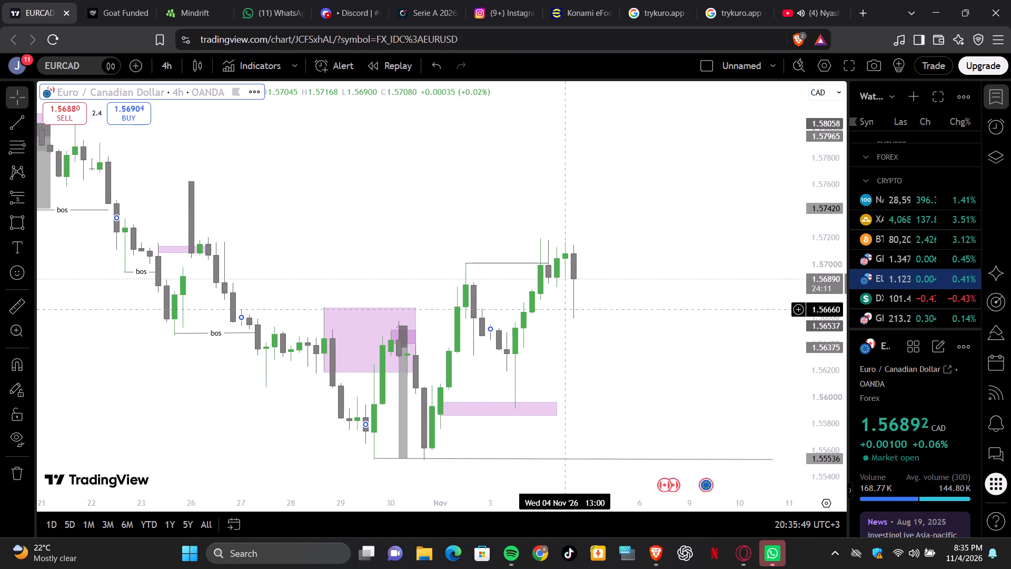
pyautogui.hscroll(5, 564, 309)
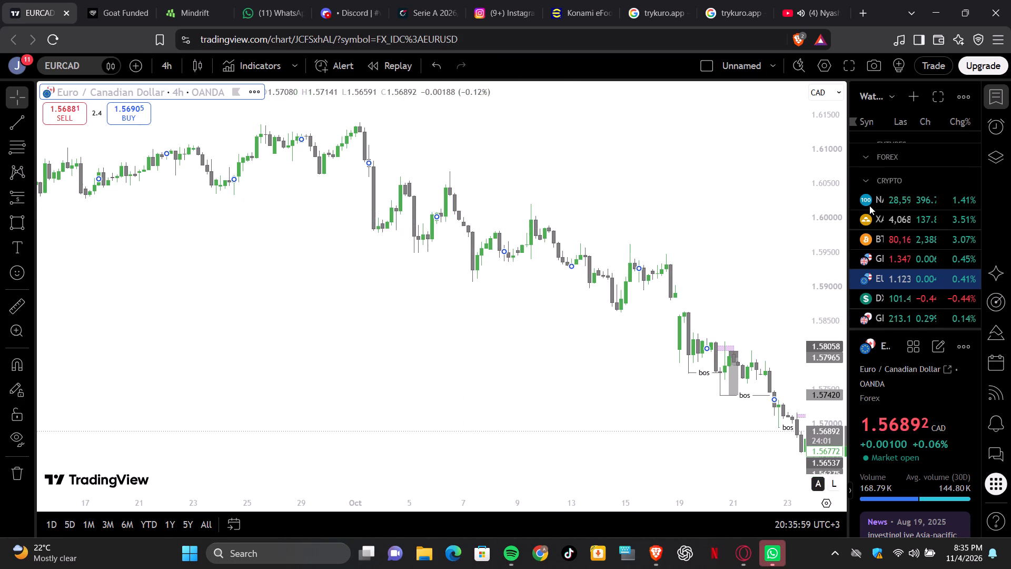
# Add the OANDA EURCAD pair to the watchlist.
pyautogui.click(913, 98)
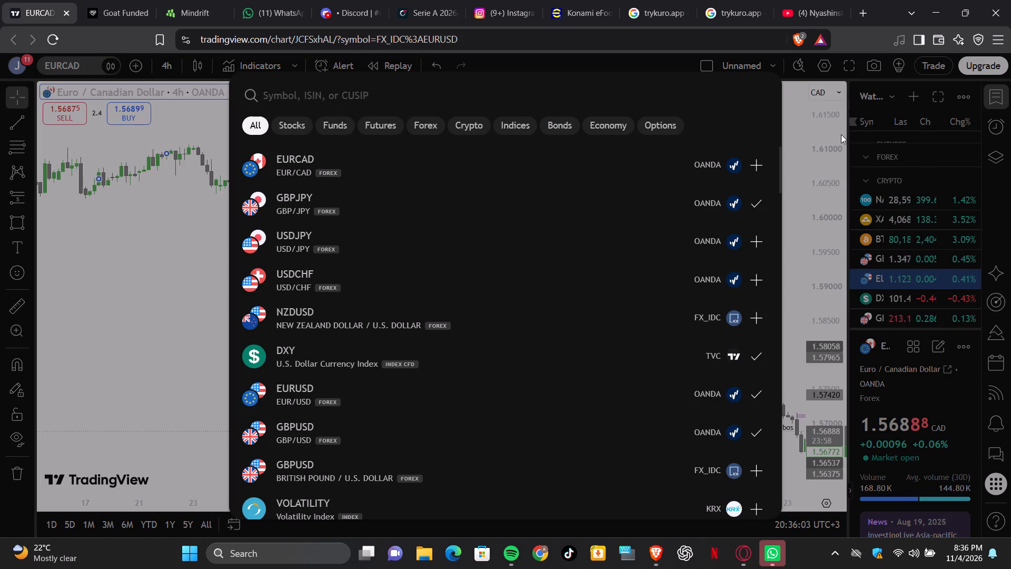
pyautogui.click(751, 162)
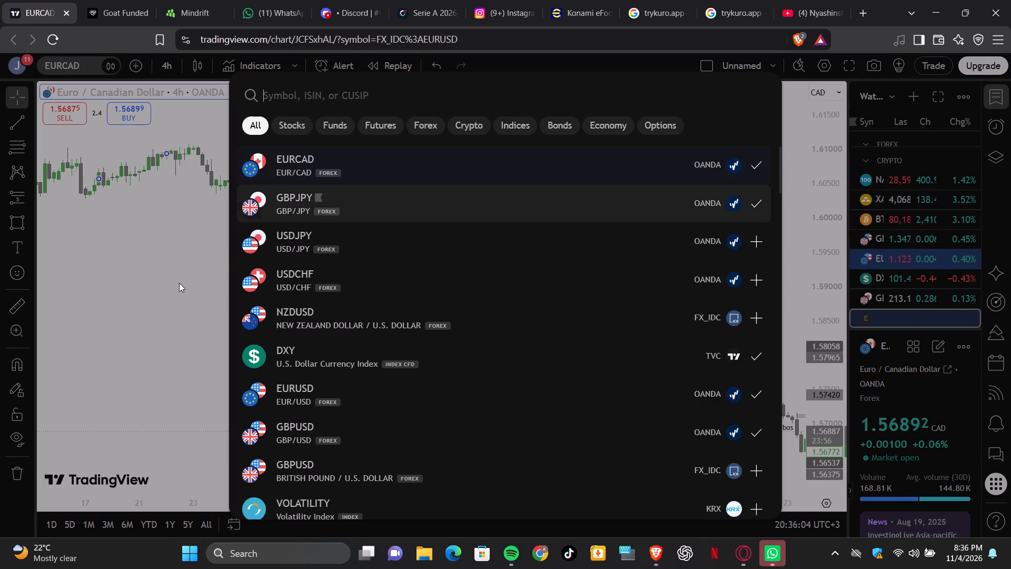
pyautogui.click(178, 283)
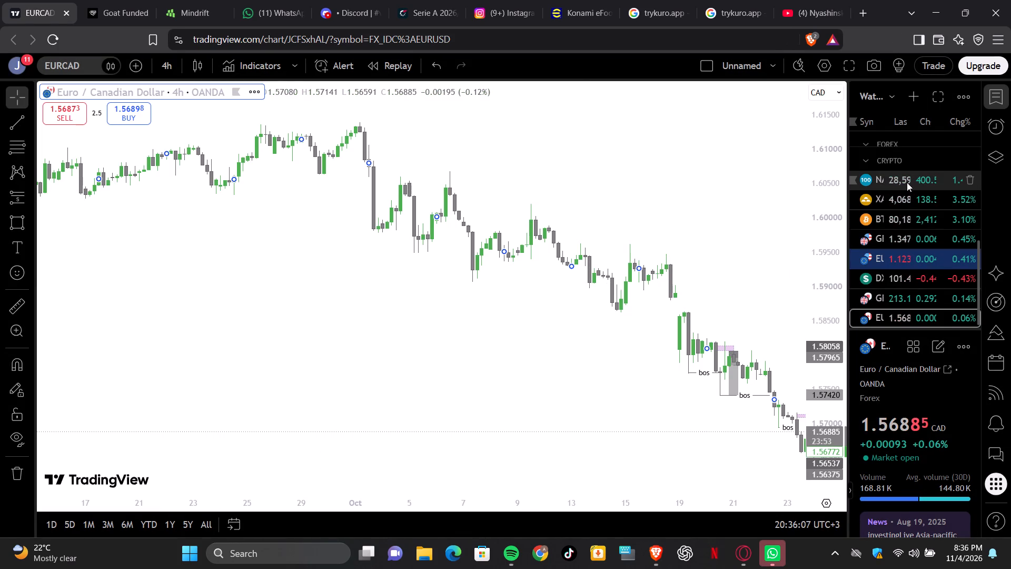
# Review the NASDAQ zones and current short position on the 4-hour chart and the 15-minute chart.
pyautogui.click(907, 182)
pyautogui.click(698, 233)
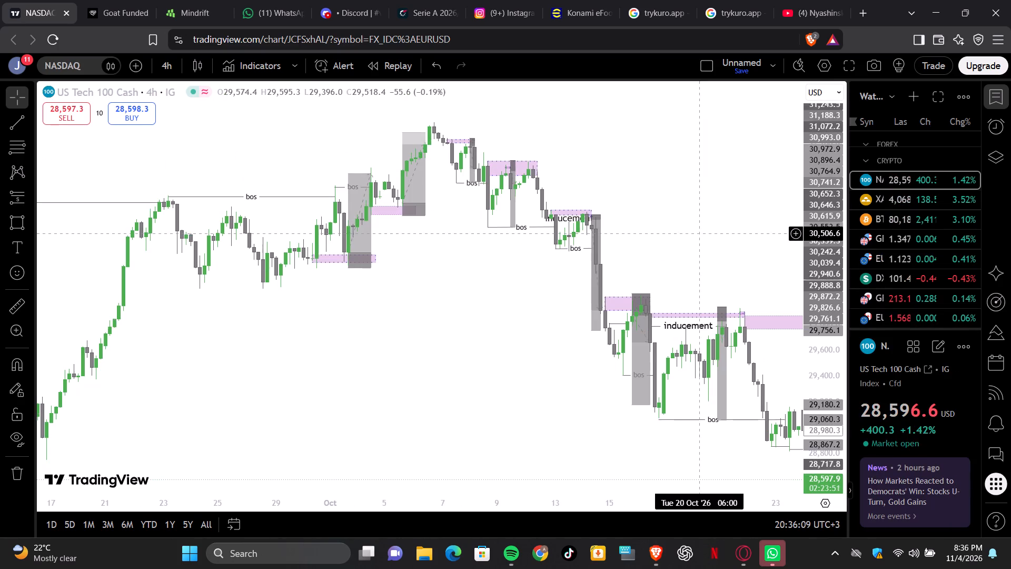
pyautogui.hscroll(-8, 698, 233)
pyautogui.scroll(3, 698, 233)
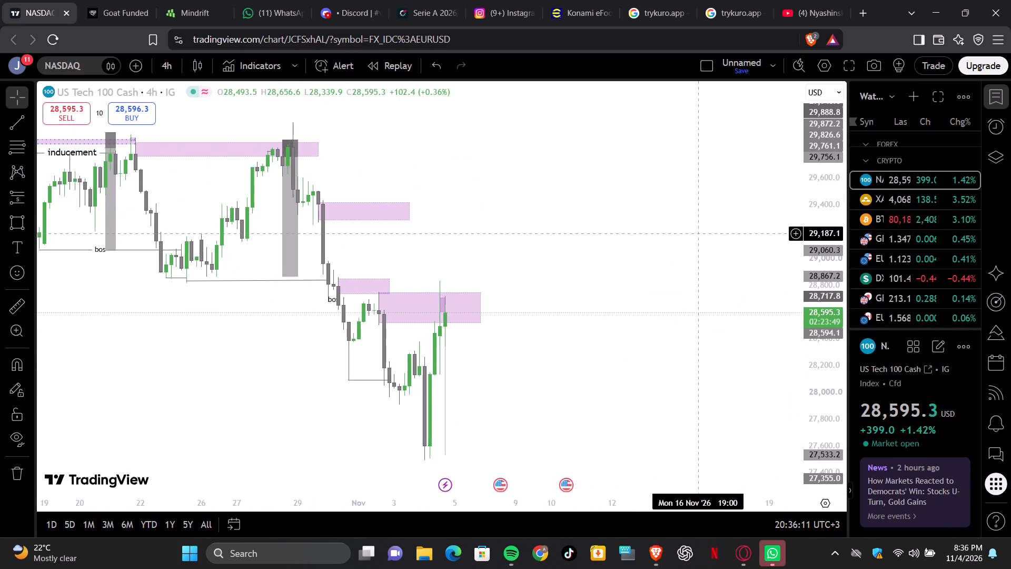
pyautogui.scroll(5, 698, 233)
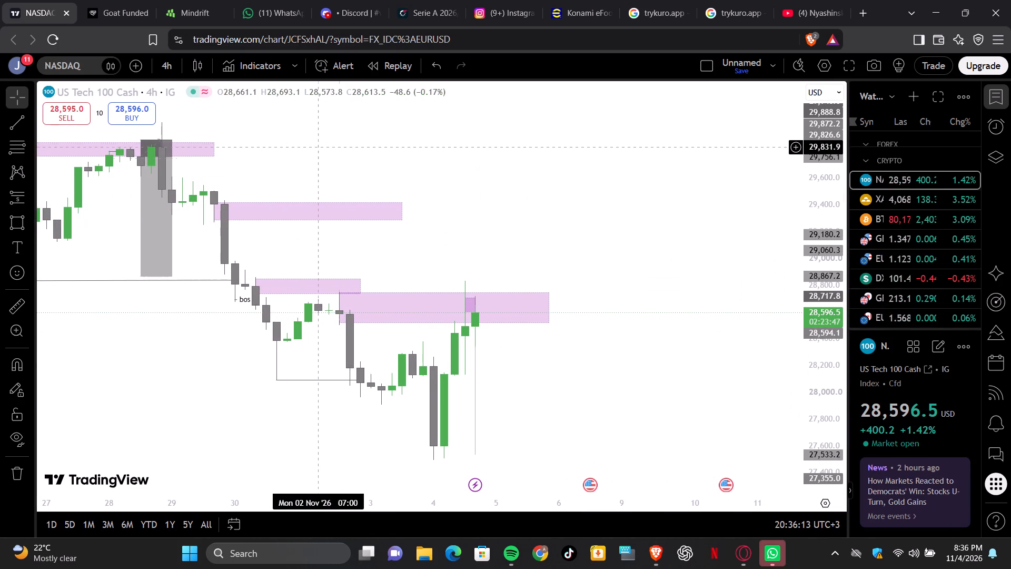
pyautogui.click(169, 62)
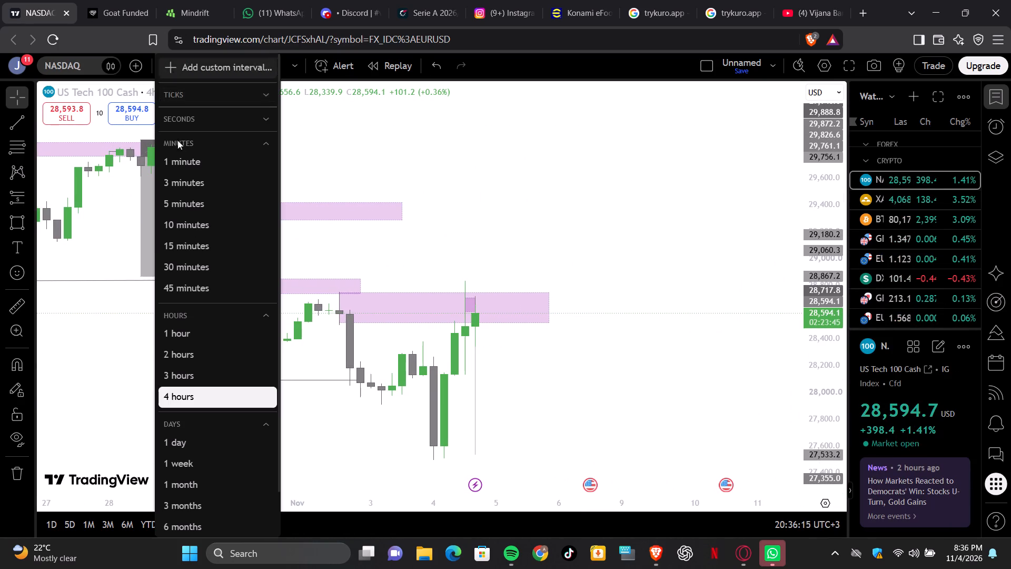
pyautogui.click(196, 244)
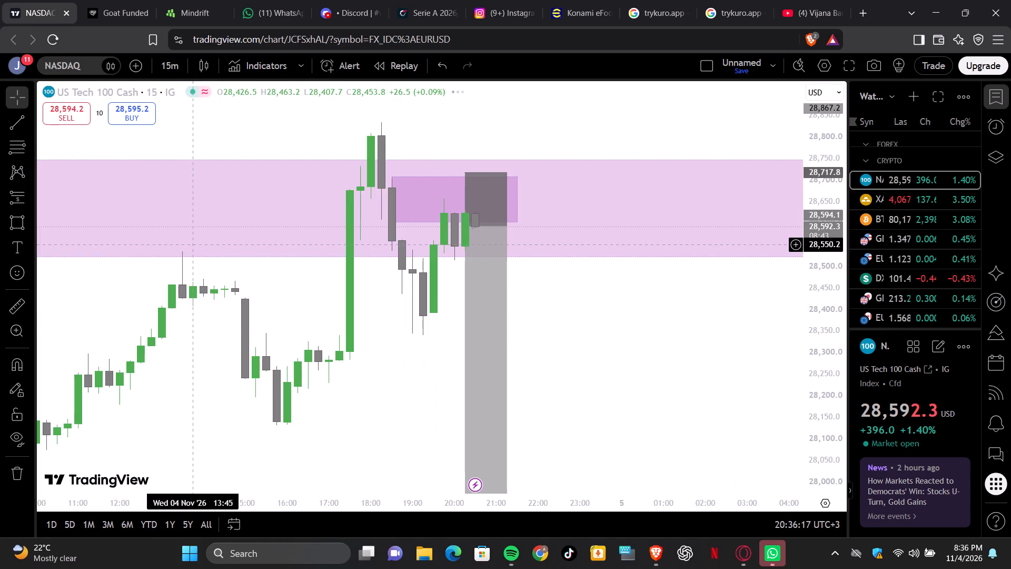
pyautogui.click(592, 329)
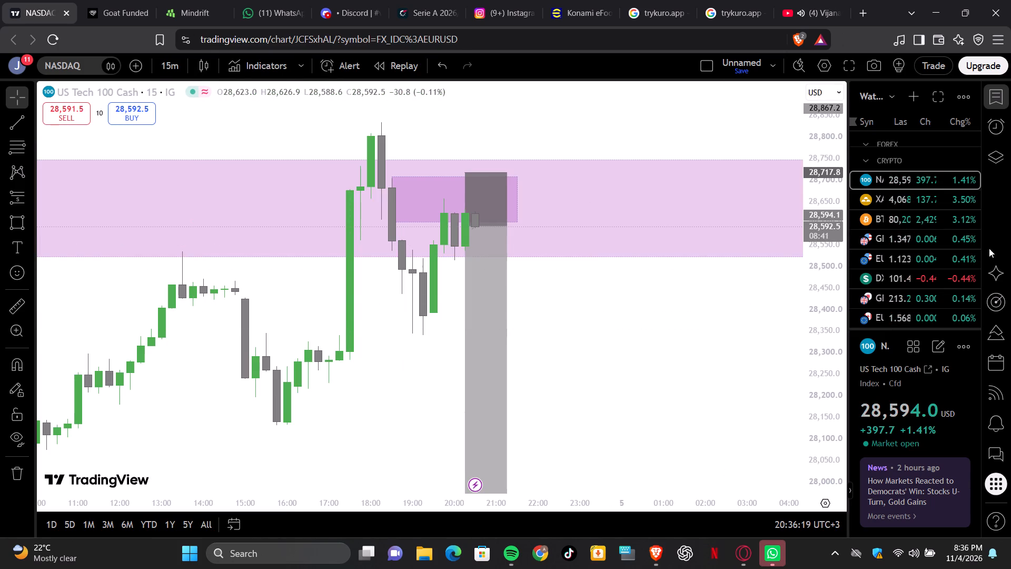
# Review recent price action on the 15-minute XAUUSD and BTCUSD charts.
pyautogui.click(902, 202)
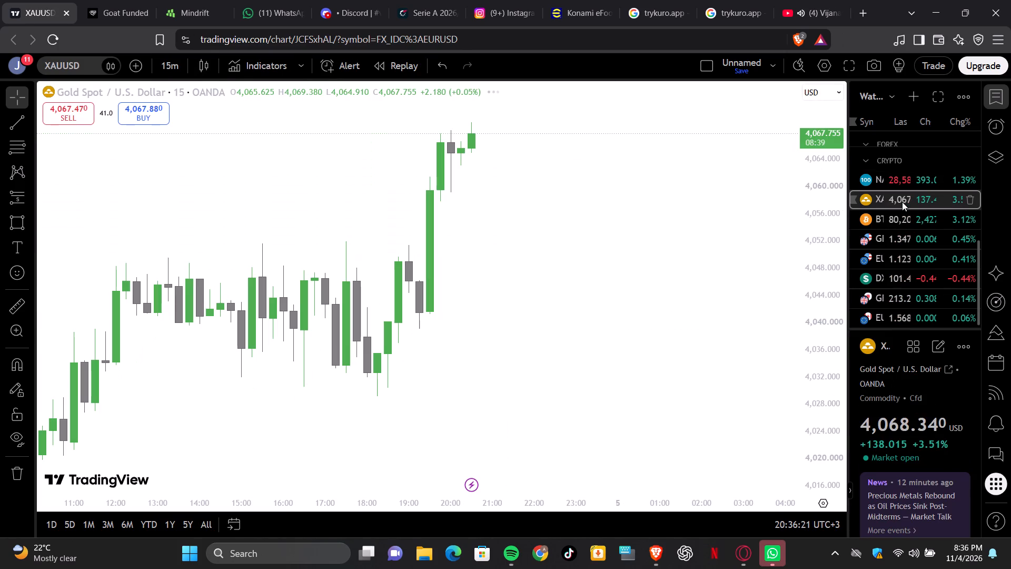
pyautogui.click(718, 279)
pyautogui.scroll(-7, 718, 279)
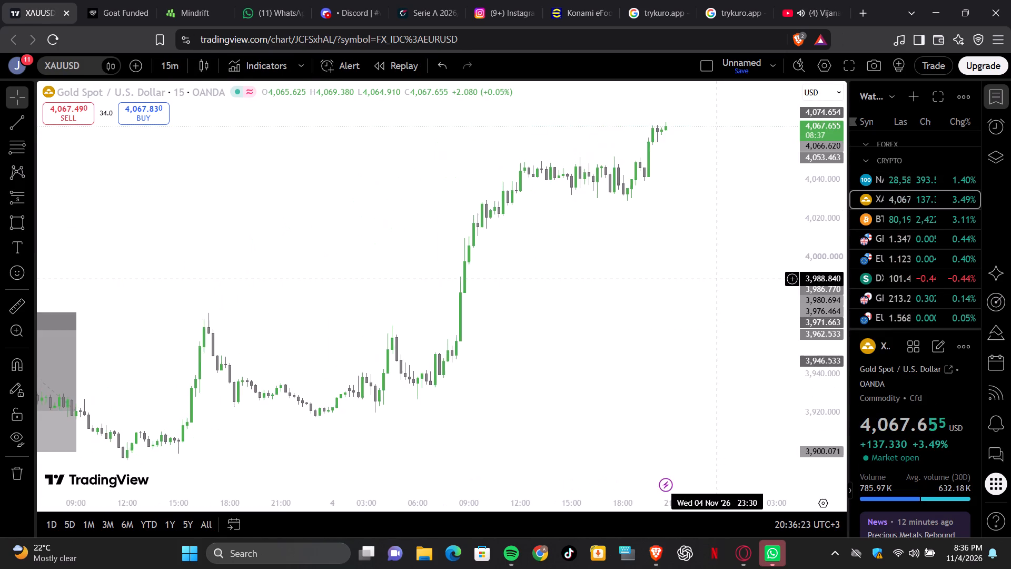
pyautogui.scroll(5, 718, 279)
pyautogui.click(891, 218)
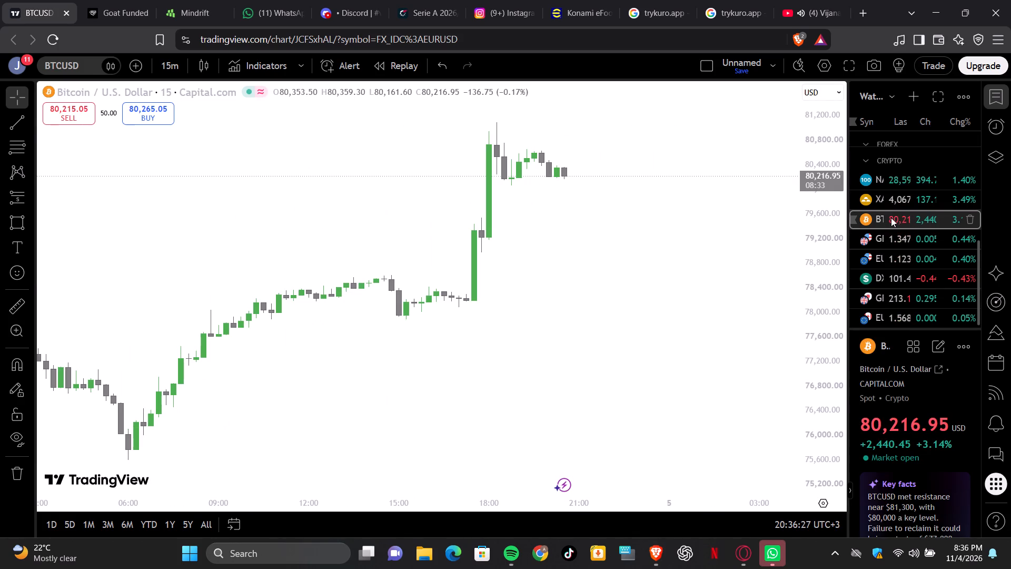
pyautogui.scroll(-3, 639, 329)
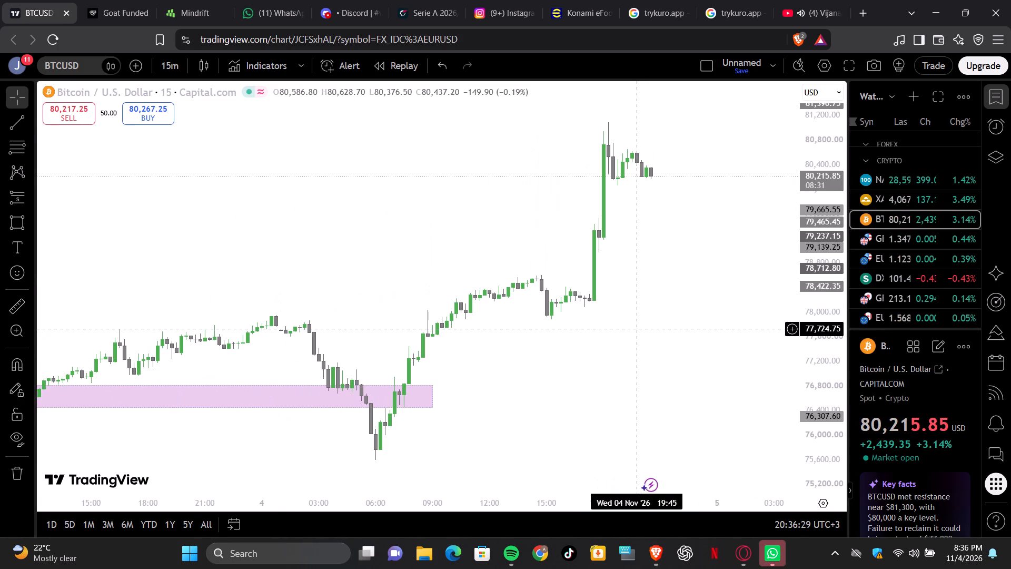
# Review the 15-minute GBPUSD, EURUSD and GBPJPY charts, checking price against any marked zones and planned shorts.
pyautogui.click(895, 234)
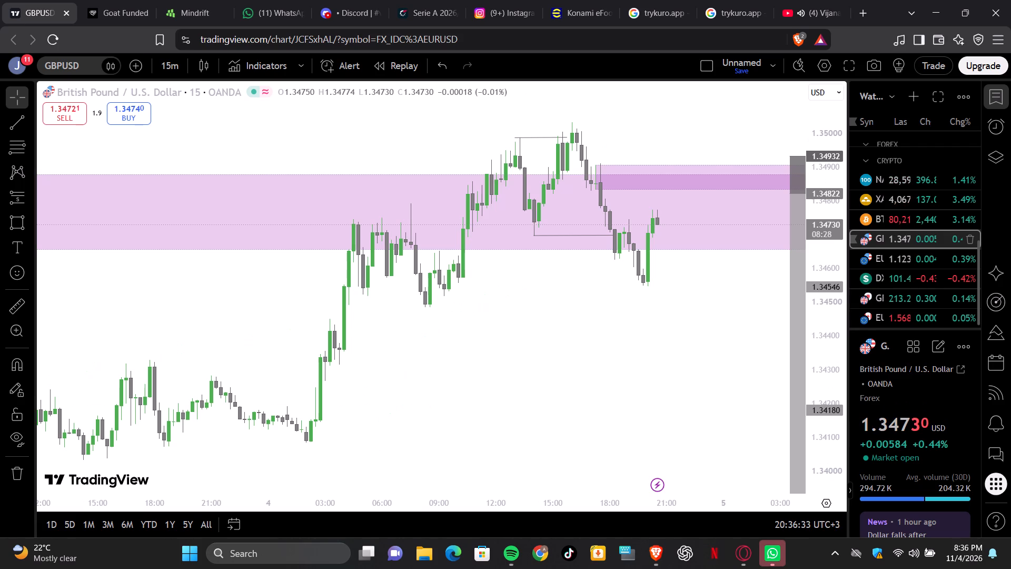
pyautogui.click(631, 334)
pyautogui.hscroll(-4, 631, 334)
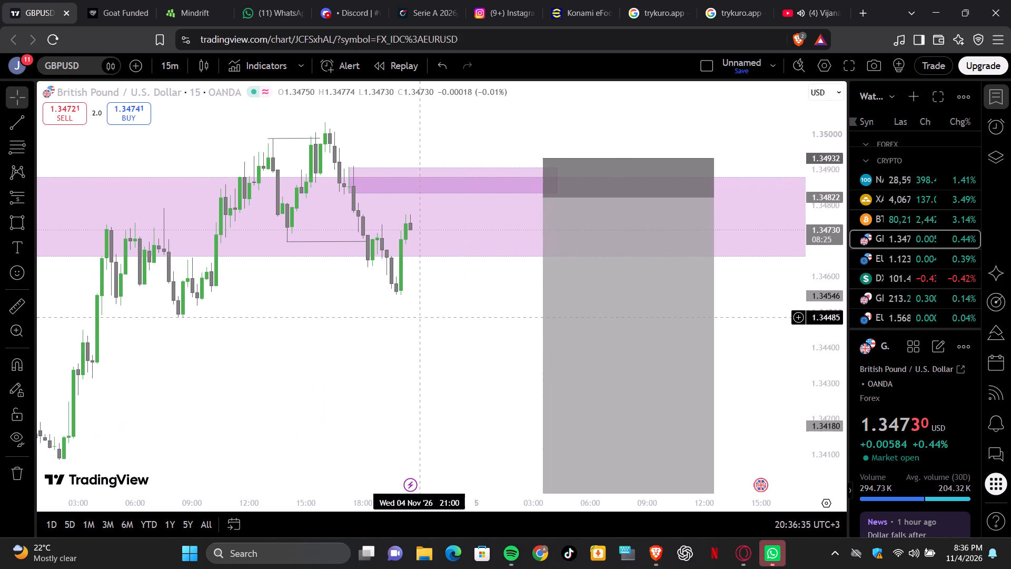
pyautogui.scroll(2, 421, 317)
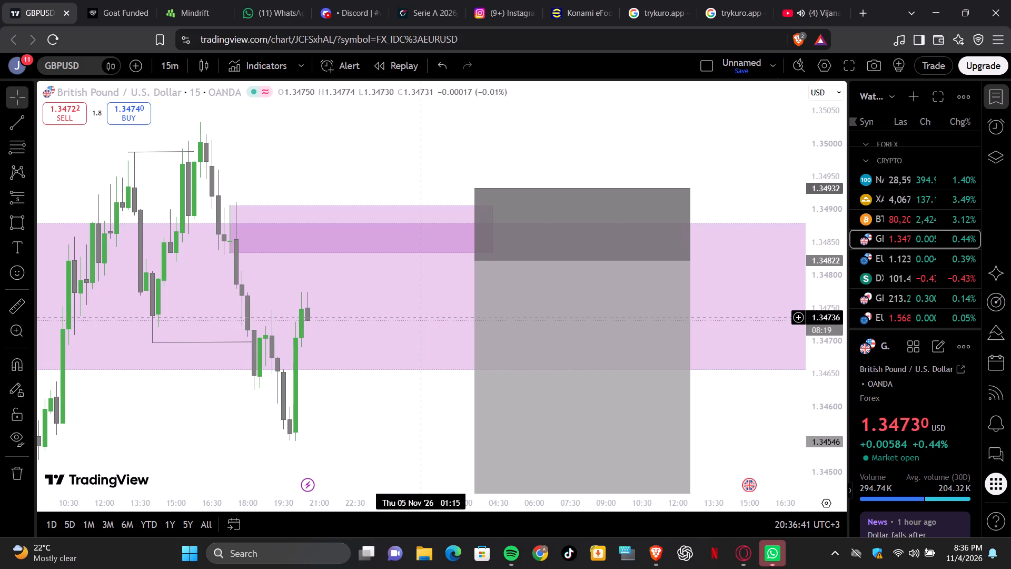
pyautogui.click(893, 269)
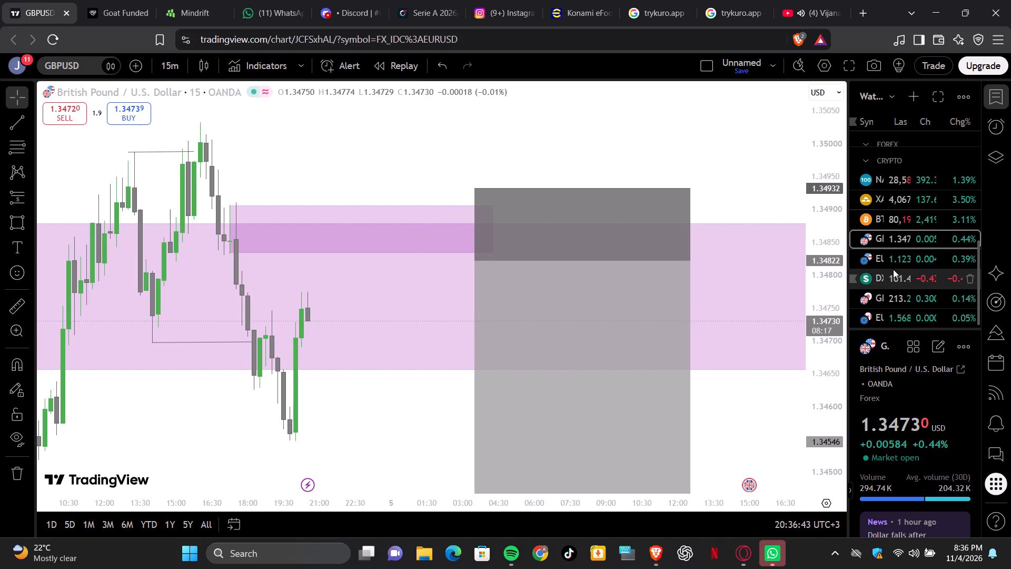
pyautogui.click(890, 257)
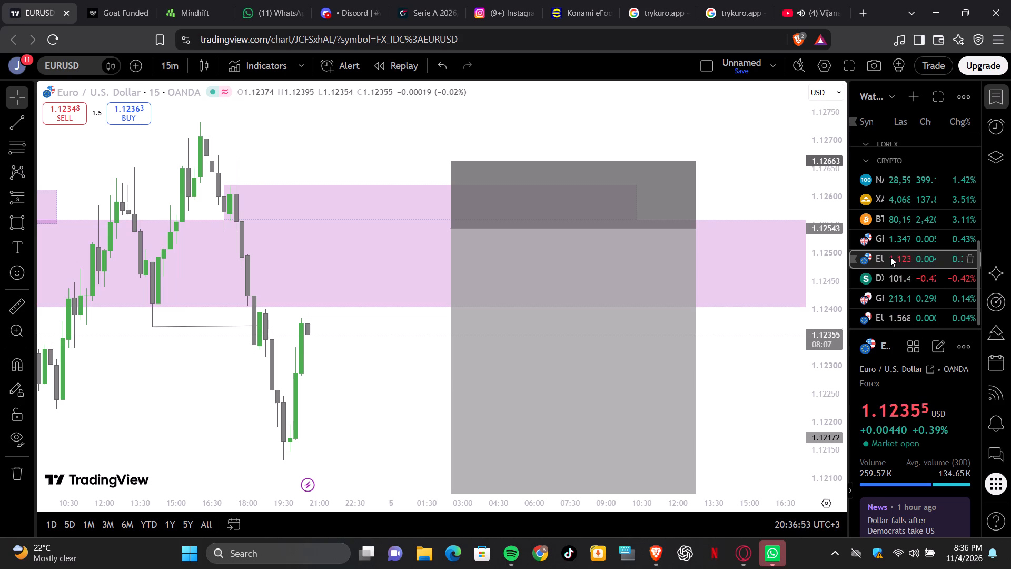
pyautogui.click(885, 299)
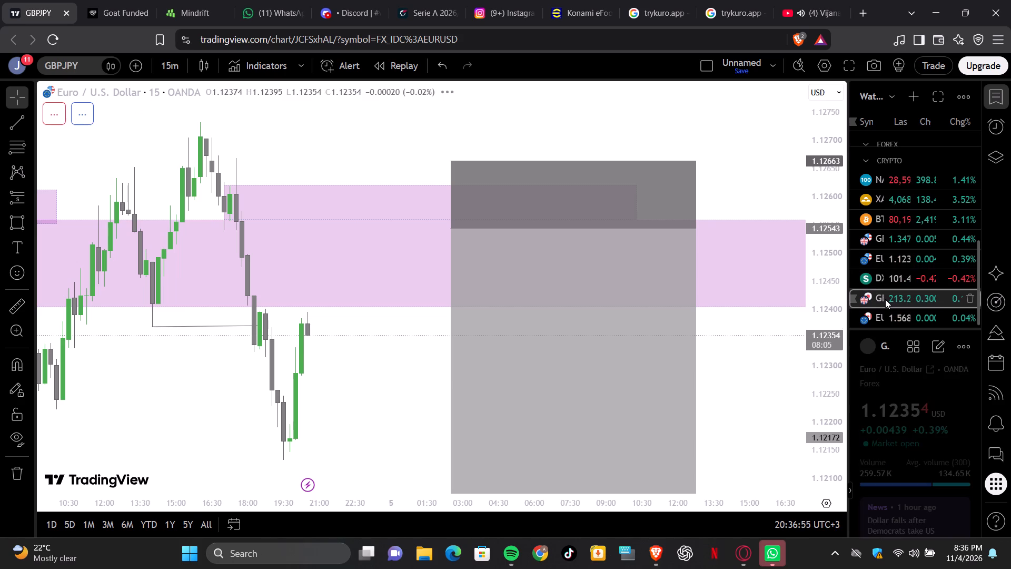
pyautogui.scroll(-4, 705, 340)
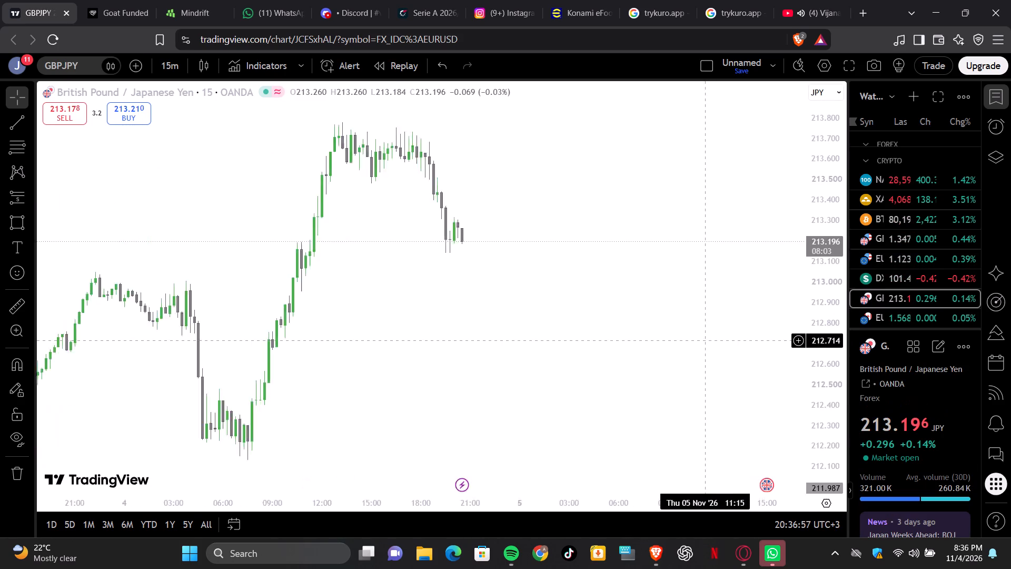
# Examine the 15-minute GBPJPY chart back to late October, checking the marked demand zone, long position and structure line.
pyautogui.scroll(-10, 705, 340)
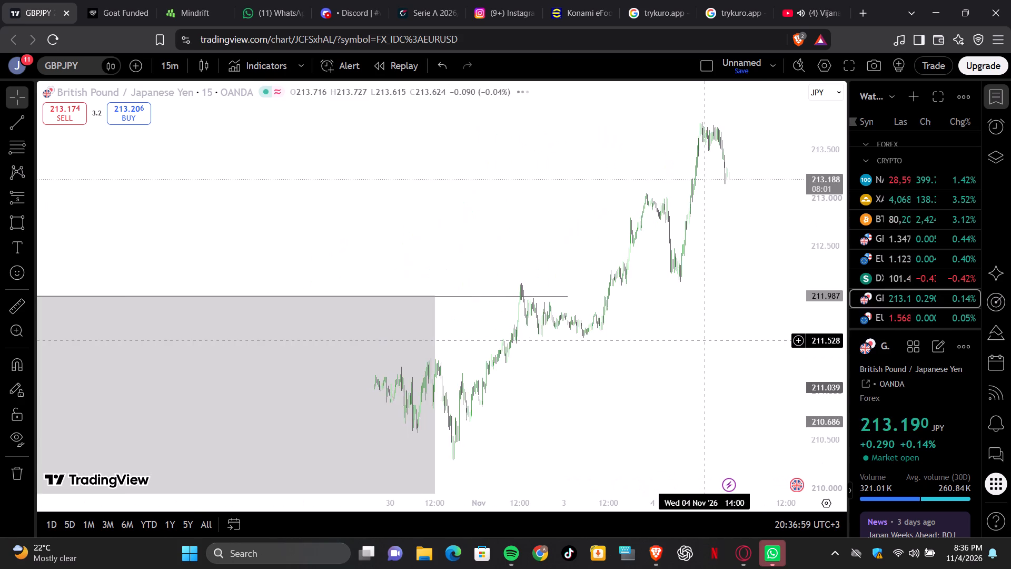
pyautogui.scroll(-7, 705, 340)
pyautogui.scroll(2, 705, 340)
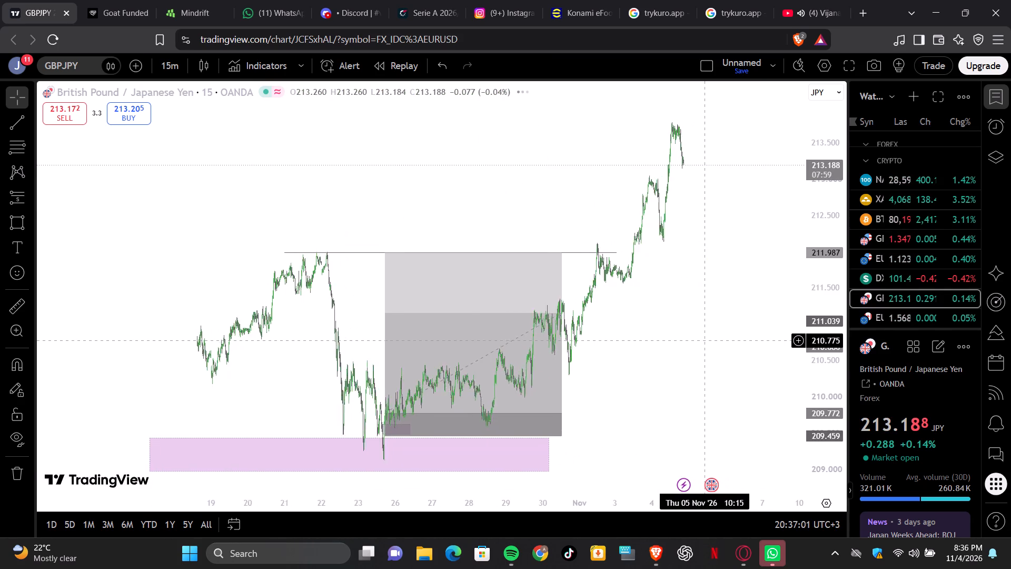
pyautogui.scroll(2, 705, 340)
pyautogui.hscroll(1, 705, 340)
pyautogui.scroll(2, 705, 340)
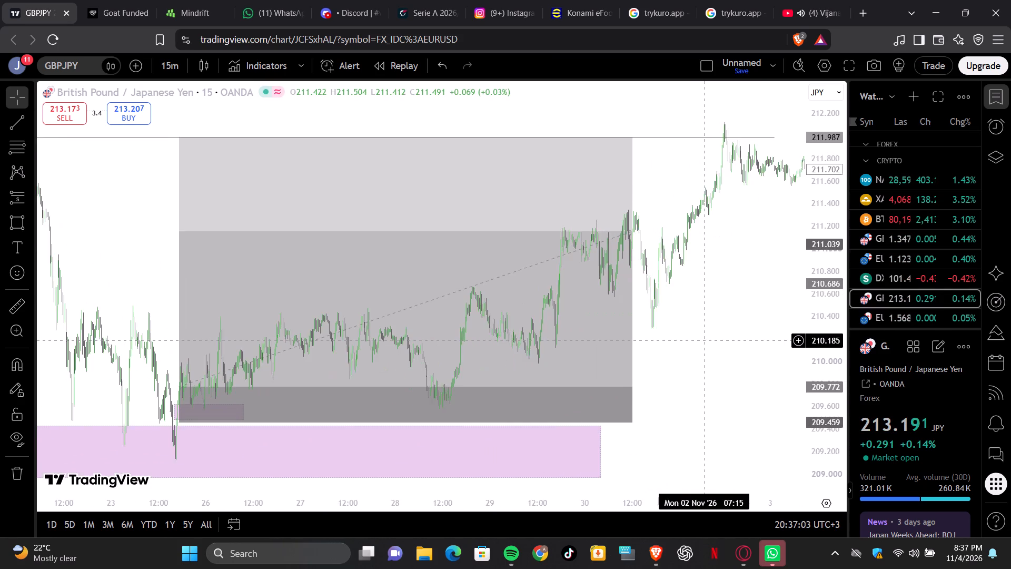
pyautogui.scroll(1, 705, 340)
pyautogui.hscroll(2, 705, 340)
pyautogui.scroll(1, 705, 340)
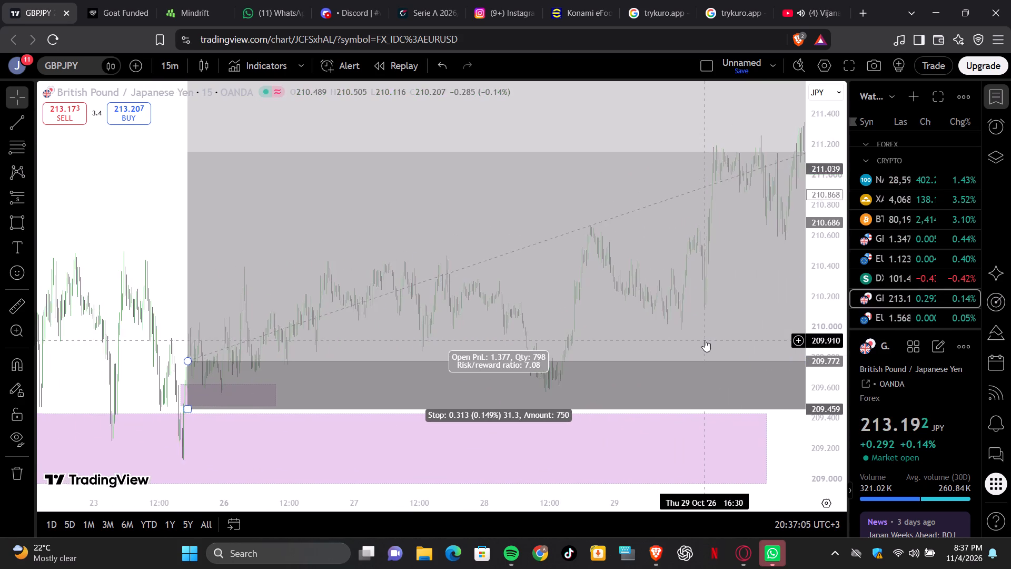
pyautogui.scroll(1, 705, 340)
pyautogui.scroll(-6, 705, 340)
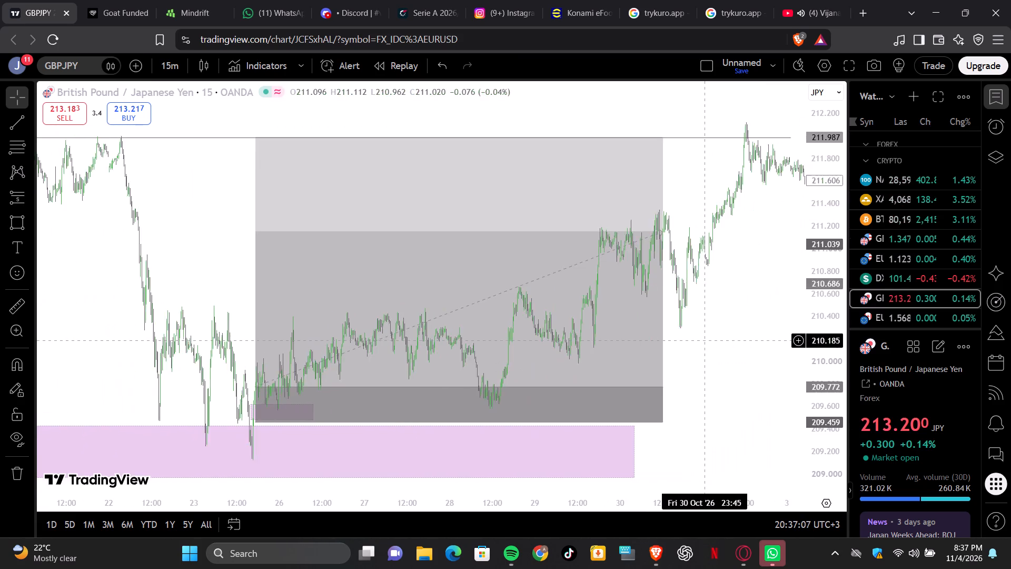
pyautogui.scroll(-1, 705, 340)
# Review the 15-minute EURCAD chart, checking recent price action against the marked zone and structure line.
pyautogui.click(910, 317)
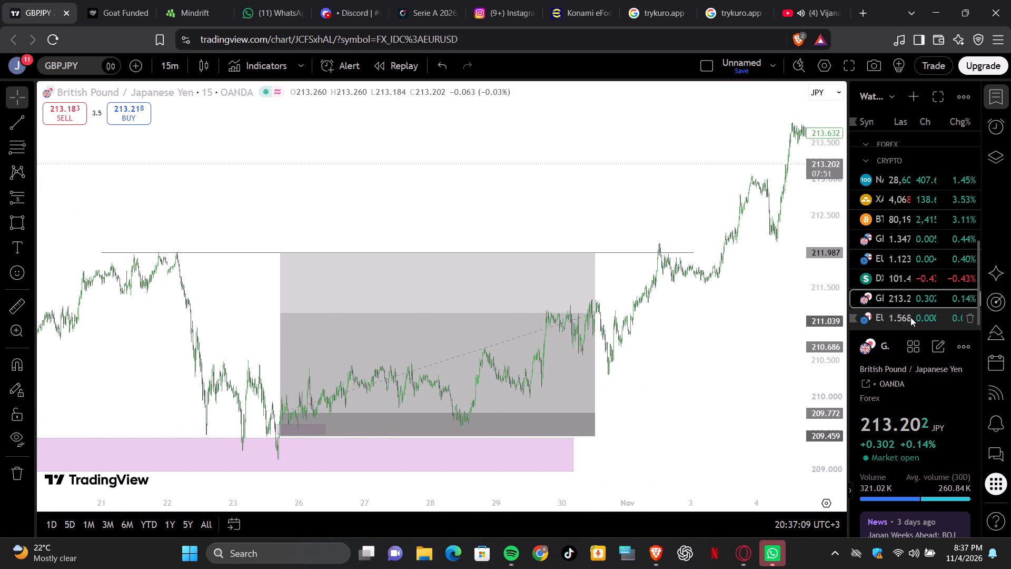
pyautogui.scroll(1, 517, 282)
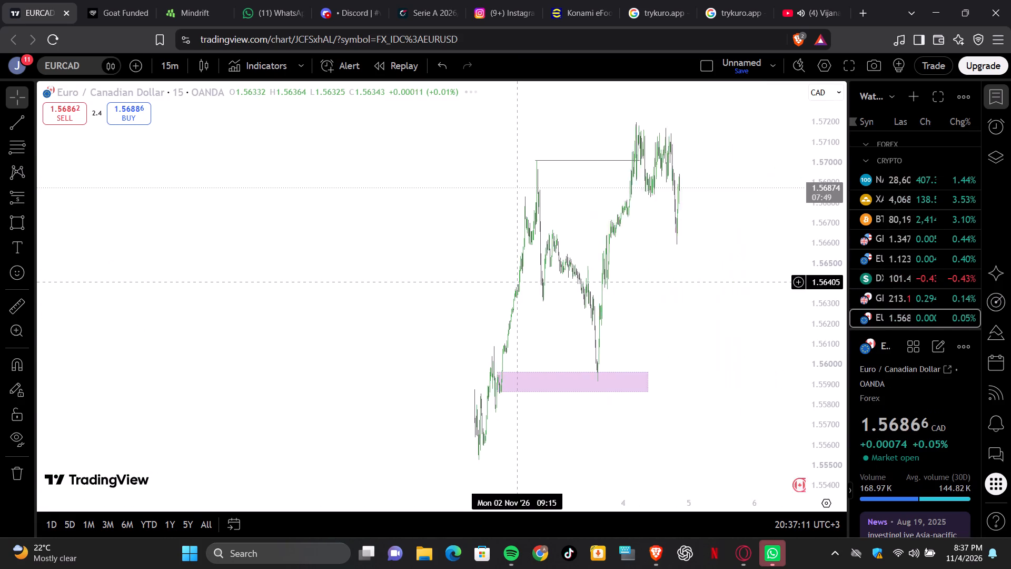
pyautogui.scroll(1, 517, 282)
pyautogui.hscroll(3, 517, 282)
pyautogui.scroll(1, 517, 282)
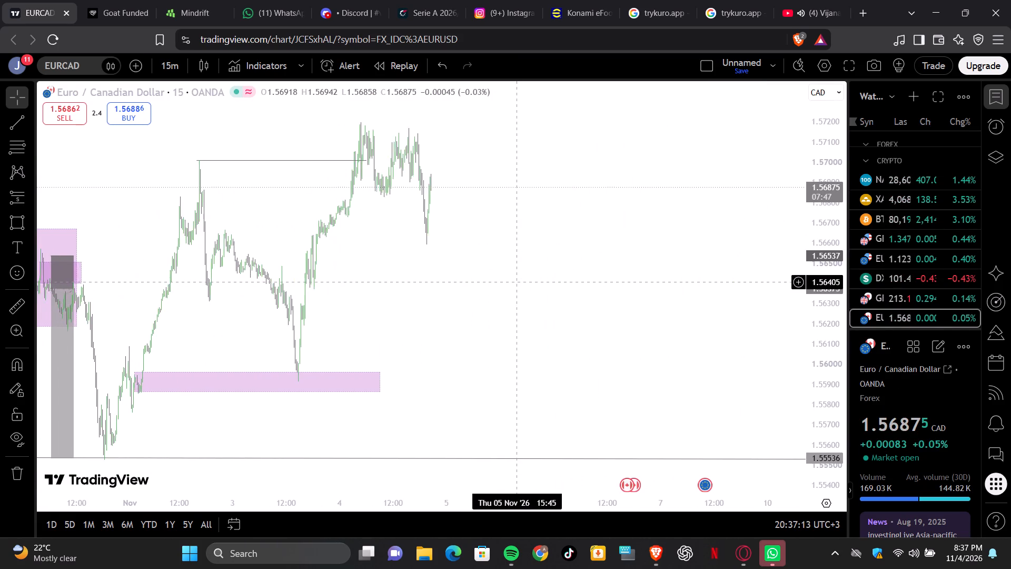
pyautogui.scroll(1, 517, 282)
pyautogui.hscroll(1, 517, 282)
pyautogui.scroll(1, 517, 282)
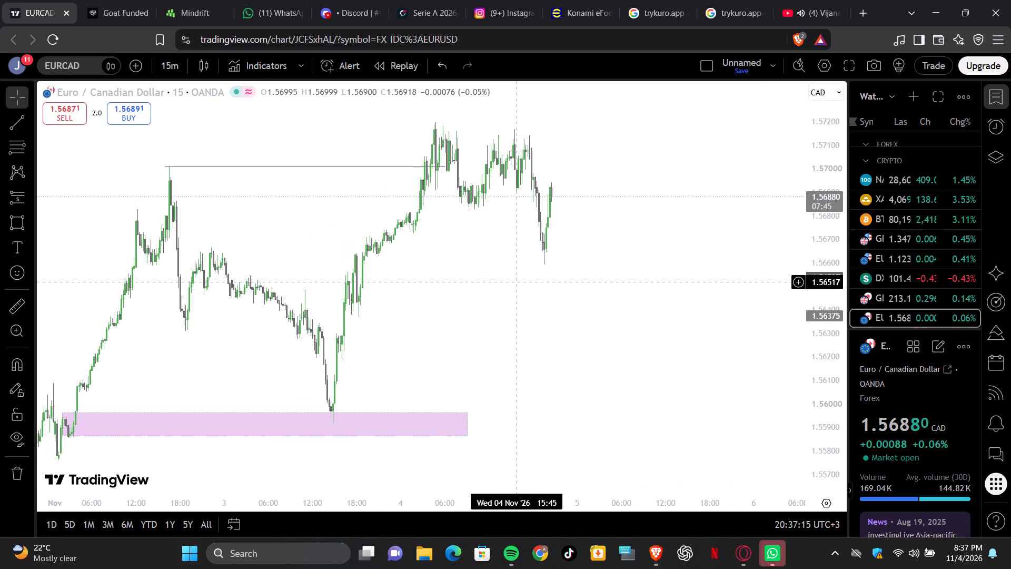
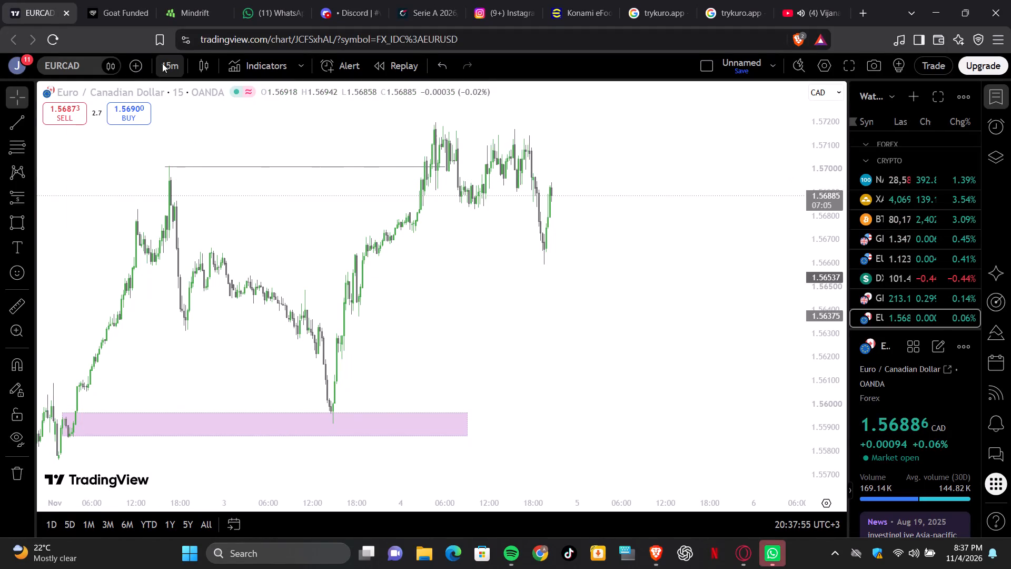
# Compare EURCAD on the 4-hour and 15-minute charts, checking recent price against the marked zones and structure lines.
pyautogui.click(164, 63)
pyautogui.click(195, 405)
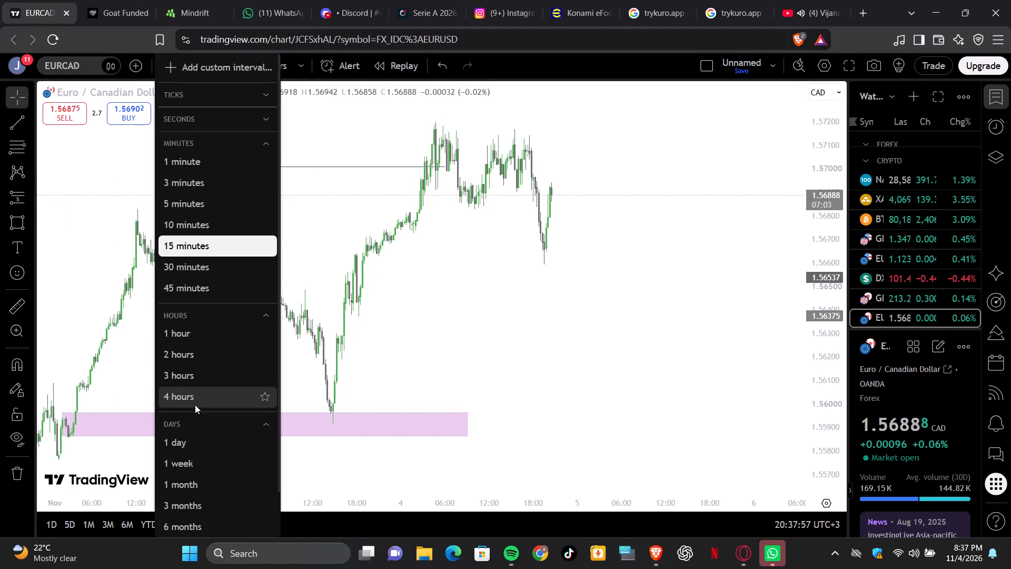
pyautogui.click(636, 218)
pyautogui.scroll(3, 636, 218)
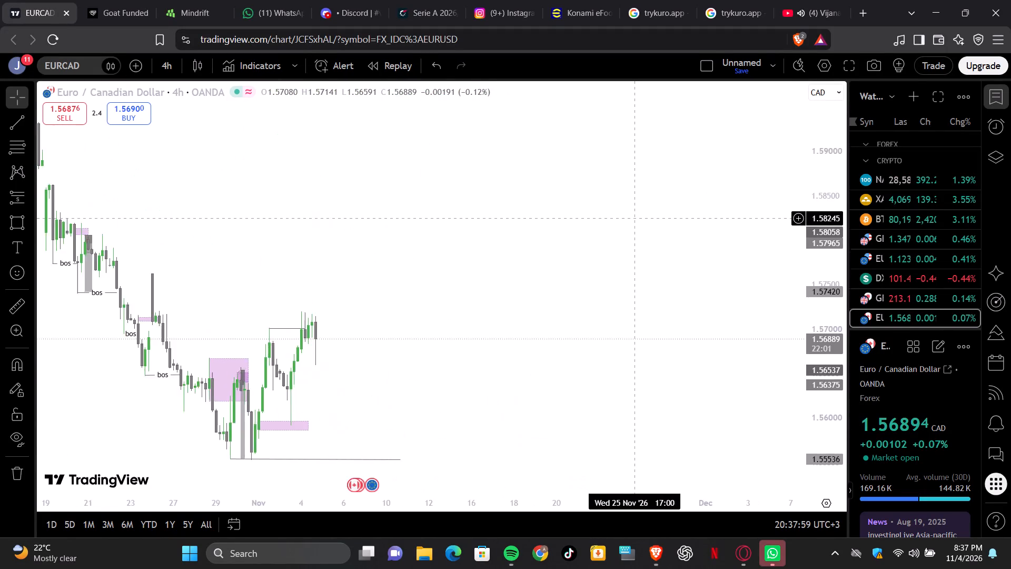
pyautogui.scroll(5, 636, 218)
pyautogui.hscroll(3, 636, 218)
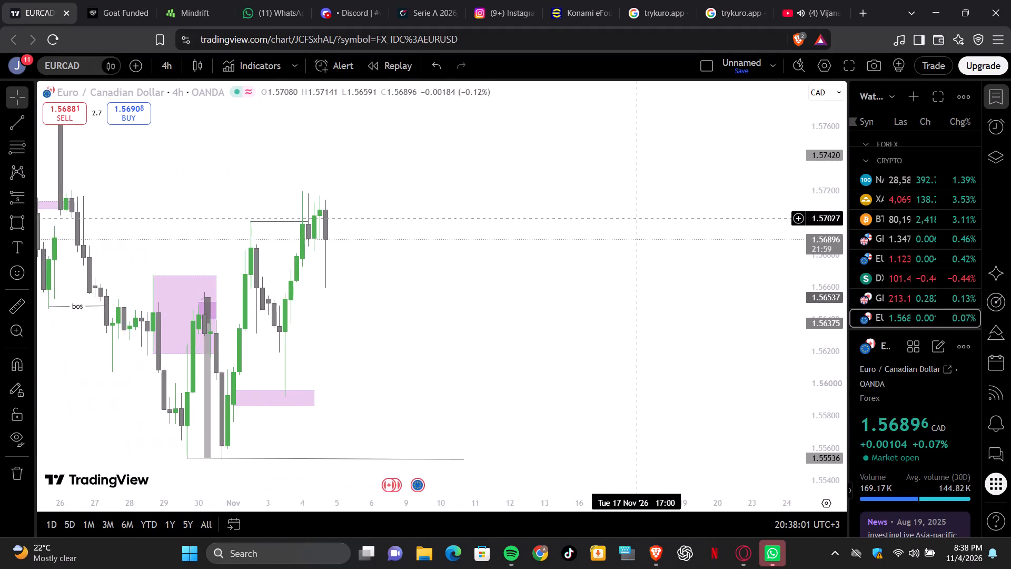
pyautogui.scroll(4, 636, 218)
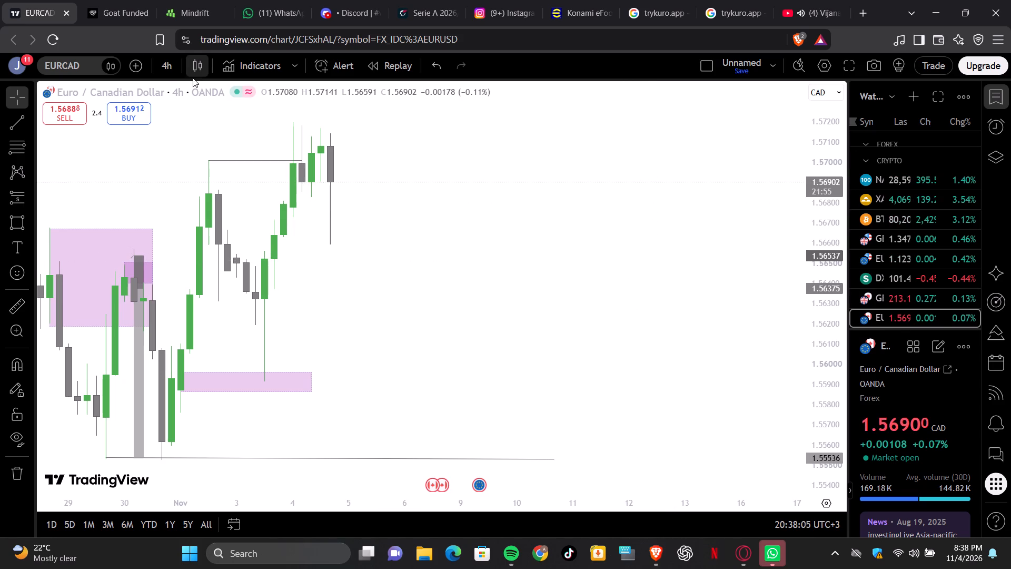
pyautogui.click(161, 63)
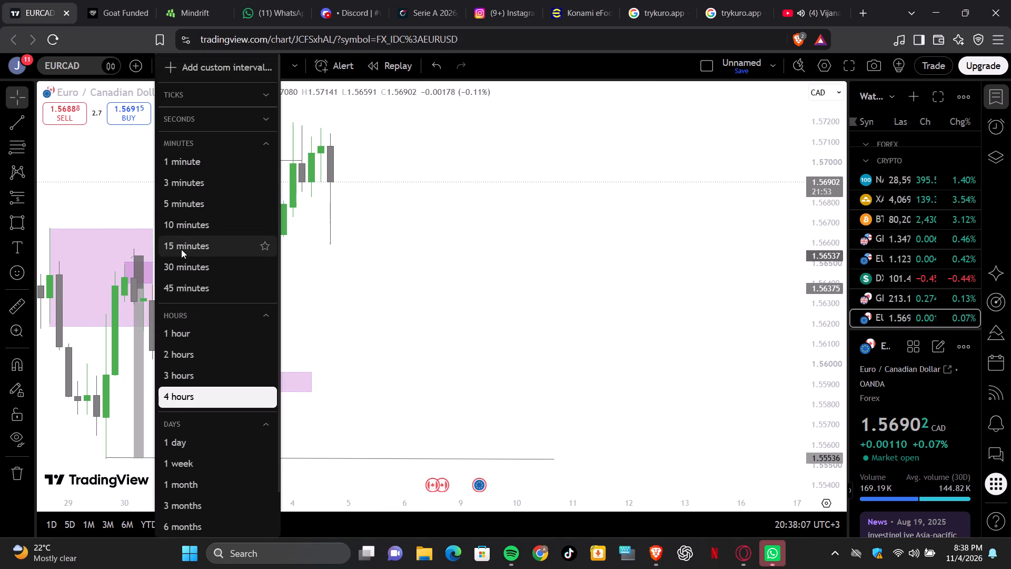
pyautogui.click(181, 249)
pyautogui.scroll(-3, 497, 278)
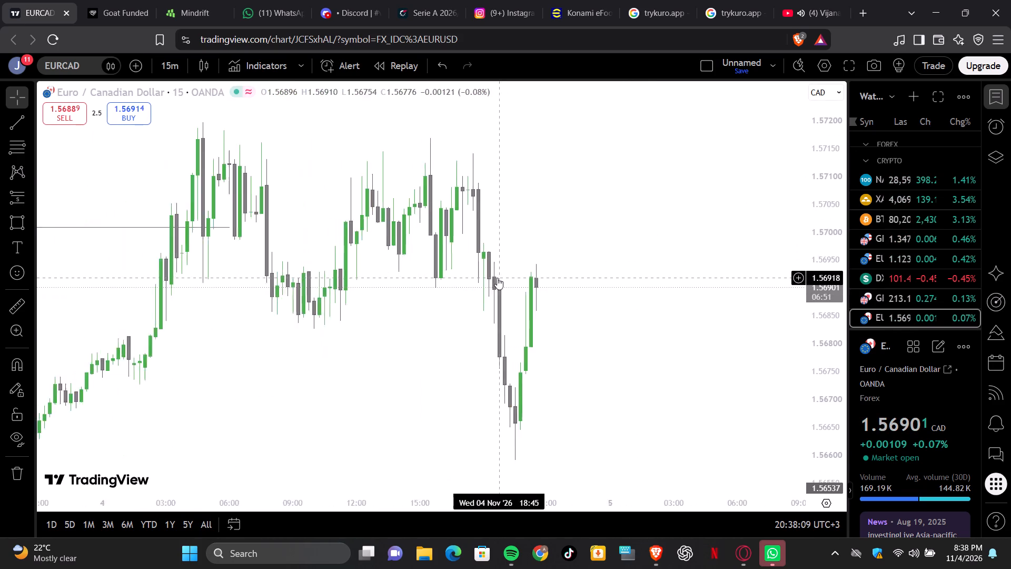
pyautogui.scroll(-4, 497, 278)
pyautogui.scroll(1, 497, 278)
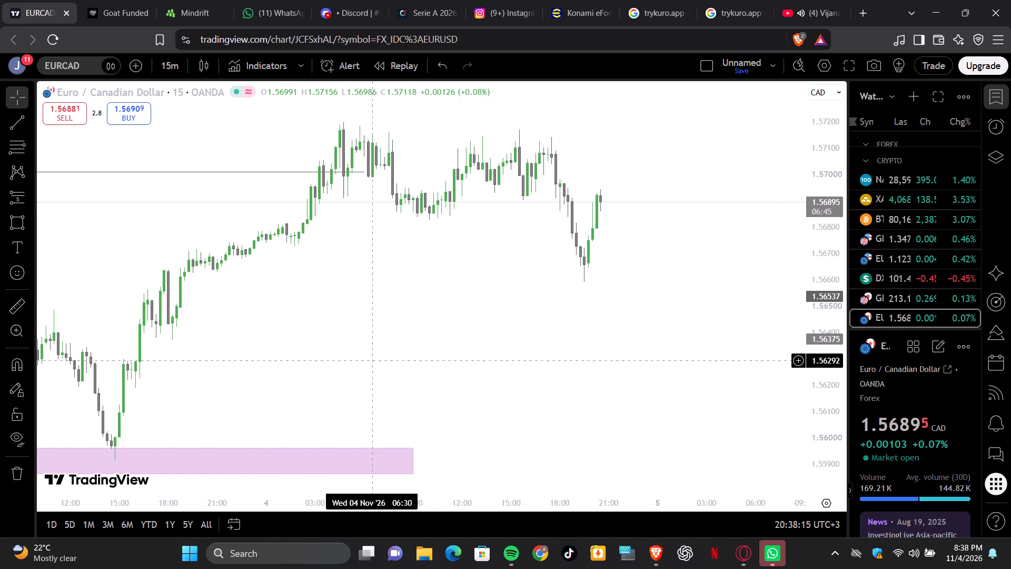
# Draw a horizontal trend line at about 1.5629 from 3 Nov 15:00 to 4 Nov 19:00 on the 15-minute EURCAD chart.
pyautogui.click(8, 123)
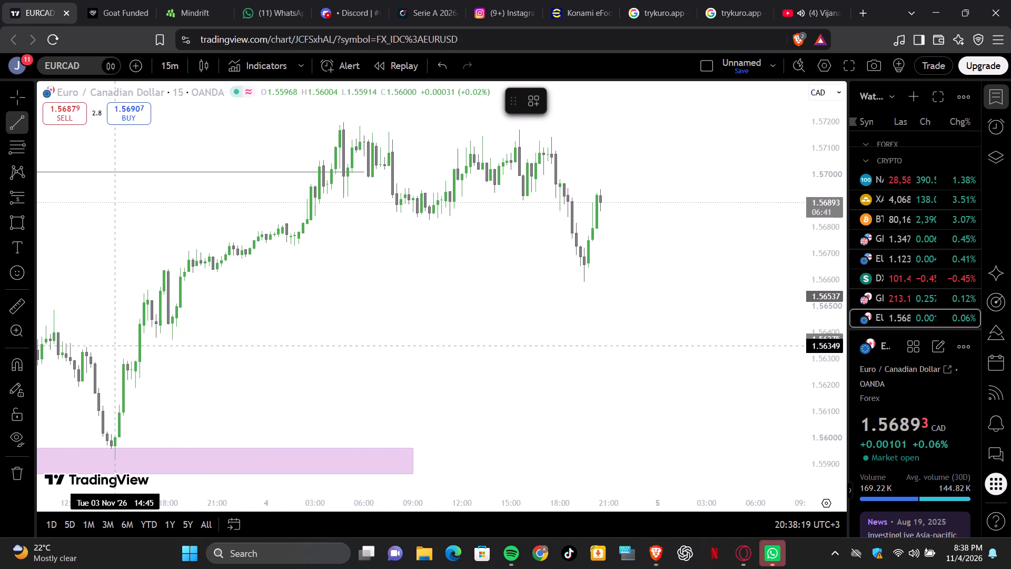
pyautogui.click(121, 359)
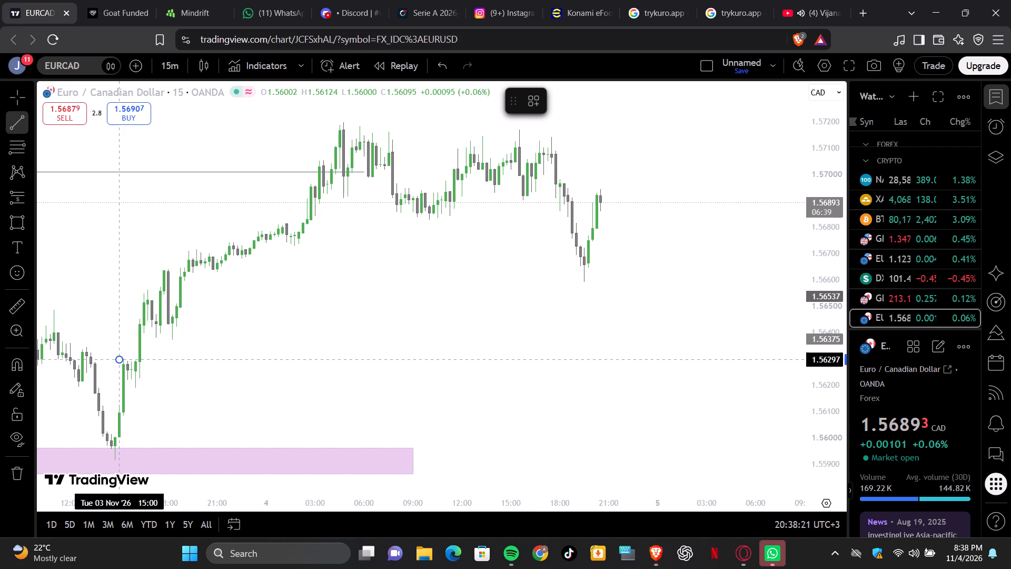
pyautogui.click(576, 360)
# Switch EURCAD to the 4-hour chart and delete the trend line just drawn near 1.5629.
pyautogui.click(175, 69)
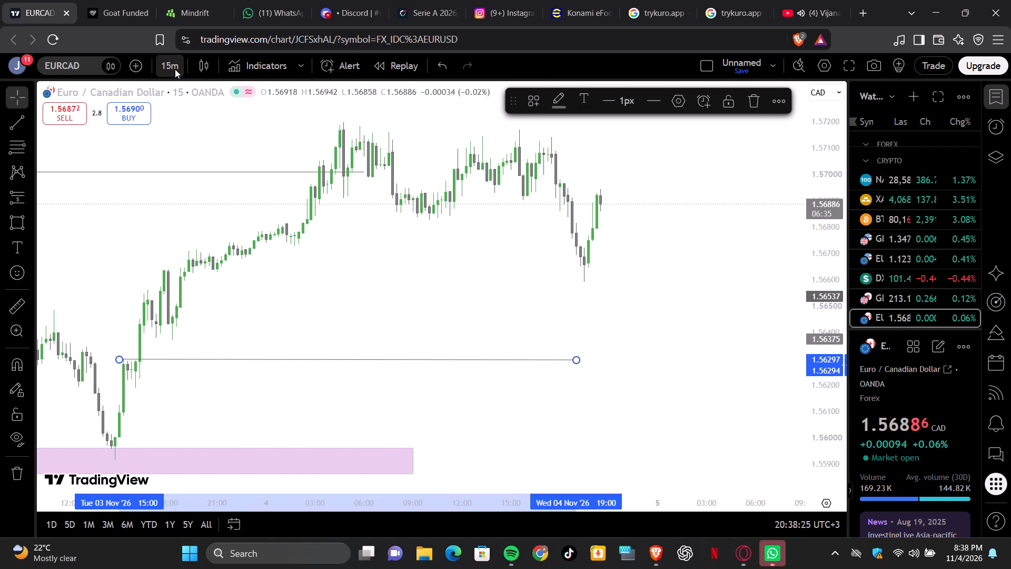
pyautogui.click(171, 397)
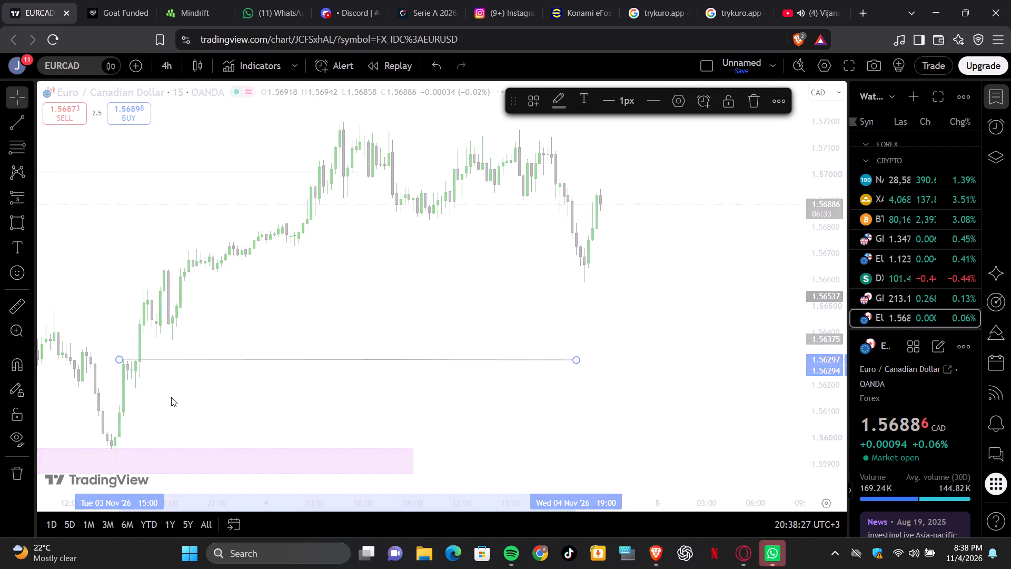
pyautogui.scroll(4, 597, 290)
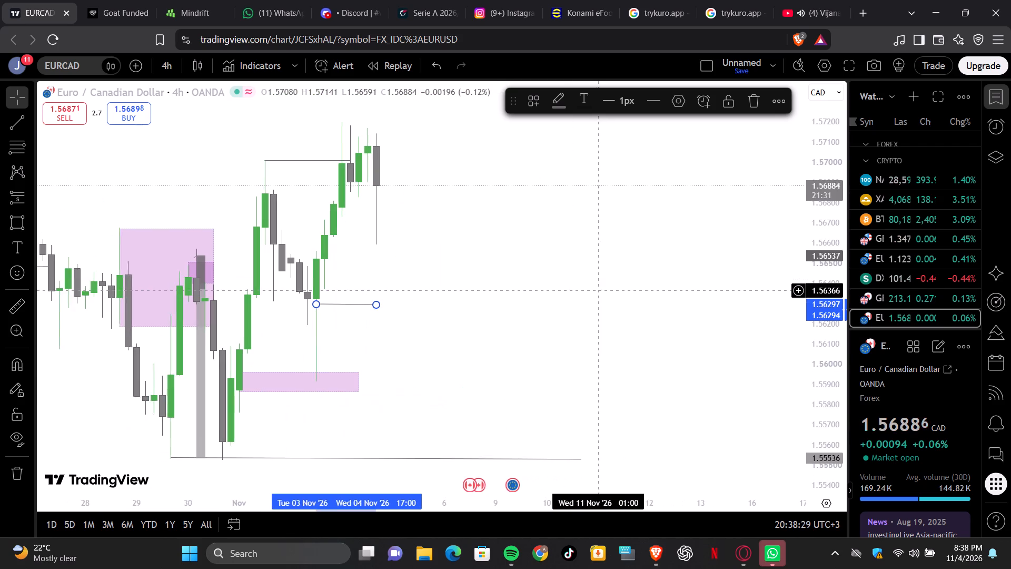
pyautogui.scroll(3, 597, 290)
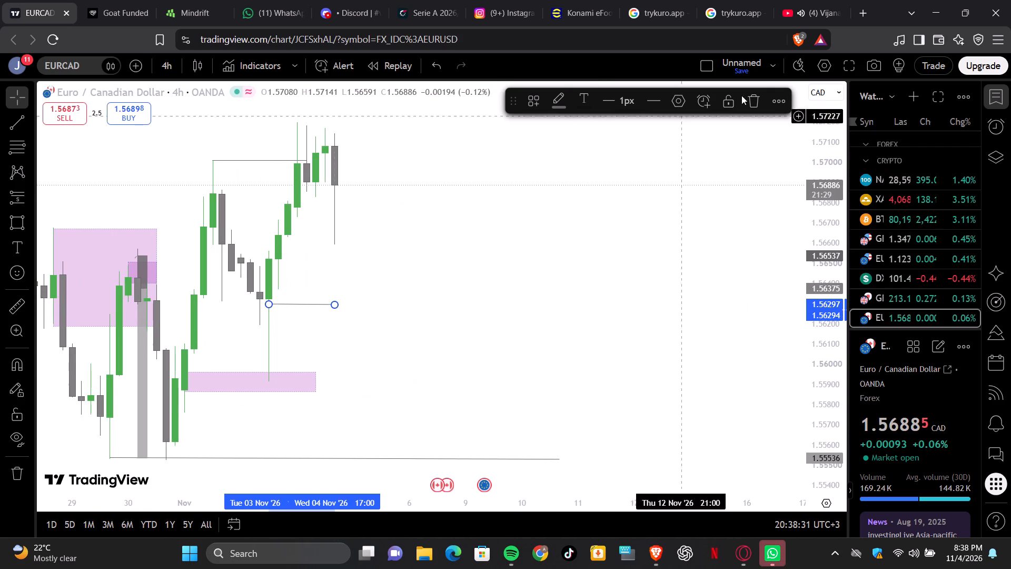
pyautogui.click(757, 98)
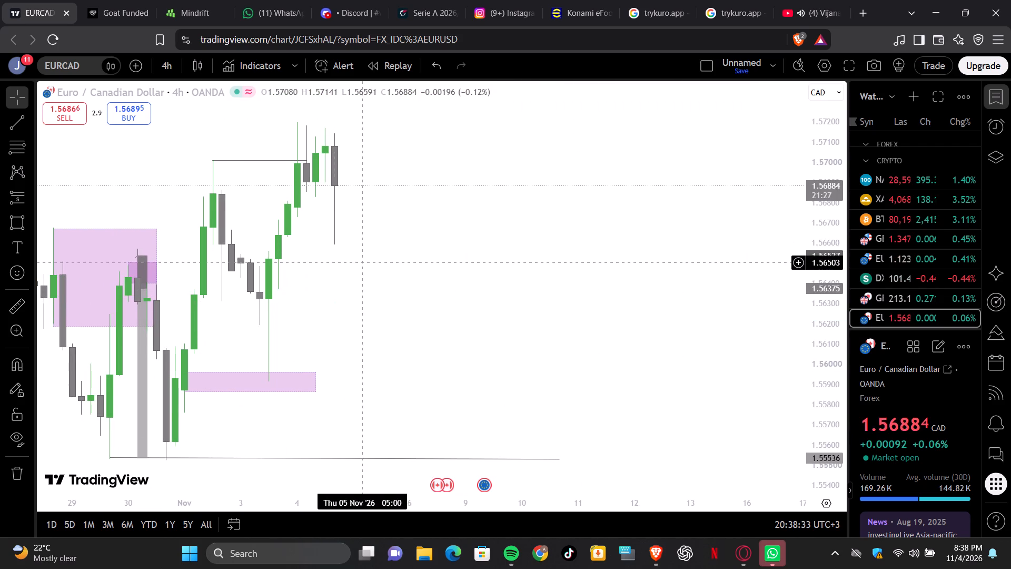
# Mark a rectangular zone on the 4-hour EURCAD chart from about 1.5649 down to 1.5621, starting at the 3 Nov 09:00 candle.
pyautogui.click(16, 223)
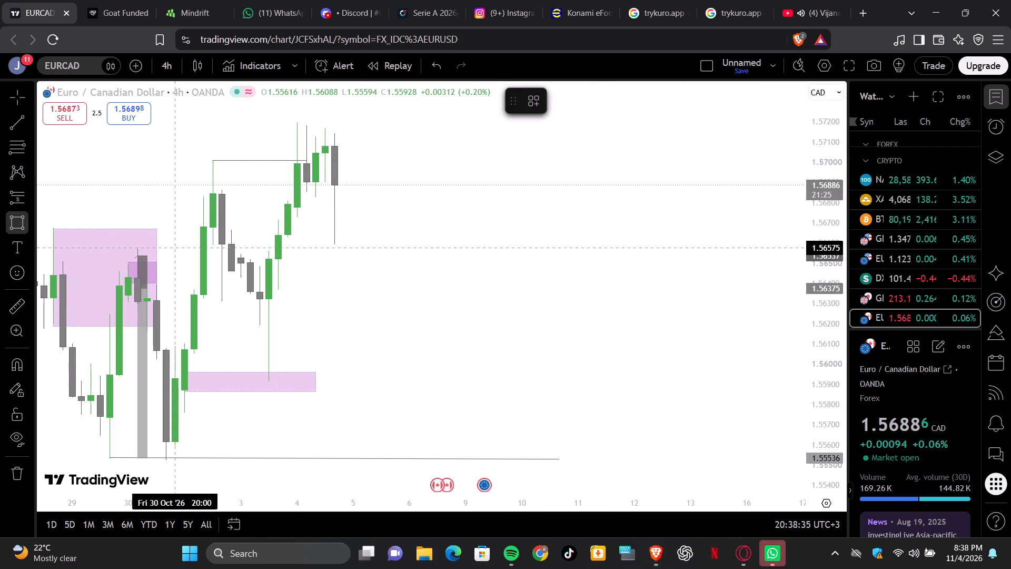
pyautogui.click(255, 265)
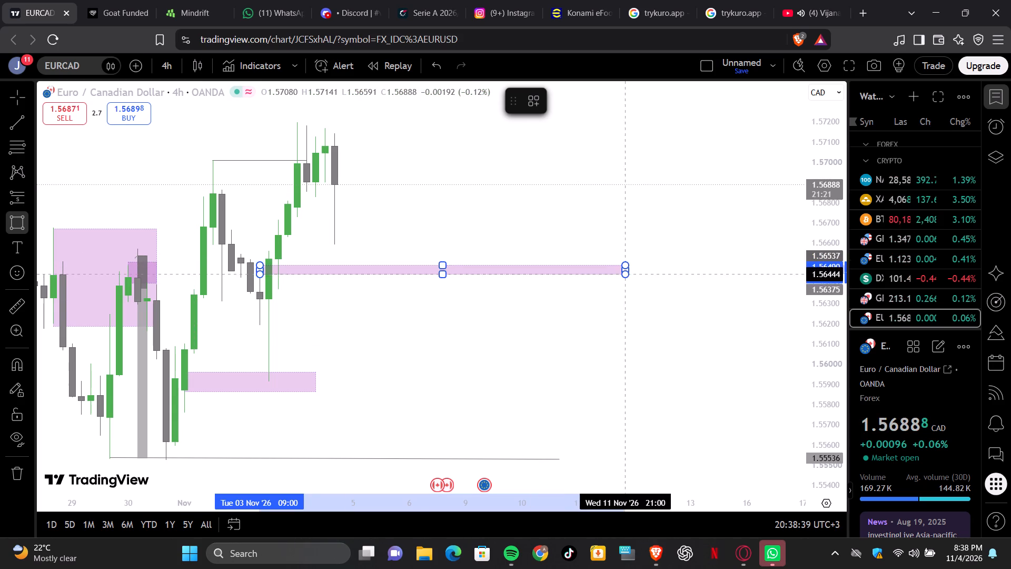
pyautogui.click(638, 321)
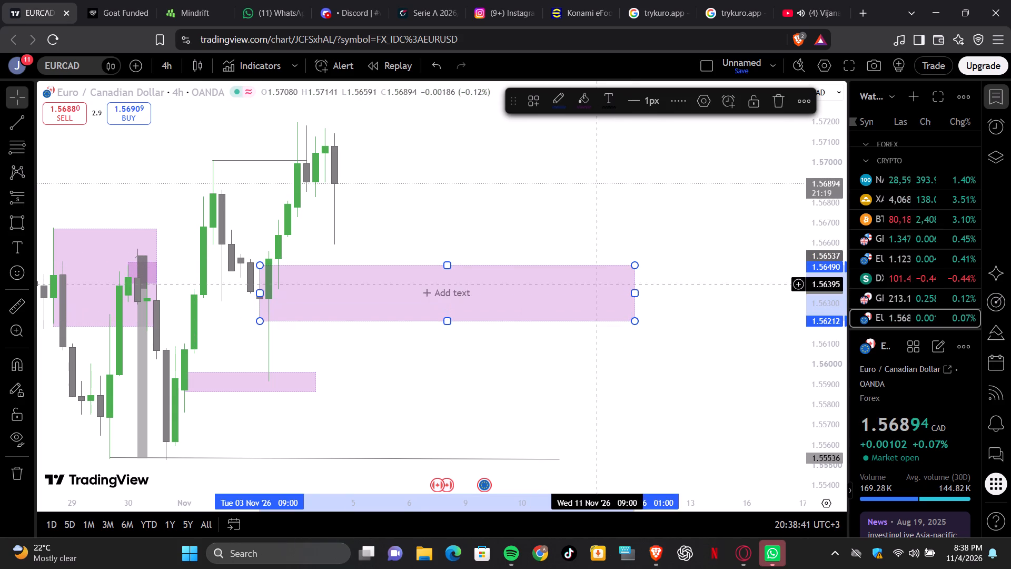
pyautogui.click(572, 258)
# Examine the 4-hour EURCAD chart back to mid-October, comparing the new zone with the earlier zones and break-of-structure lines.
pyautogui.hscroll(1, 572, 258)
pyautogui.scroll(1, 572, 258)
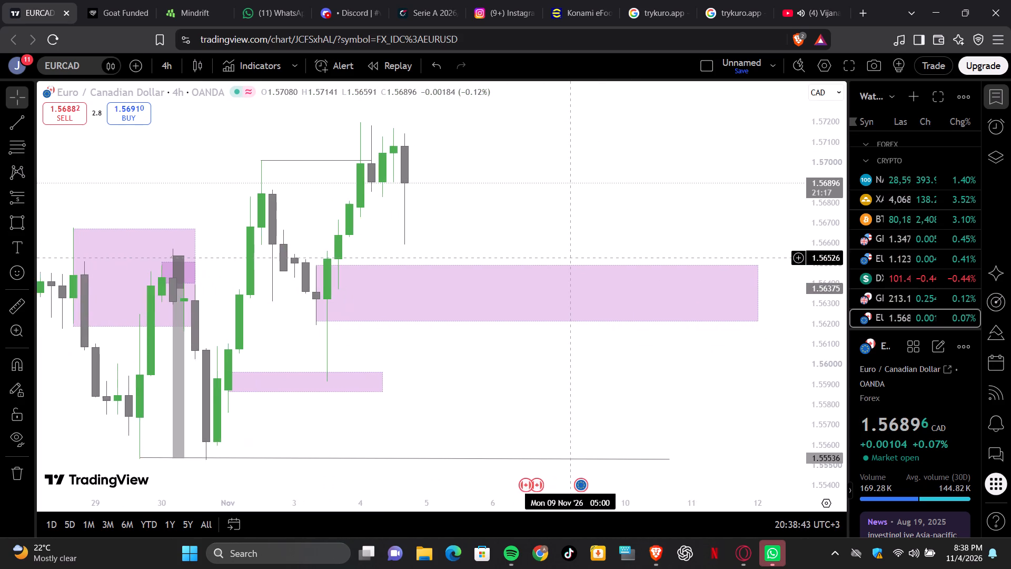
pyautogui.scroll(1, 572, 258)
pyautogui.hscroll(1, 572, 258)
pyautogui.scroll(-2, 572, 258)
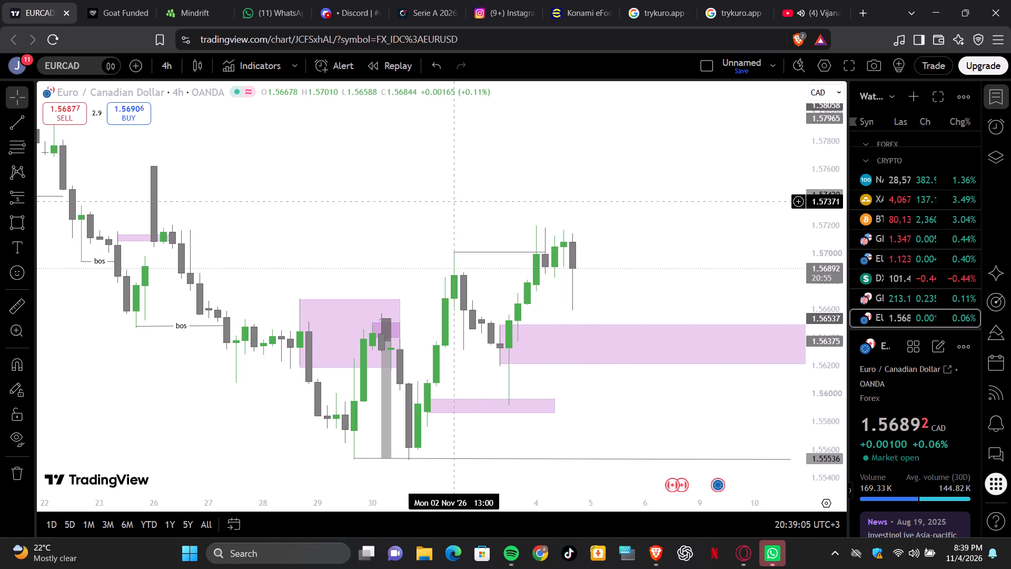
pyautogui.hscroll(1, 451, 201)
pyautogui.scroll(3, 451, 201)
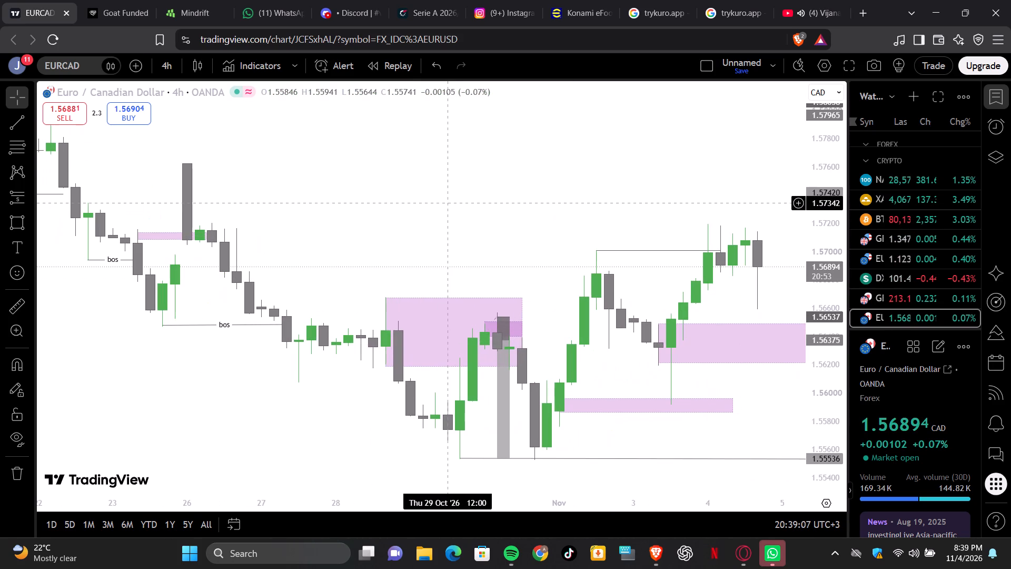
pyautogui.scroll(1, 451, 203)
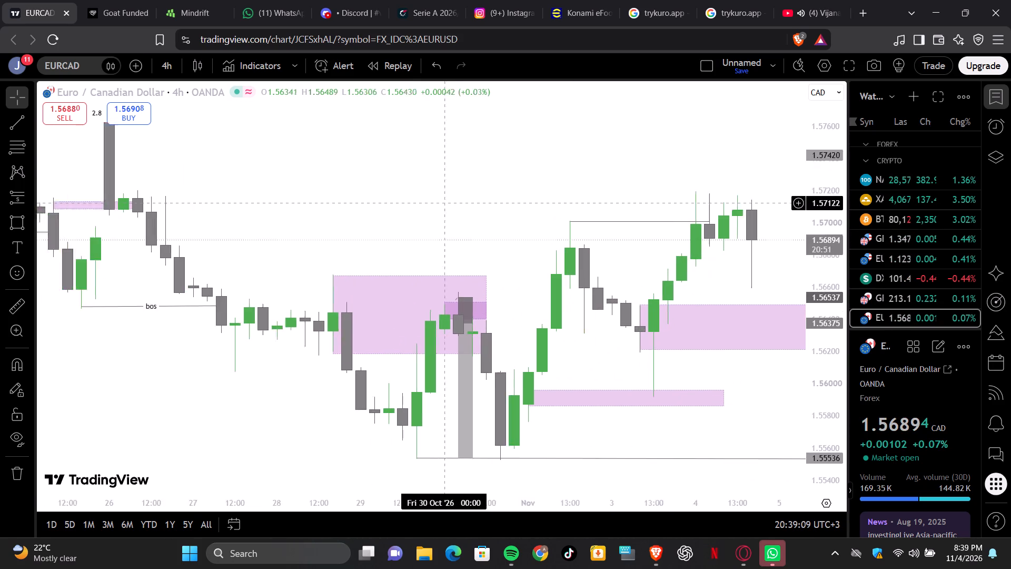
pyautogui.scroll(1, 451, 203)
pyautogui.scroll(-1, 358, 155)
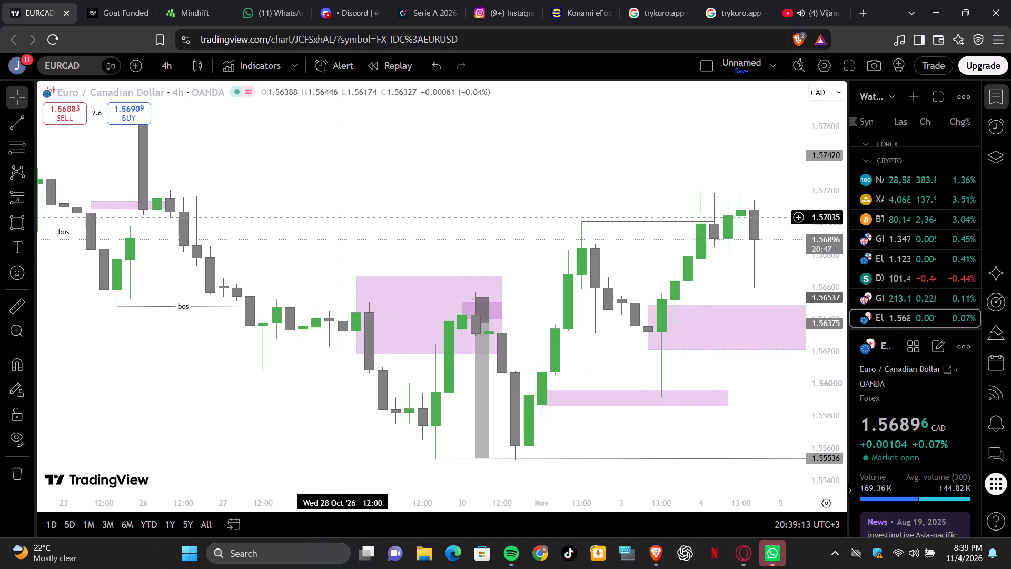
pyautogui.scroll(-4, 310, 206)
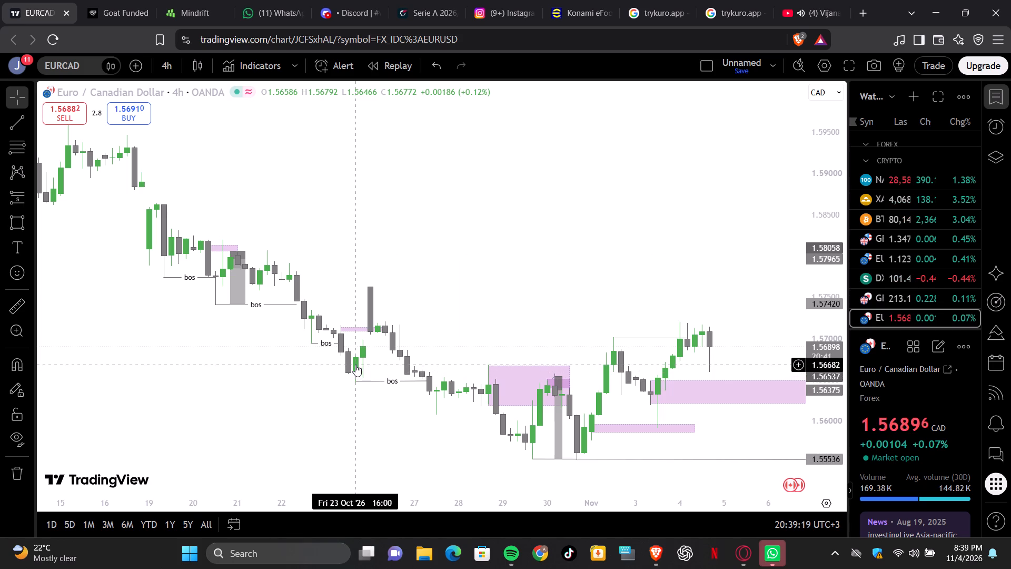
pyautogui.scroll(4, 355, 365)
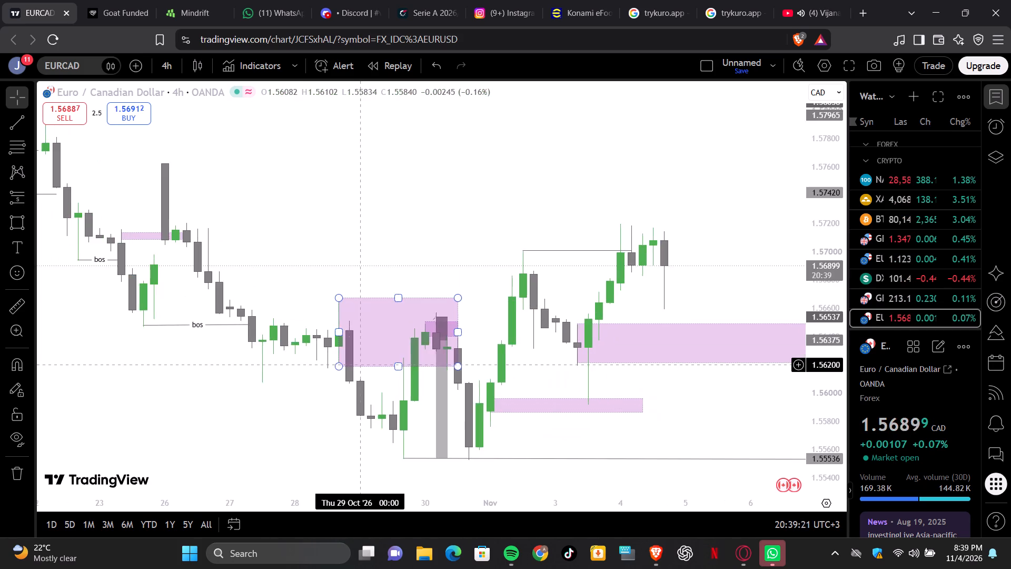
pyautogui.scroll(1, 355, 365)
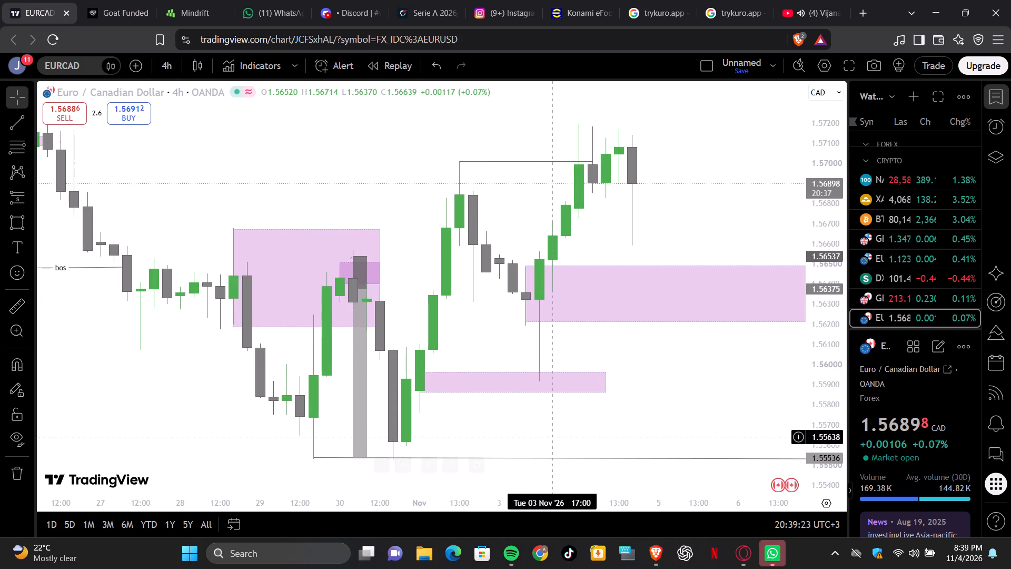
pyautogui.scroll(-1, 555, 445)
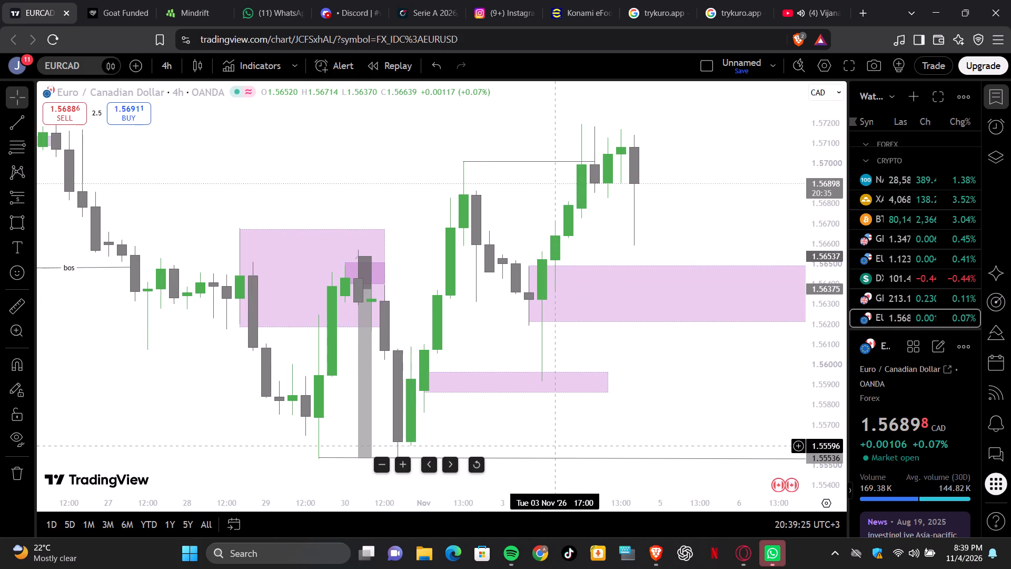
# Review NASDAQ on the 4-hour, 15-minute and 5-minute charts, checking price against the supply zones and the short position.
pyautogui.click(882, 177)
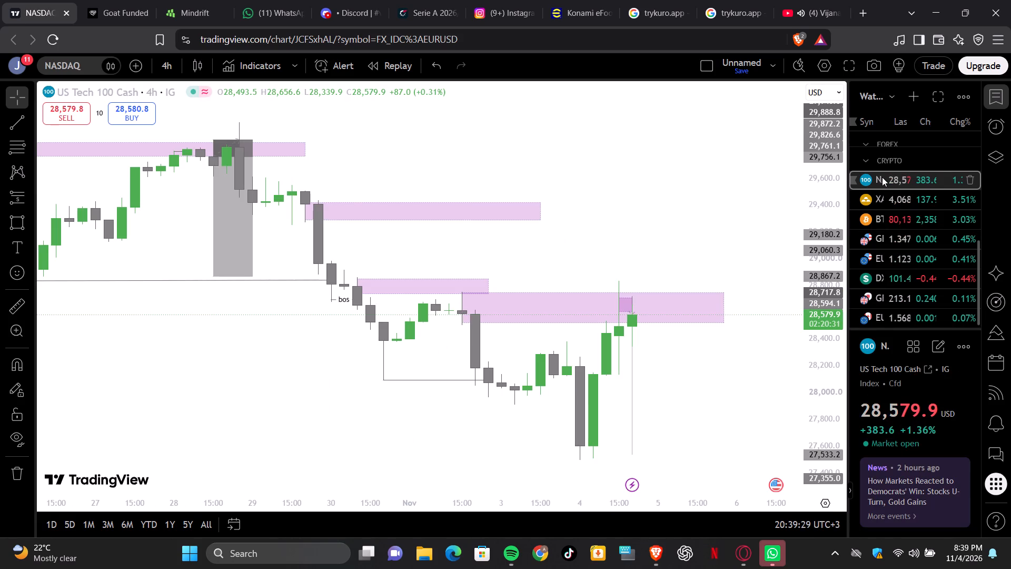
pyautogui.click(164, 69)
pyautogui.click(188, 245)
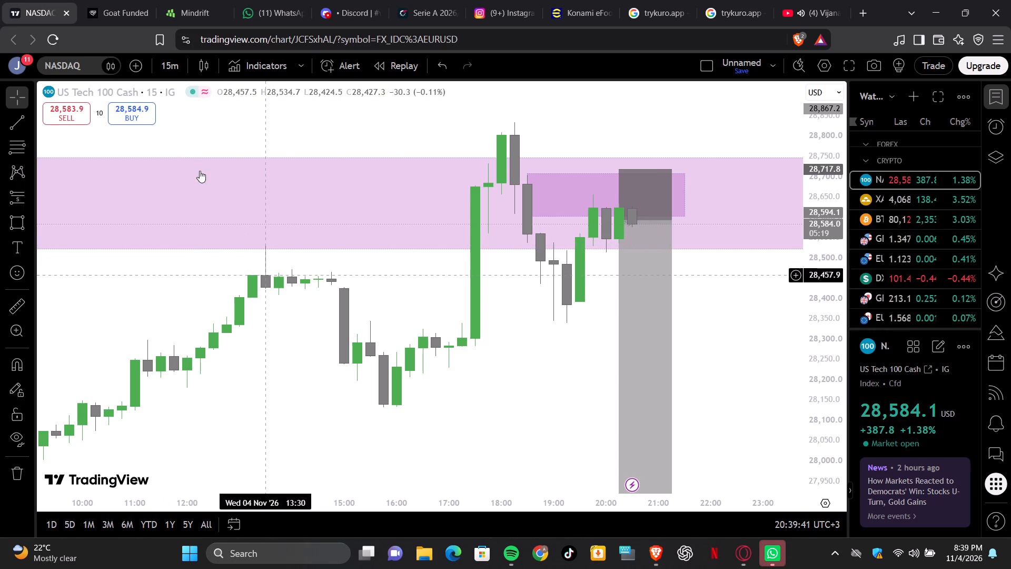
pyautogui.click(172, 62)
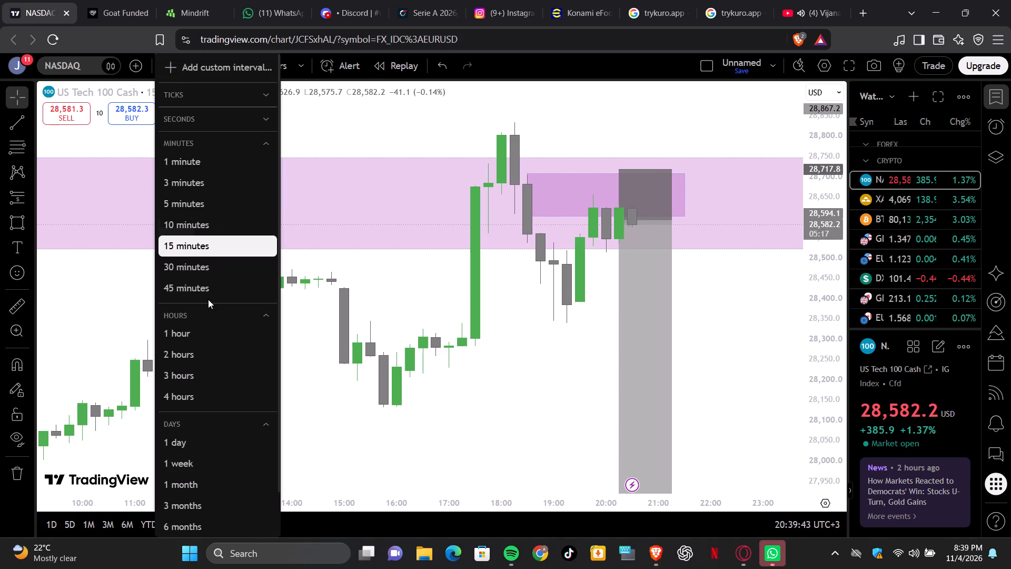
pyautogui.click(202, 201)
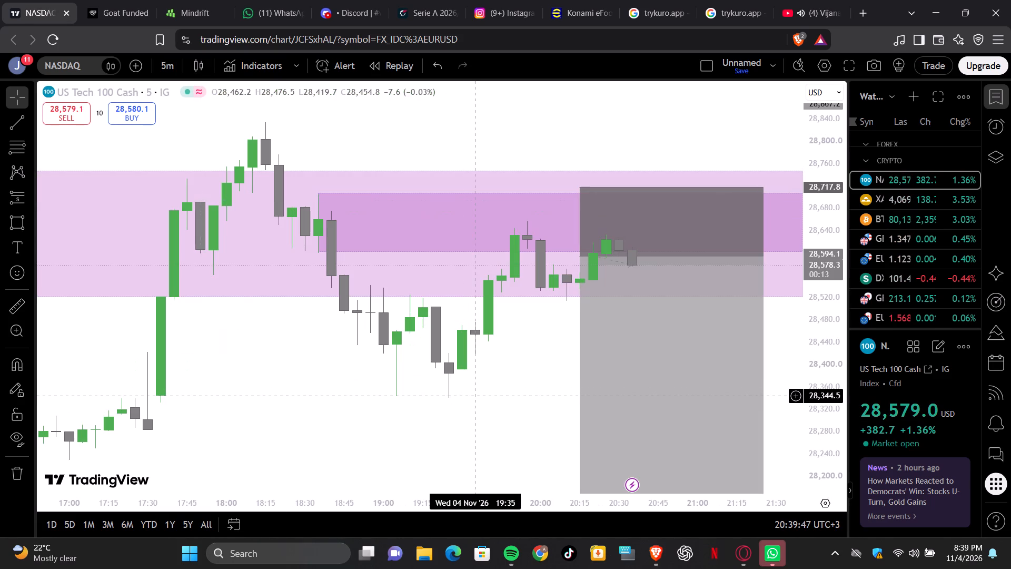
pyautogui.hscroll(-2, 335, 379)
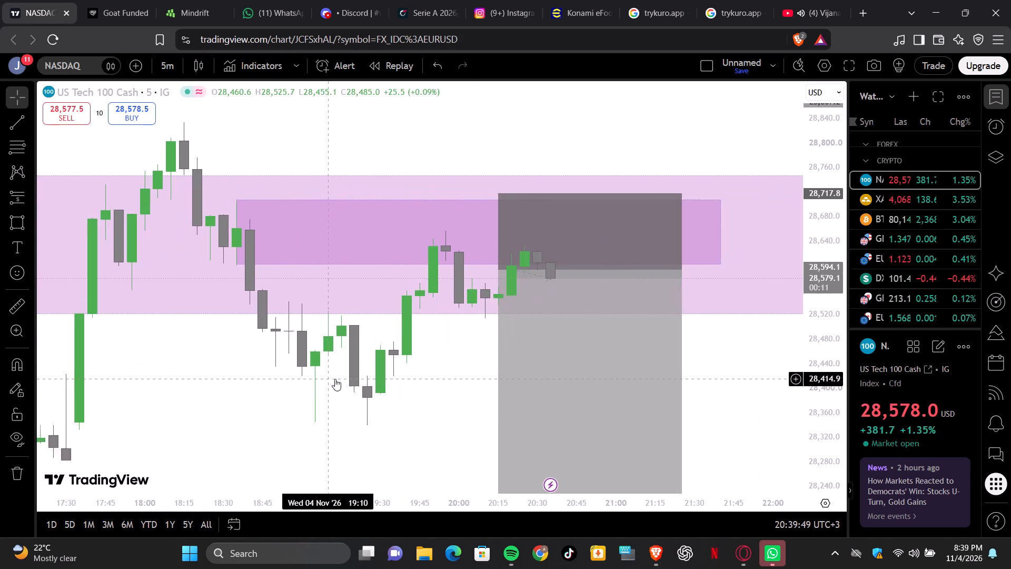
pyautogui.scroll(-10, 335, 379)
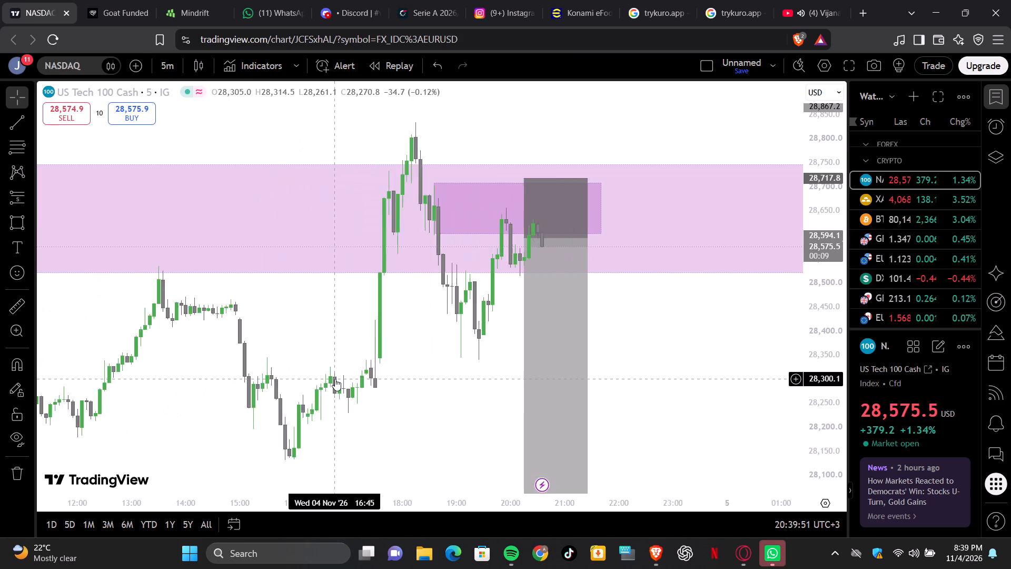
pyautogui.scroll(-2, 335, 379)
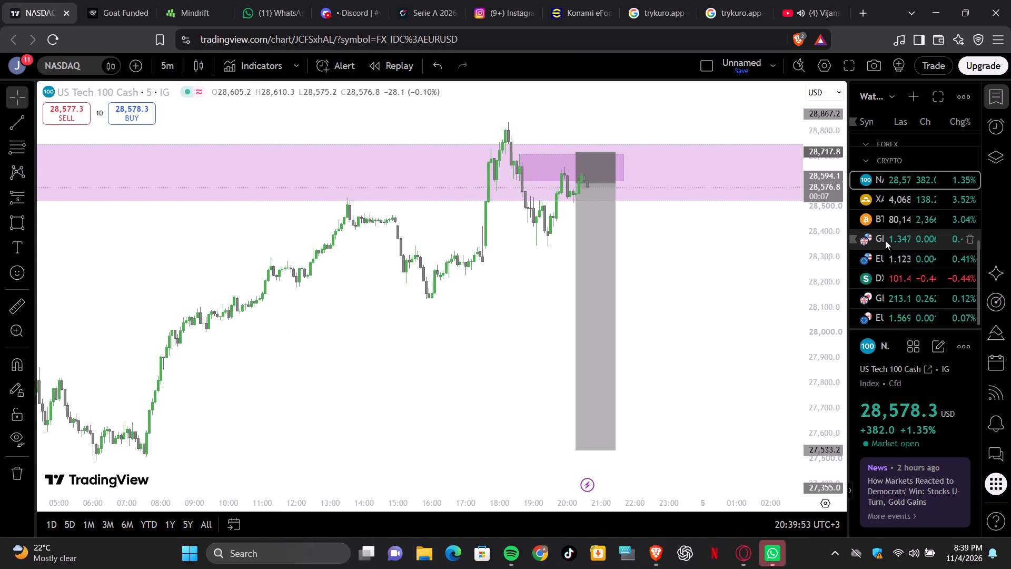
# Open XAUUSD from the watchlist and switch it from the 5-minute to the 4-hour chart.
pyautogui.click(897, 200)
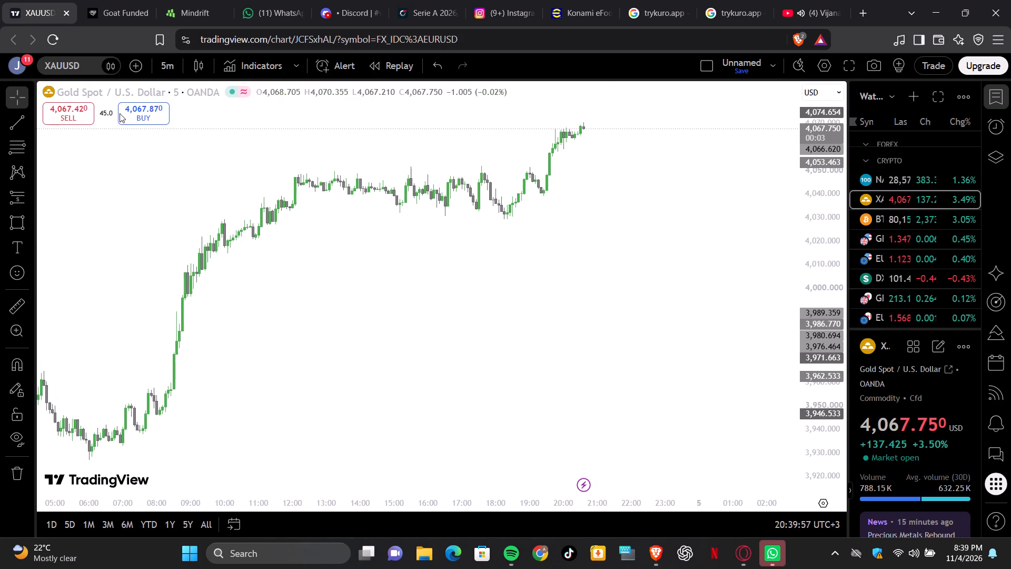
pyautogui.click(169, 67)
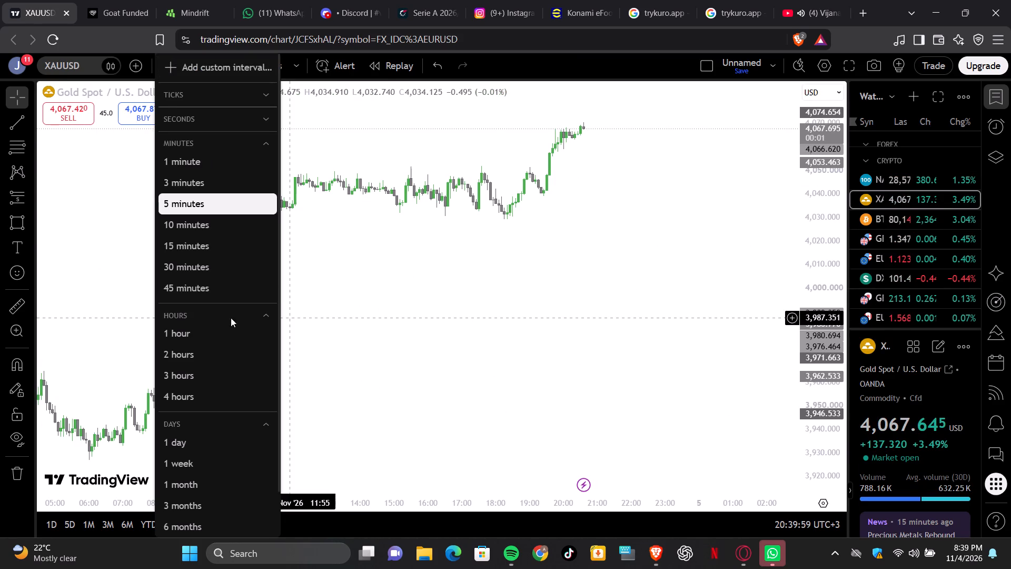
pyautogui.click(173, 393)
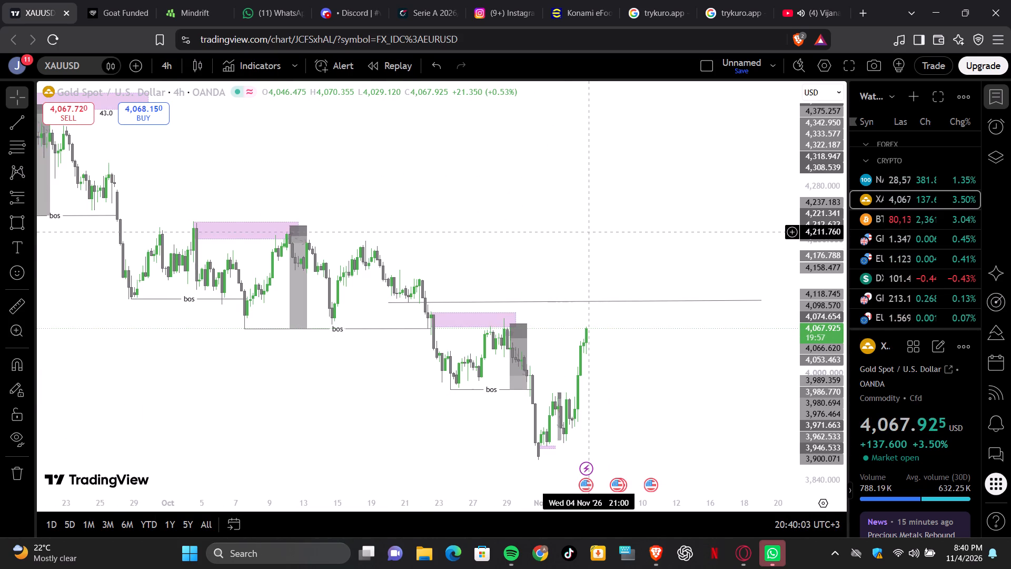
# Mark a rectangular zone on the 4-hour XAUUSD chart from about 3,917.6 down to 3,892.7, spanning 2 Nov 09:00 to 6 Nov 21:00.
pyautogui.click(590, 232)
pyautogui.scroll(3, 590, 232)
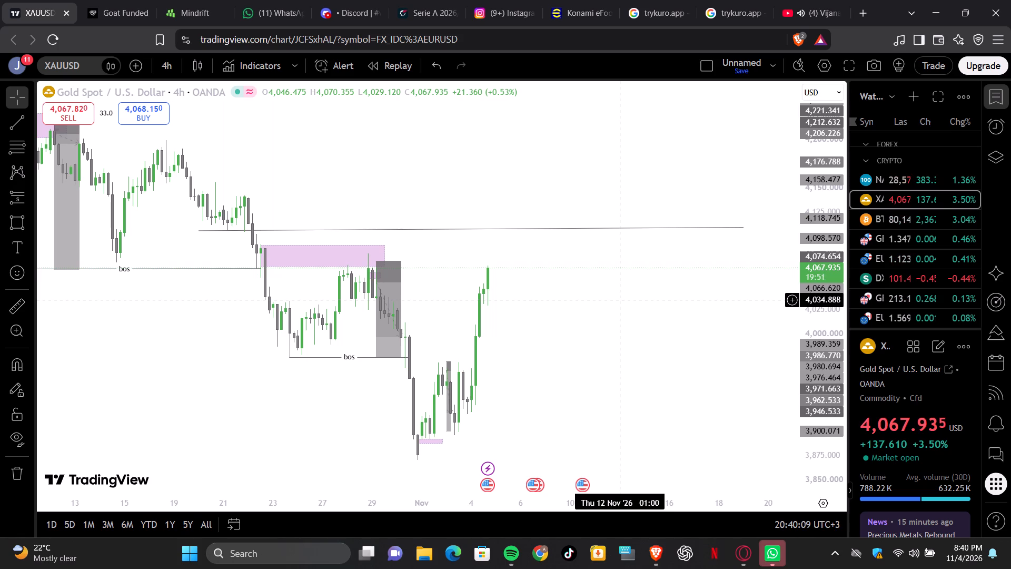
pyautogui.scroll(3, 619, 300)
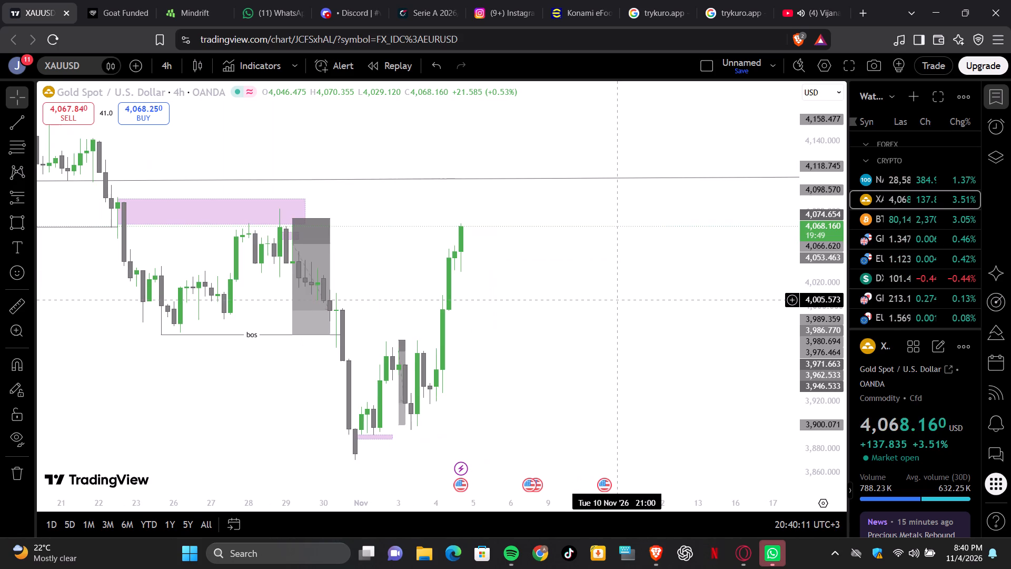
pyautogui.scroll(2, 619, 300)
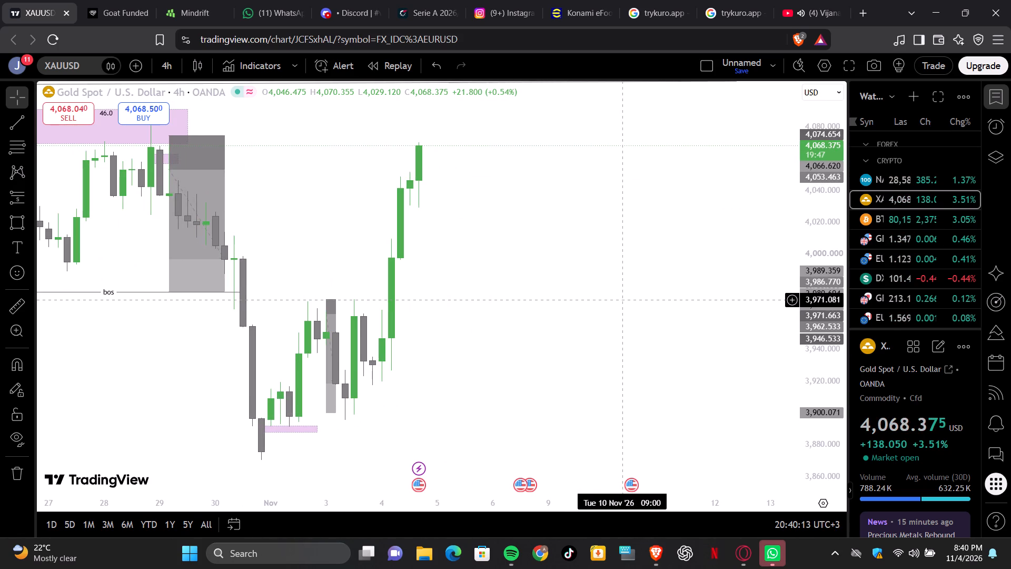
pyautogui.scroll(1, 619, 300)
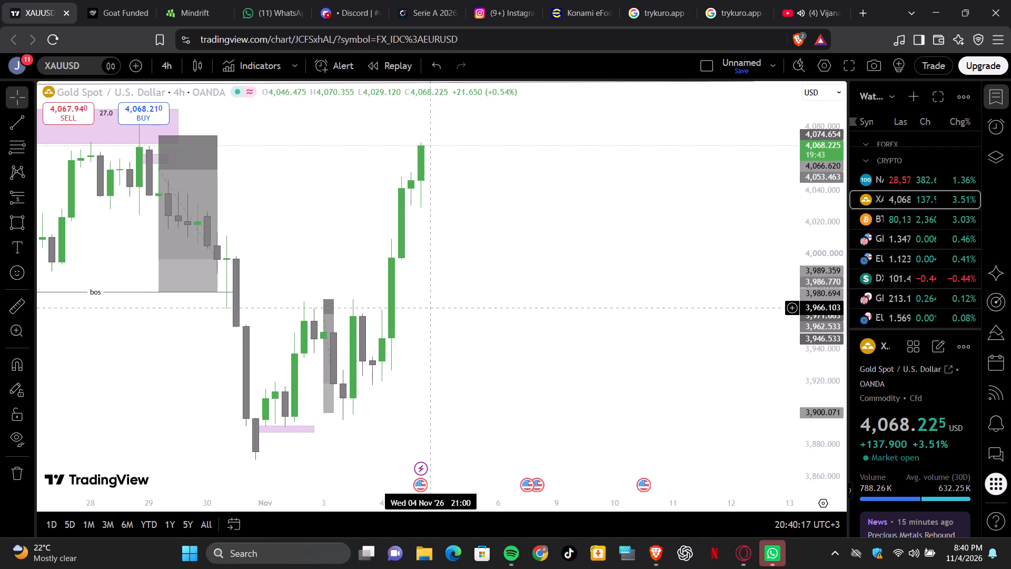
pyautogui.click(13, 222)
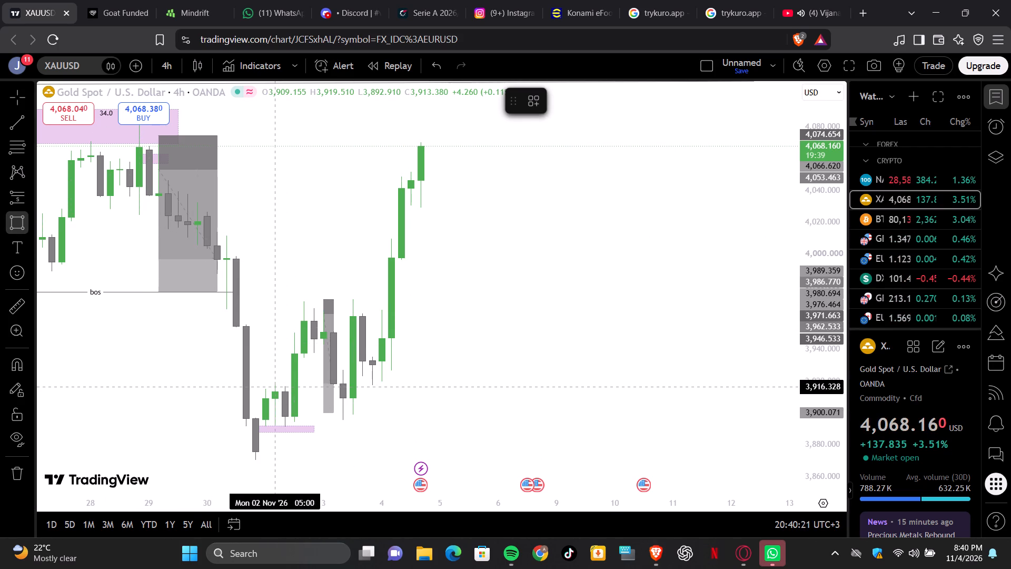
pyautogui.click(282, 385)
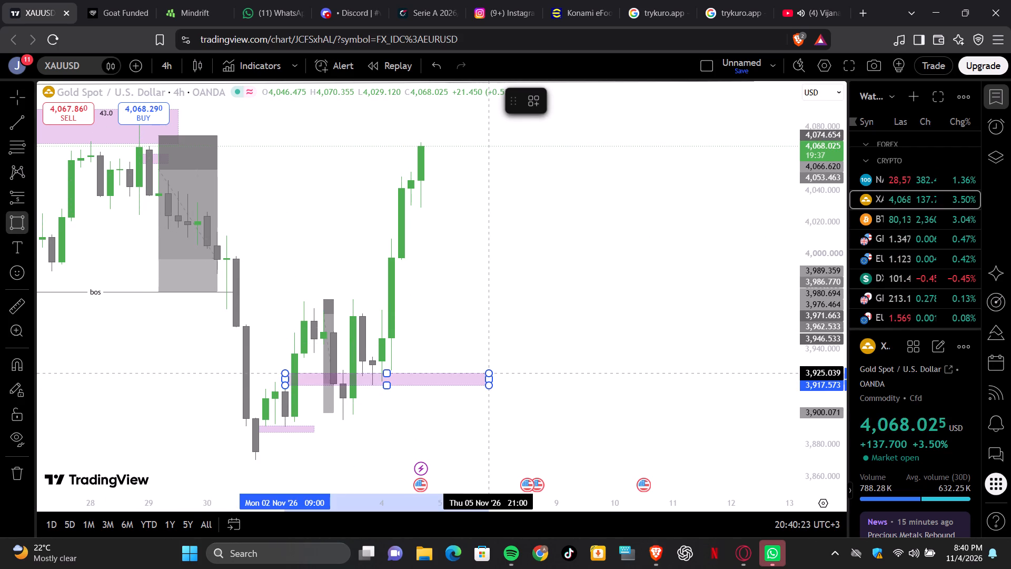
pyautogui.click(543, 425)
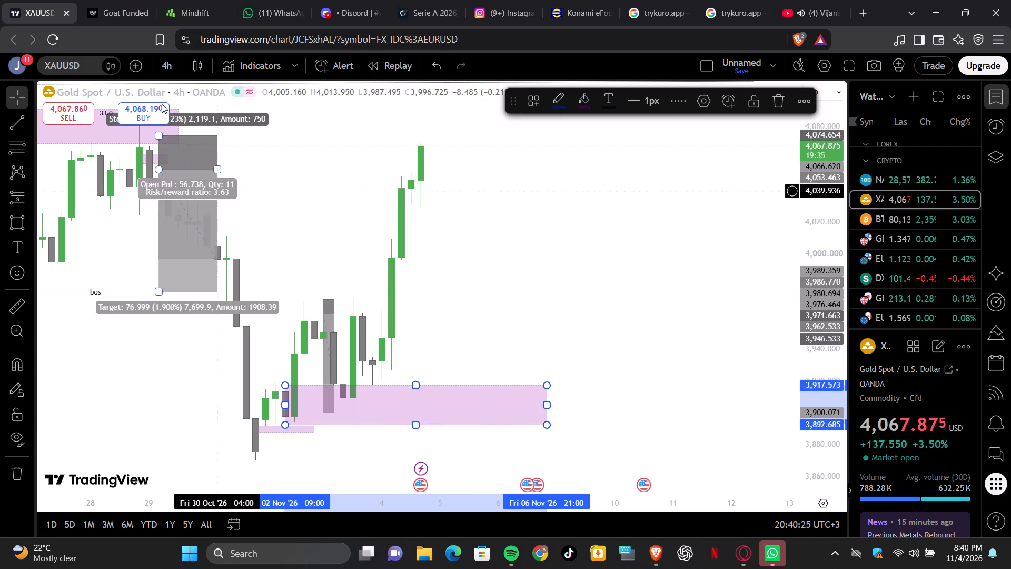
# Examine XAUUSD on the 15-minute chart, checking how price moved around the new zone and the short position on 3 and 4 November.
pyautogui.click(162, 71)
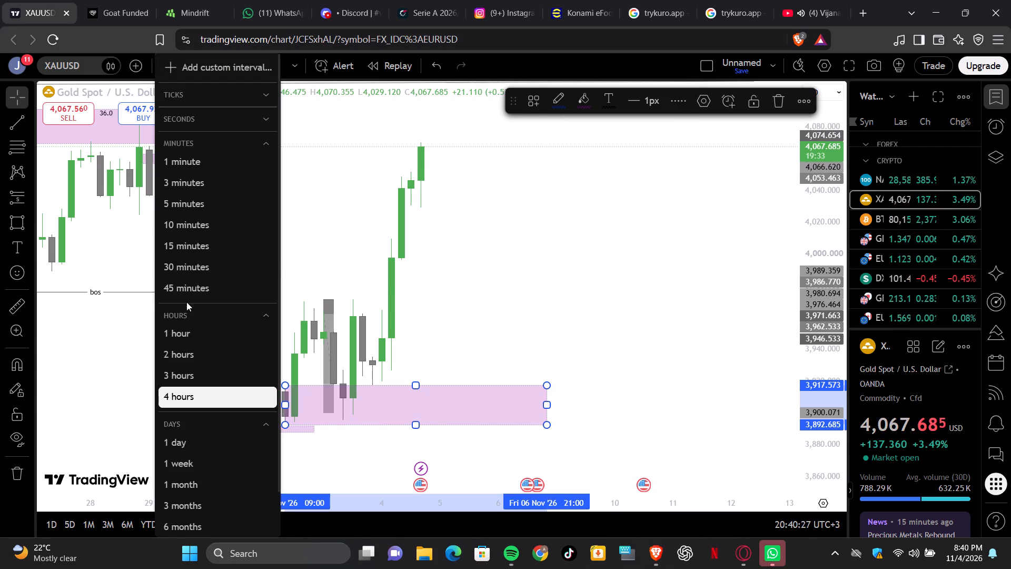
pyautogui.click(199, 242)
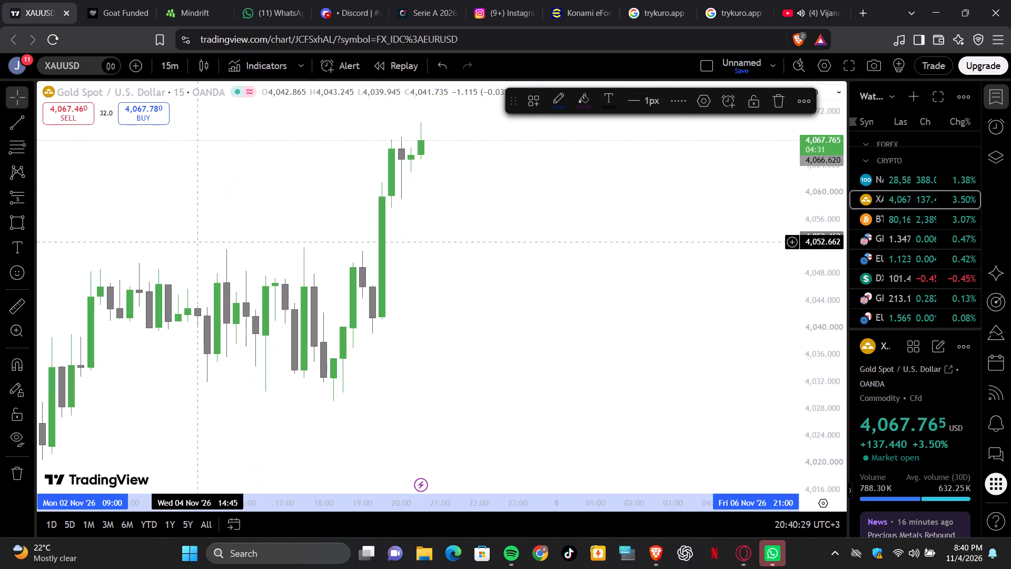
pyautogui.scroll(-6, 489, 271)
pyautogui.hscroll(2, 489, 271)
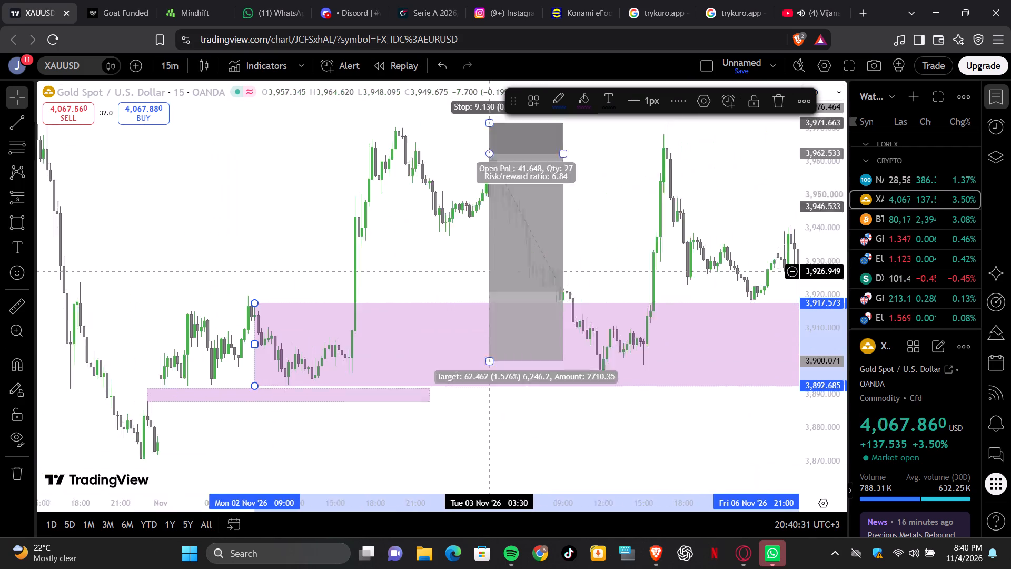
pyautogui.hscroll(-3, 489, 271)
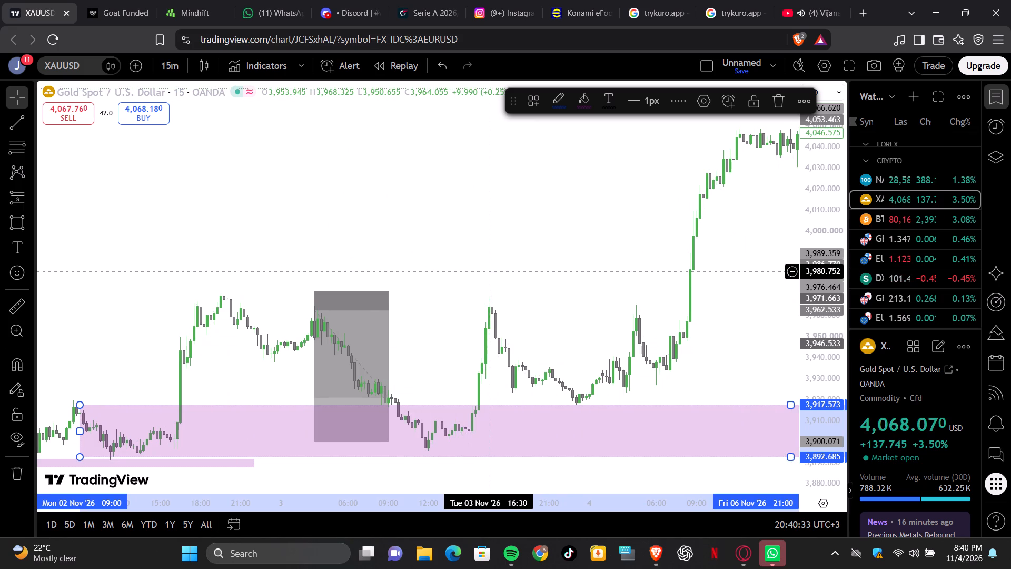
pyautogui.hscroll(2, 390, 369)
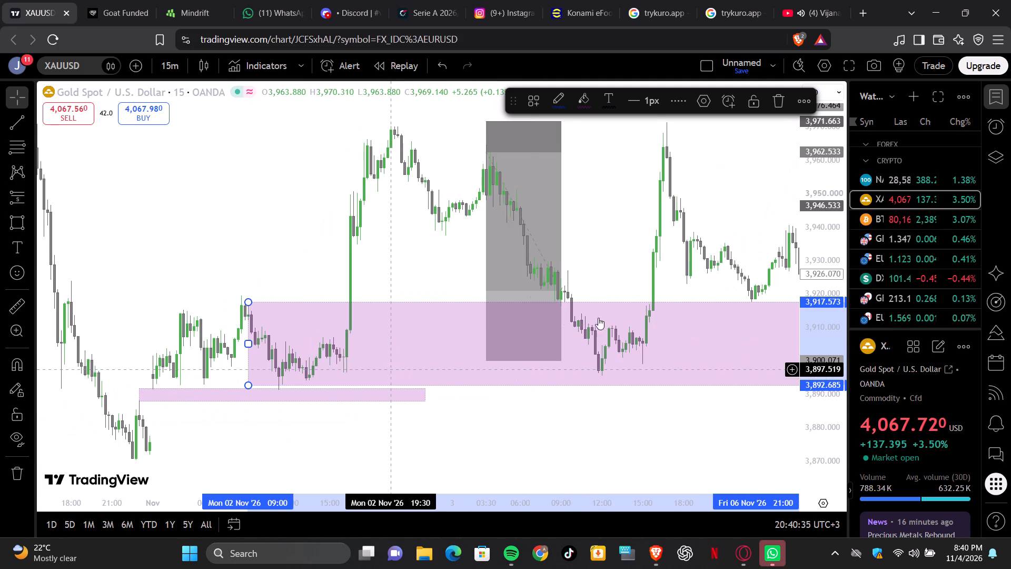
pyautogui.hscroll(-2, 656, 329)
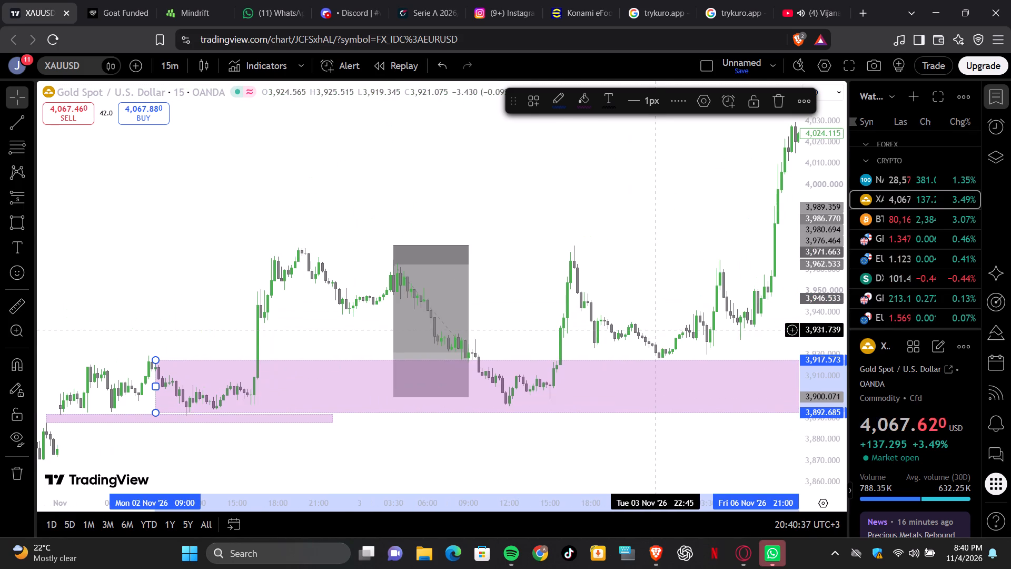
pyautogui.hscroll(-1, 656, 329)
pyautogui.scroll(3, 578, 352)
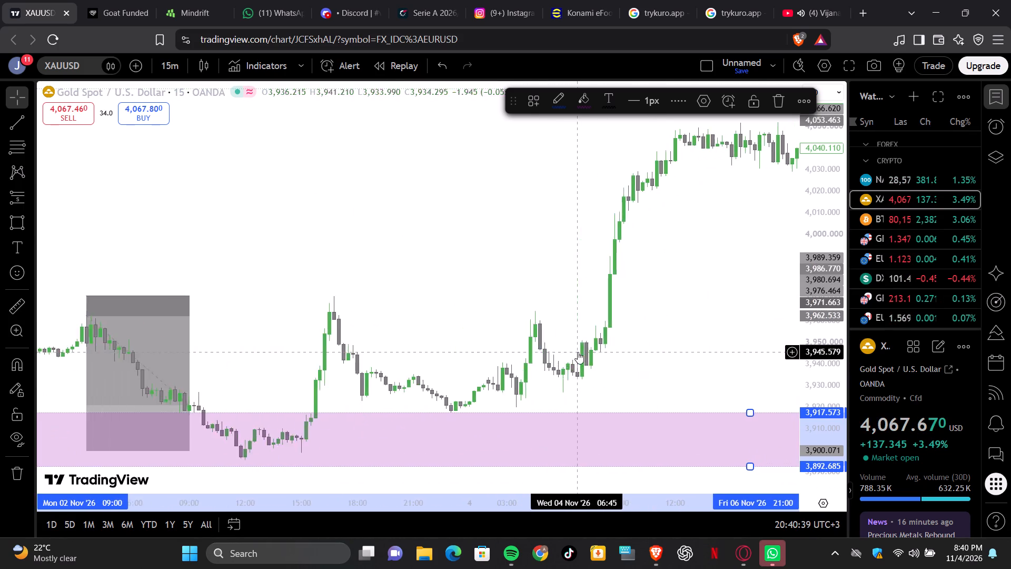
pyautogui.hscroll(5, 578, 352)
pyautogui.scroll(2, 578, 352)
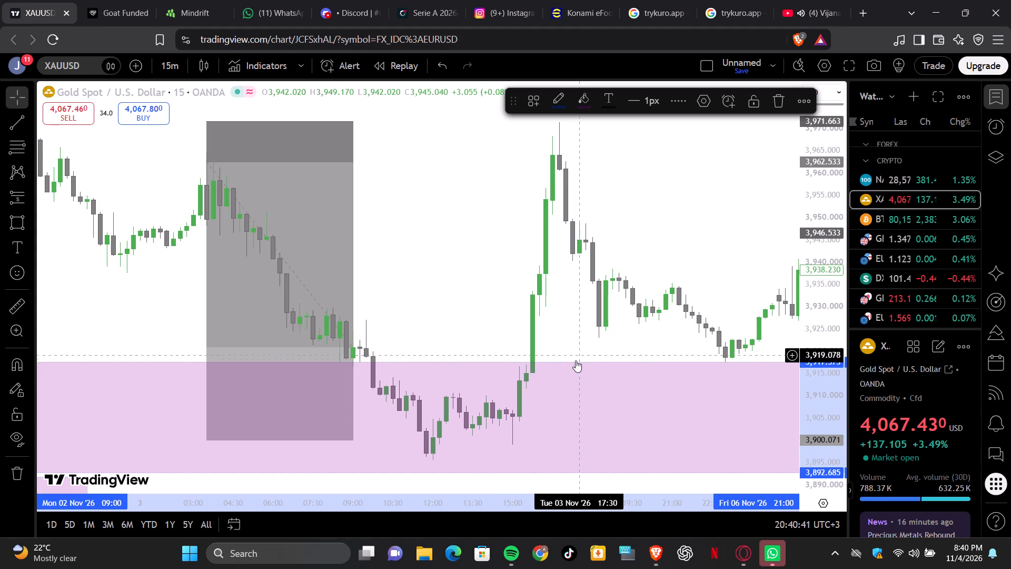
pyautogui.hscroll(-2, 511, 332)
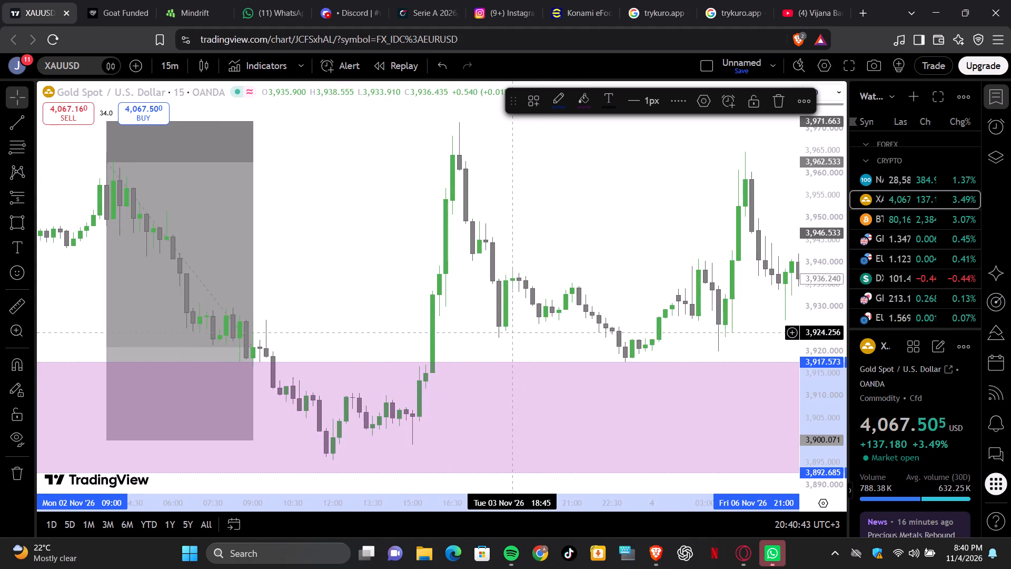
pyautogui.hscroll(-1, 511, 332)
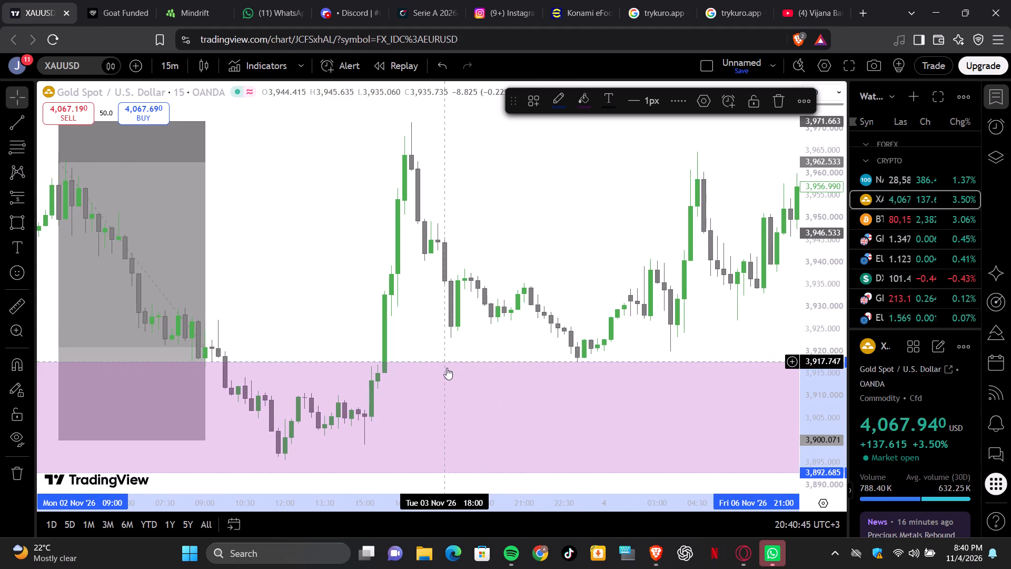
pyautogui.hscroll(-2, 434, 414)
pyautogui.scroll(-1, 434, 414)
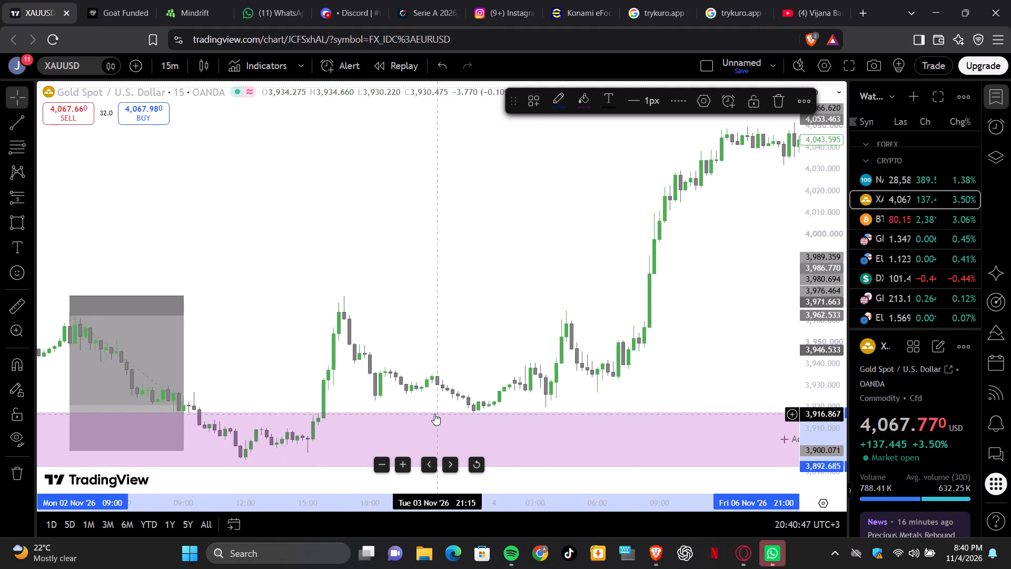
pyautogui.scroll(-1, 434, 414)
pyautogui.scroll(1, 434, 414)
pyautogui.hscroll(1, 434, 414)
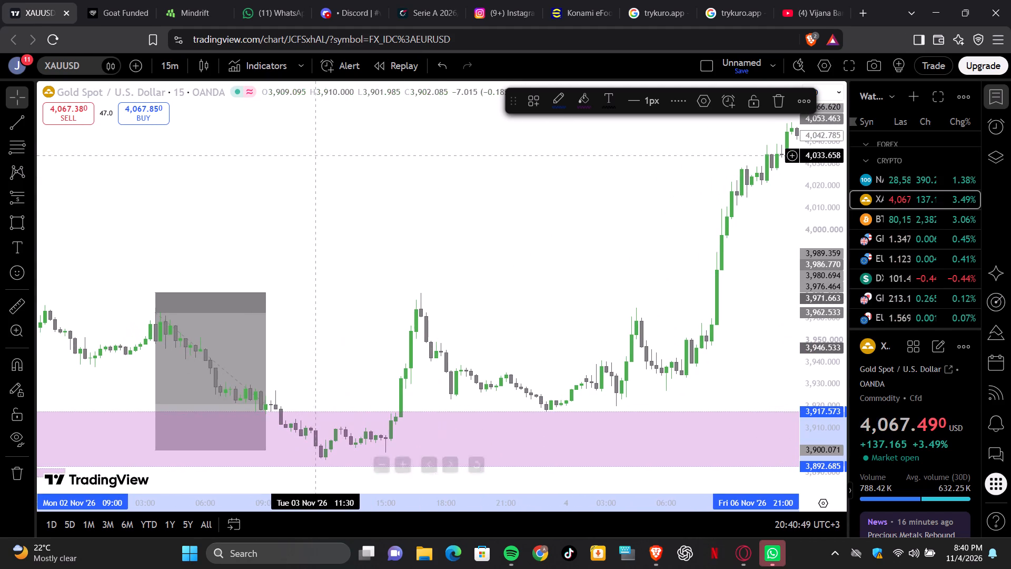
# Examine XAUUSD on the 5-minute chart, studying the 3 November price action inside the new zone and the move out of it.
pyautogui.click(160, 57)
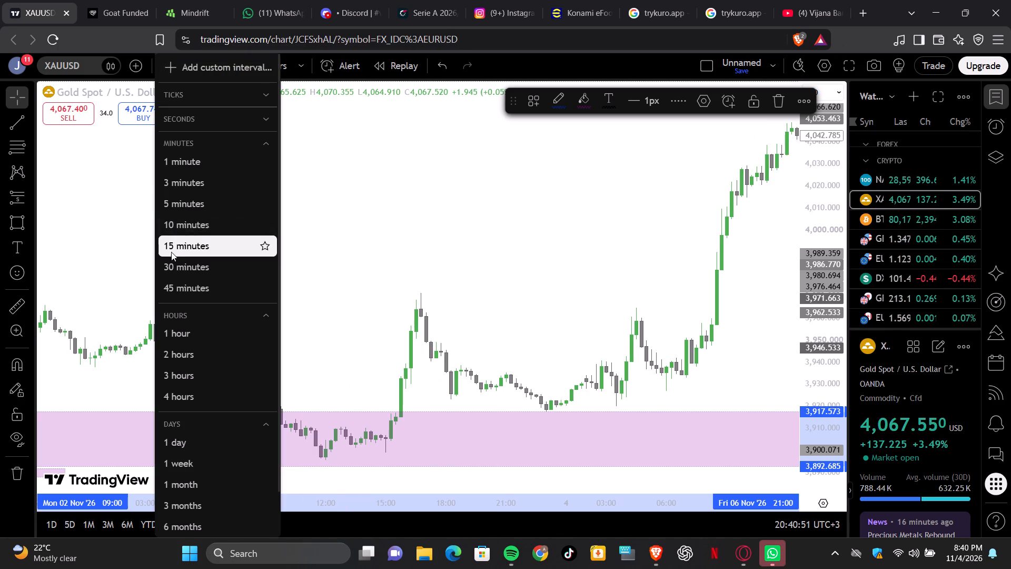
pyautogui.click(183, 210)
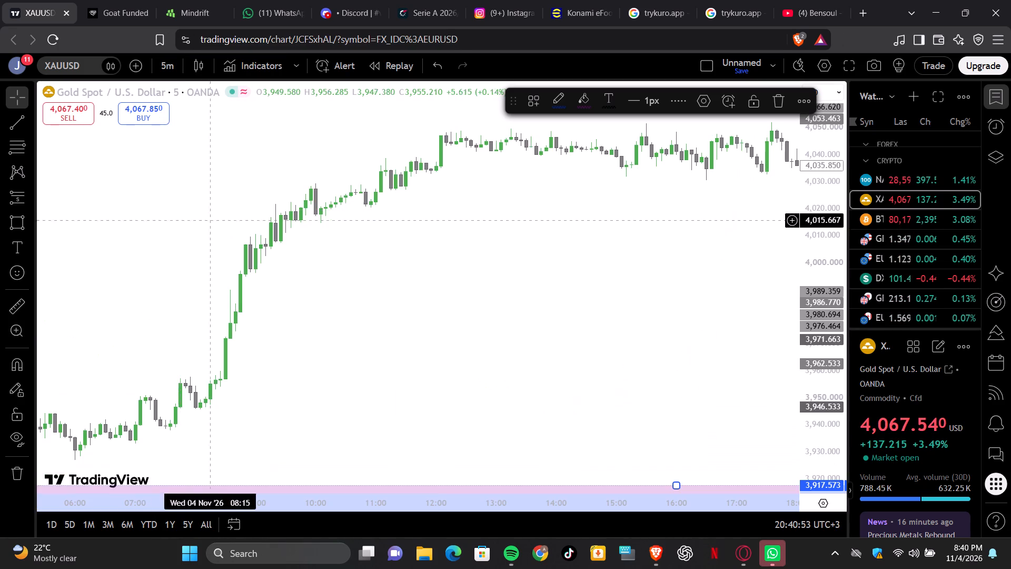
pyautogui.scroll(-10, 393, 272)
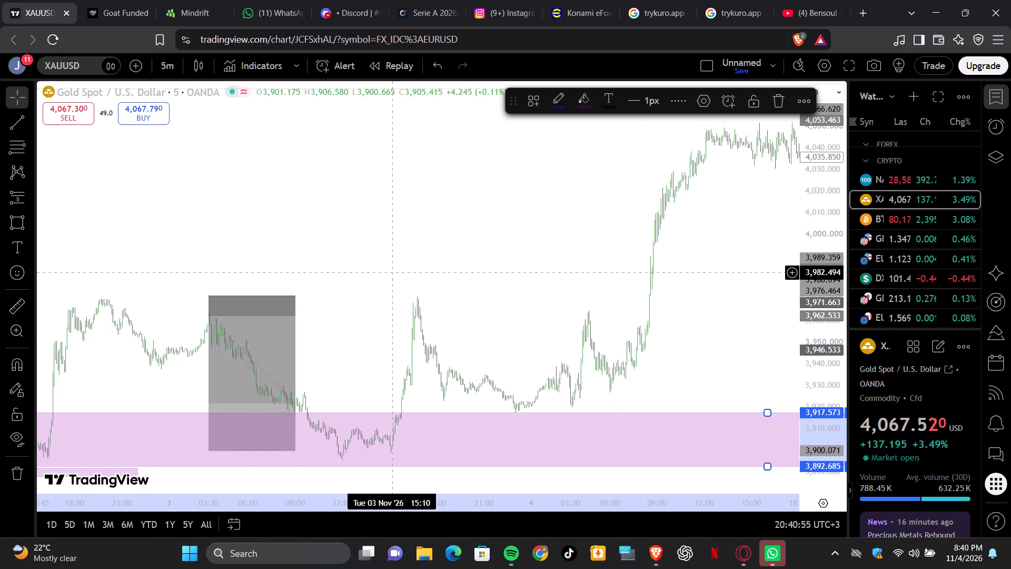
pyautogui.scroll(4, 393, 272)
pyautogui.hscroll(6, 393, 272)
pyautogui.scroll(2, 393, 272)
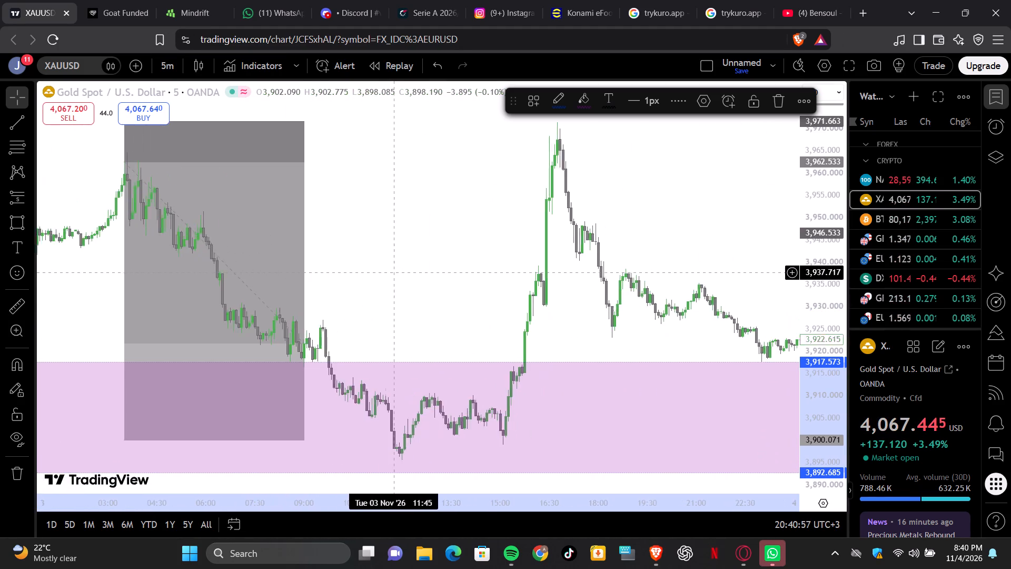
pyautogui.hscroll(2, 393, 272)
pyautogui.scroll(3, 393, 272)
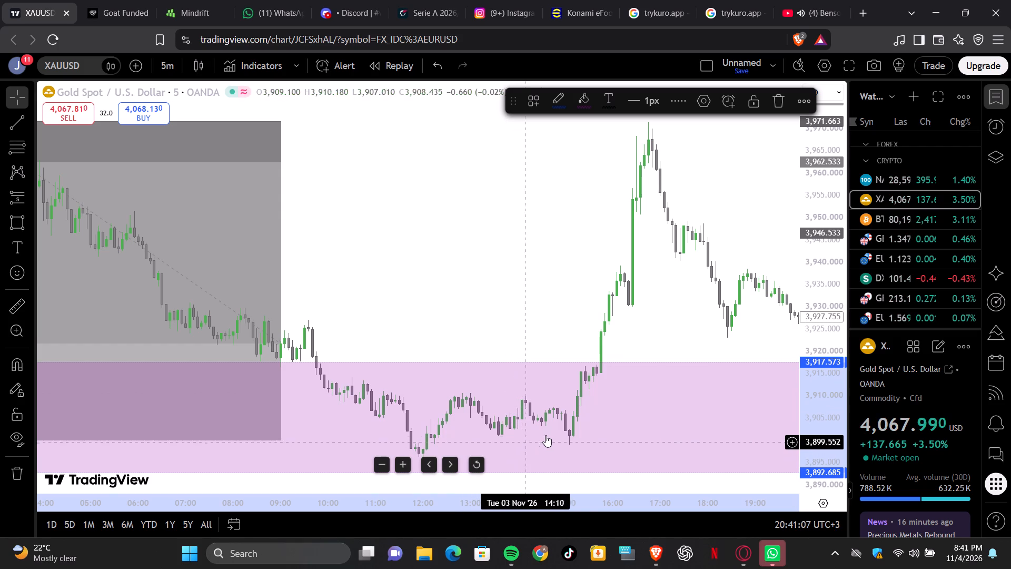
pyautogui.hscroll(-1, 548, 435)
pyautogui.scroll(-3, 548, 435)
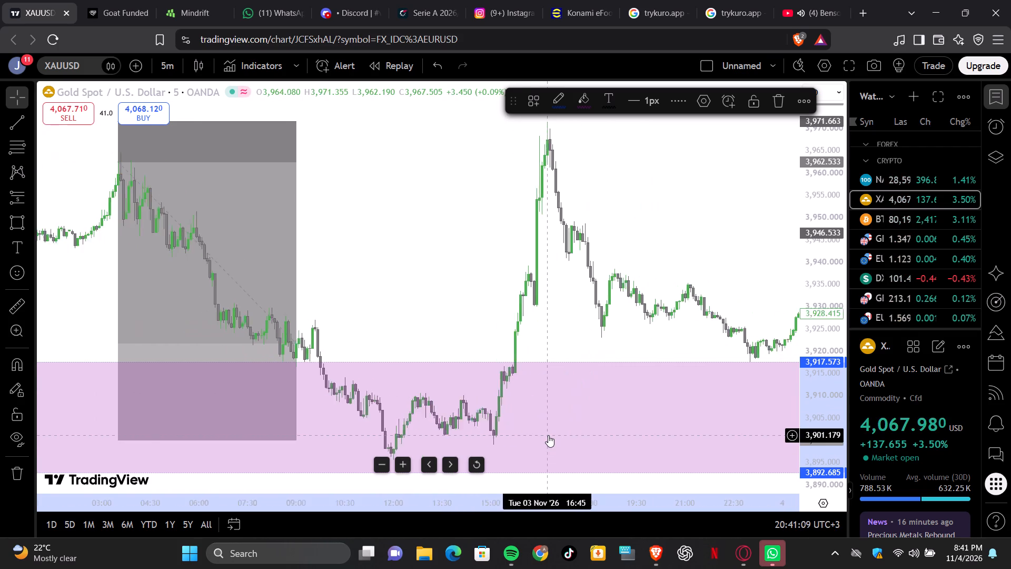
pyautogui.hscroll(-3, 548, 435)
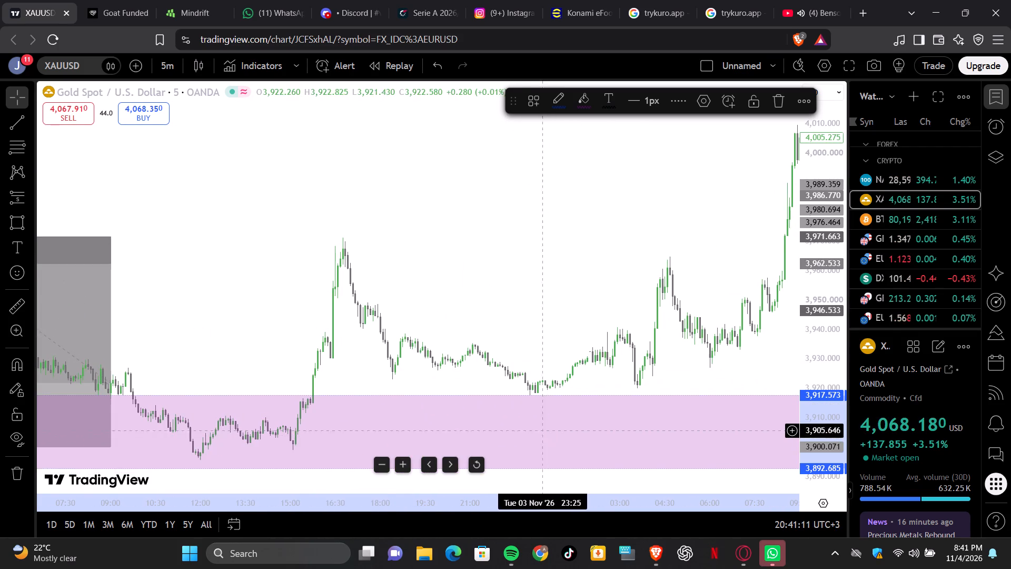
# Return XAUUSD to the 4-hour chart and compare the new zone with the earlier zones and break-of-structure lines.
pyautogui.click(161, 63)
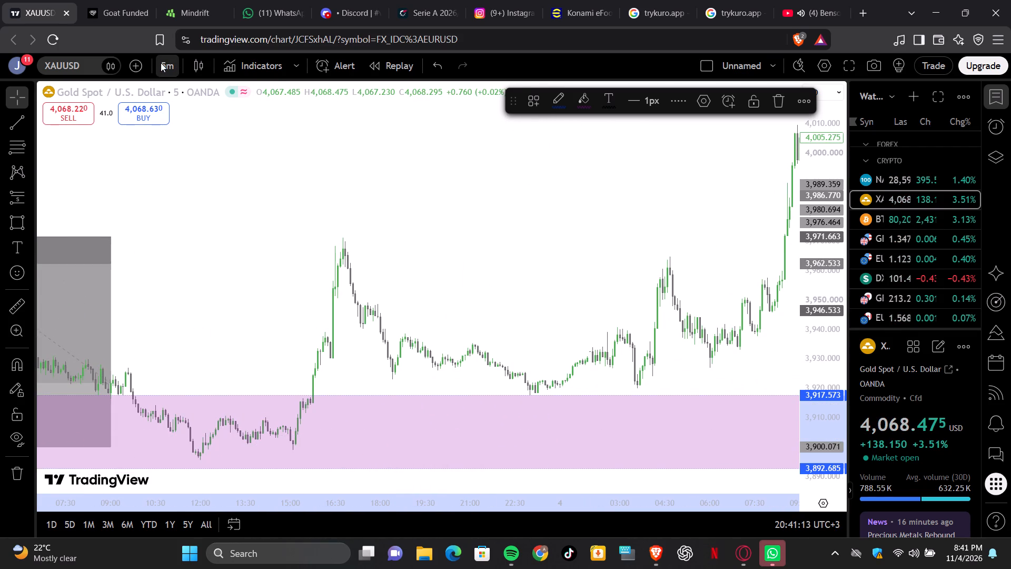
pyautogui.click(189, 404)
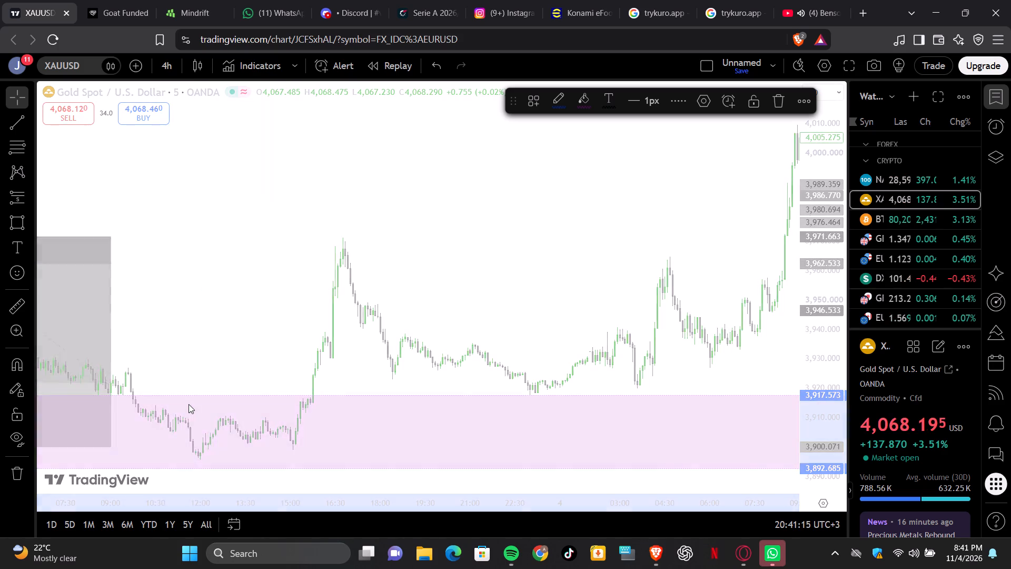
pyautogui.hscroll(-7, 428, 358)
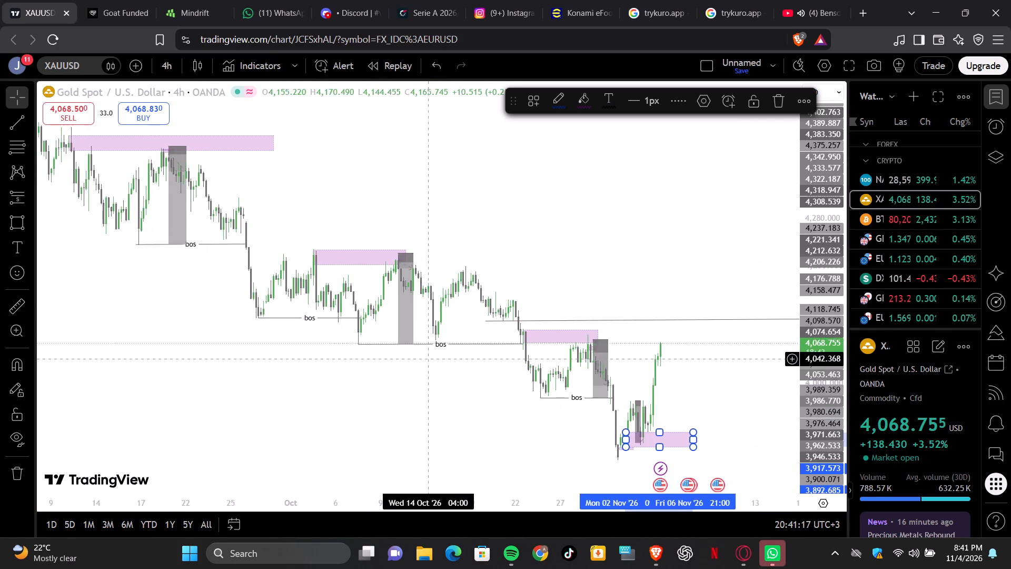
pyautogui.hscroll(-3, 428, 358)
pyautogui.scroll(2, 428, 358)
pyautogui.hscroll(1, 428, 358)
pyautogui.scroll(1, 428, 358)
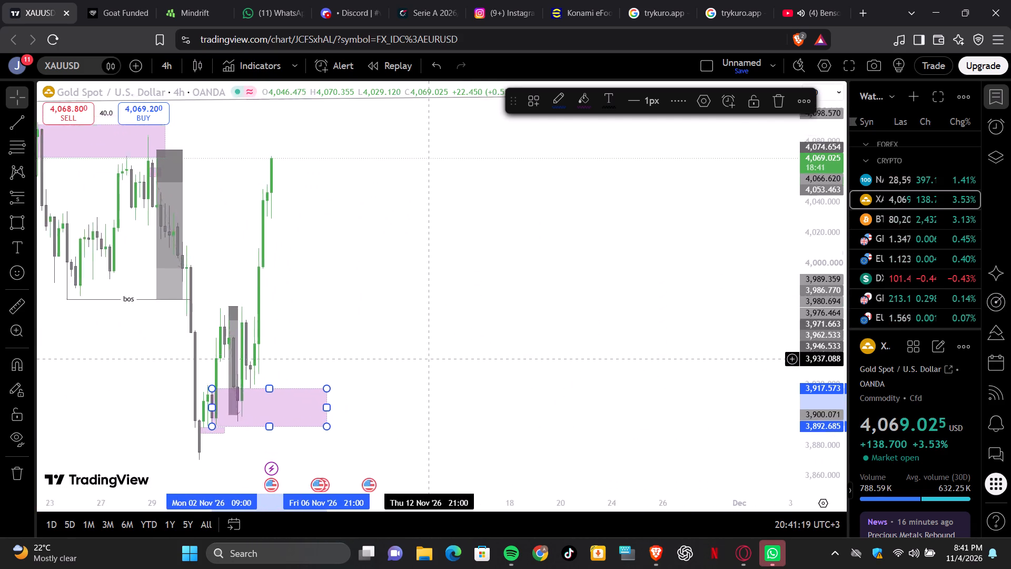
pyautogui.scroll(2, 428, 358)
pyautogui.hscroll(4, 428, 358)
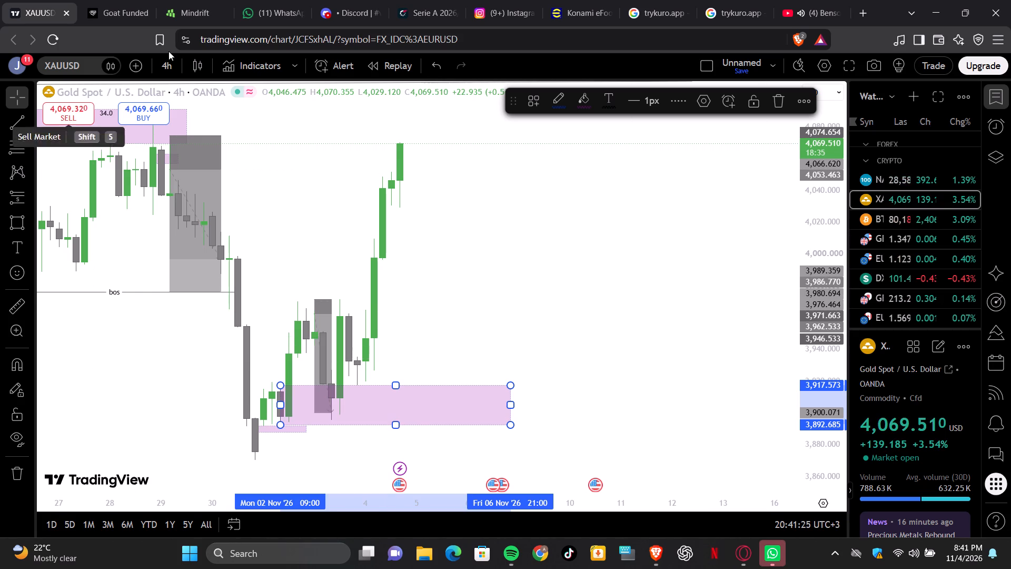
# Switch XAUUSD to the 15-minute chart and examine the 3 November price action inside the marked zone and beside the short position.
pyautogui.click(163, 67)
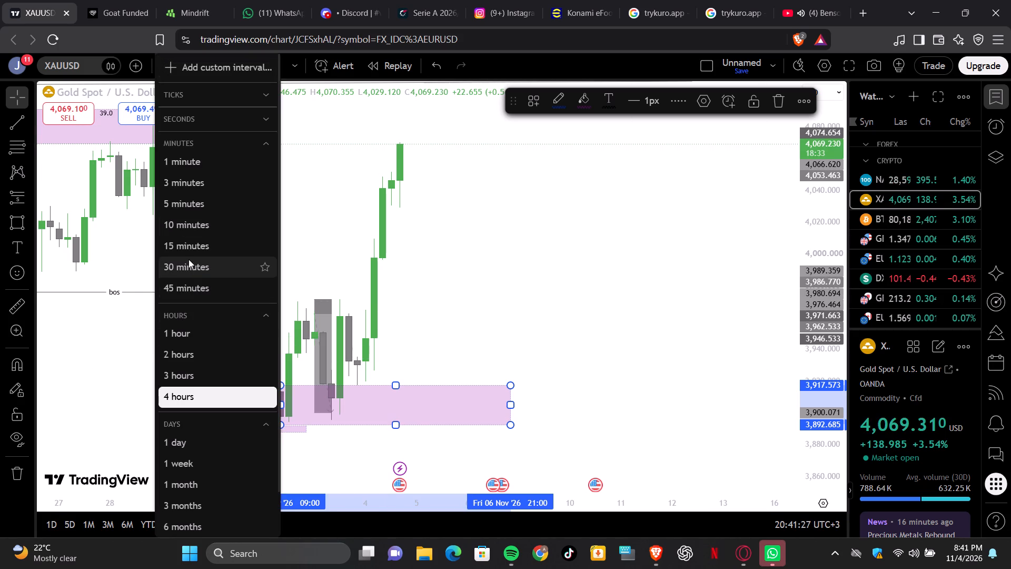
pyautogui.click(184, 249)
pyautogui.scroll(-3, 542, 276)
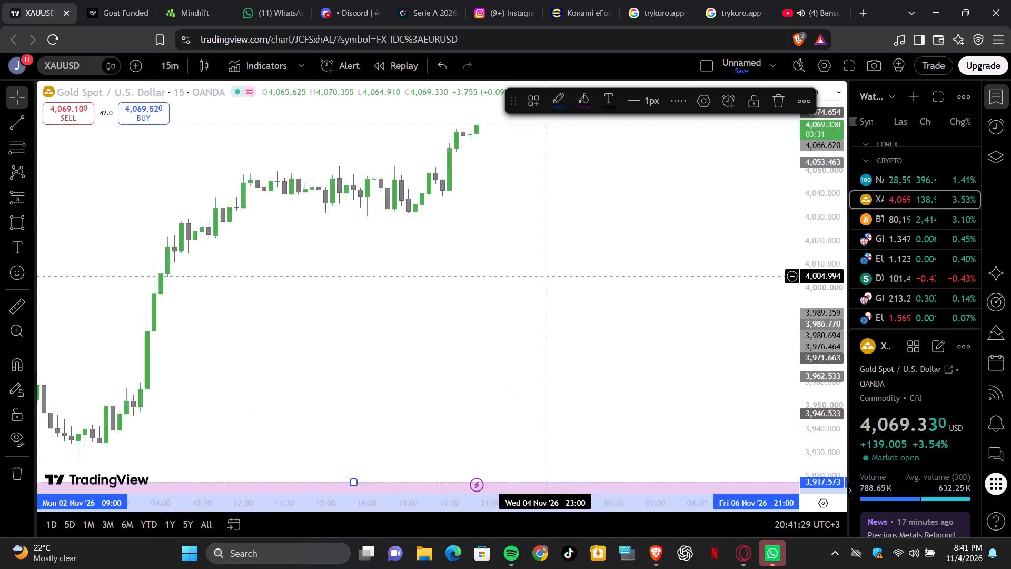
pyautogui.scroll(-8, 542, 276)
pyautogui.scroll(1, 542, 276)
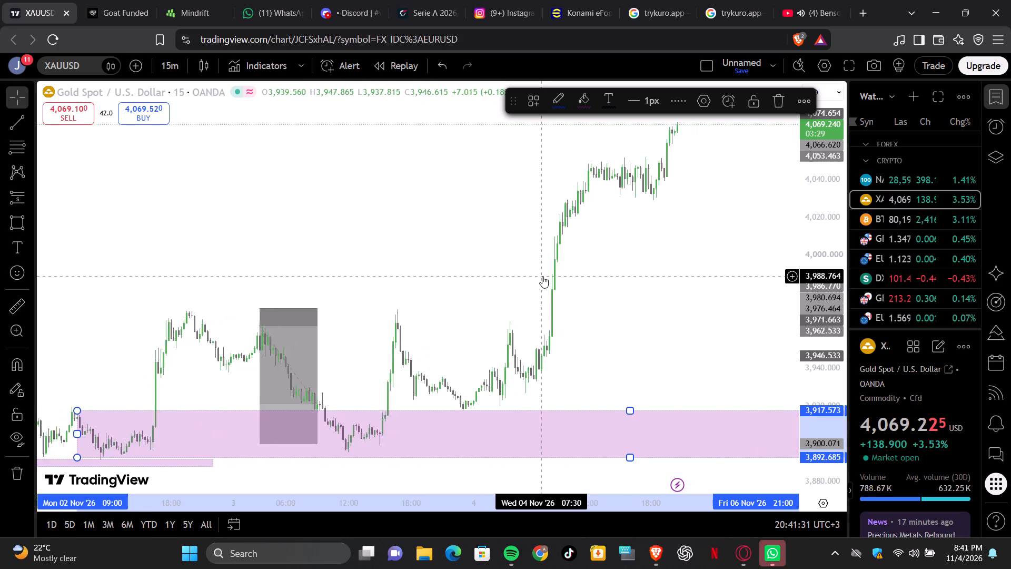
pyautogui.scroll(1, 542, 276)
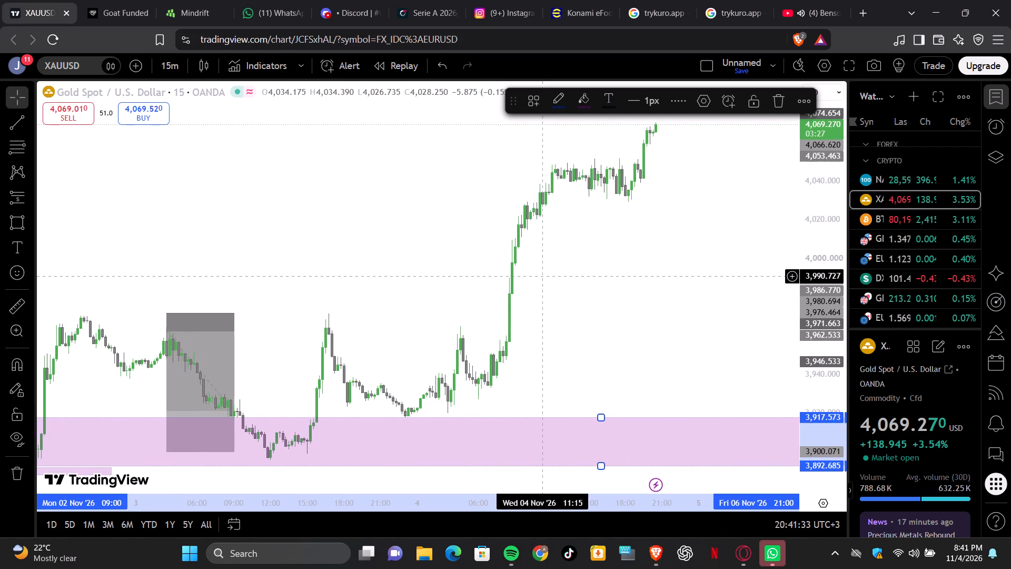
pyautogui.hscroll(2, 355, 368)
pyautogui.scroll(1, 355, 368)
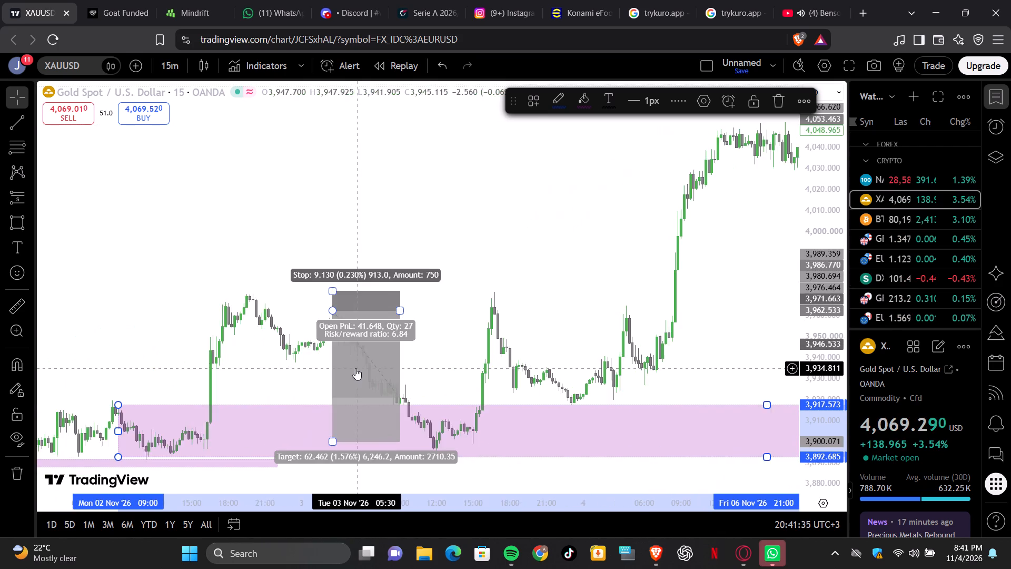
pyautogui.scroll(5, 355, 368)
pyautogui.hscroll(2, 355, 368)
pyautogui.scroll(1, 355, 368)
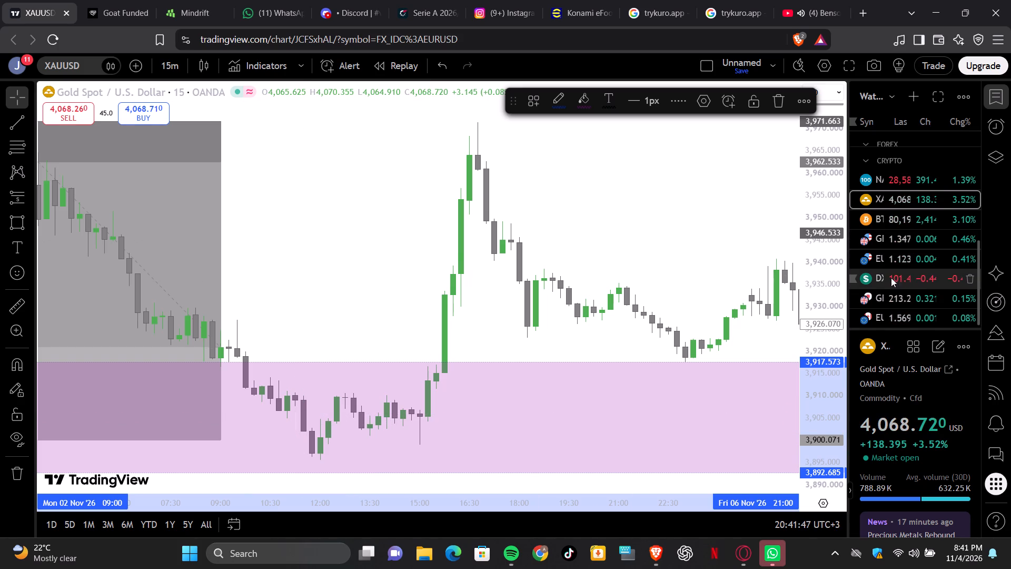
# Open EURCAD on the 15-minute chart and examine recent price action against the marked zones and the horizontal structure line.
pyautogui.click(883, 312)
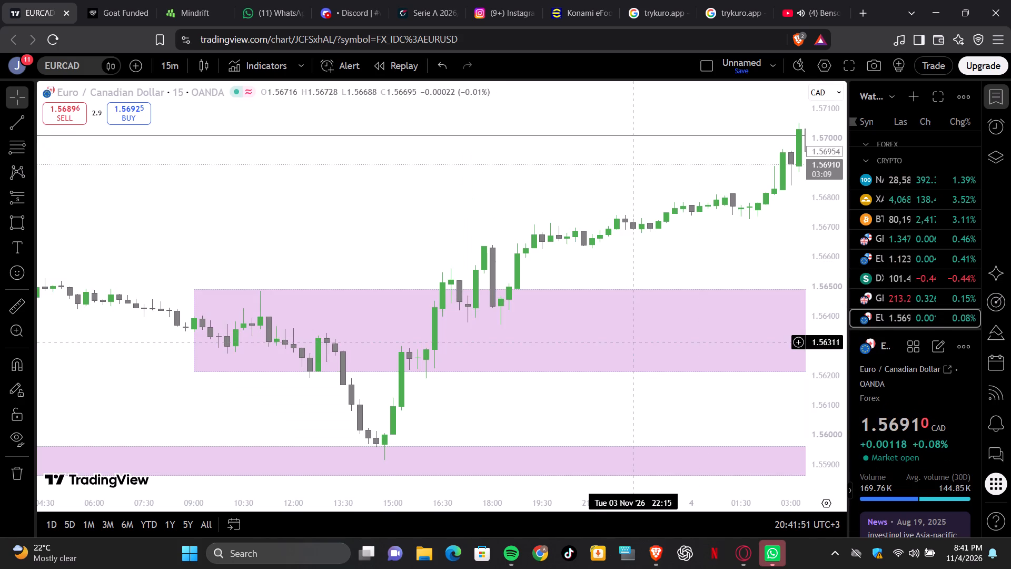
pyautogui.hscroll(-4, 632, 342)
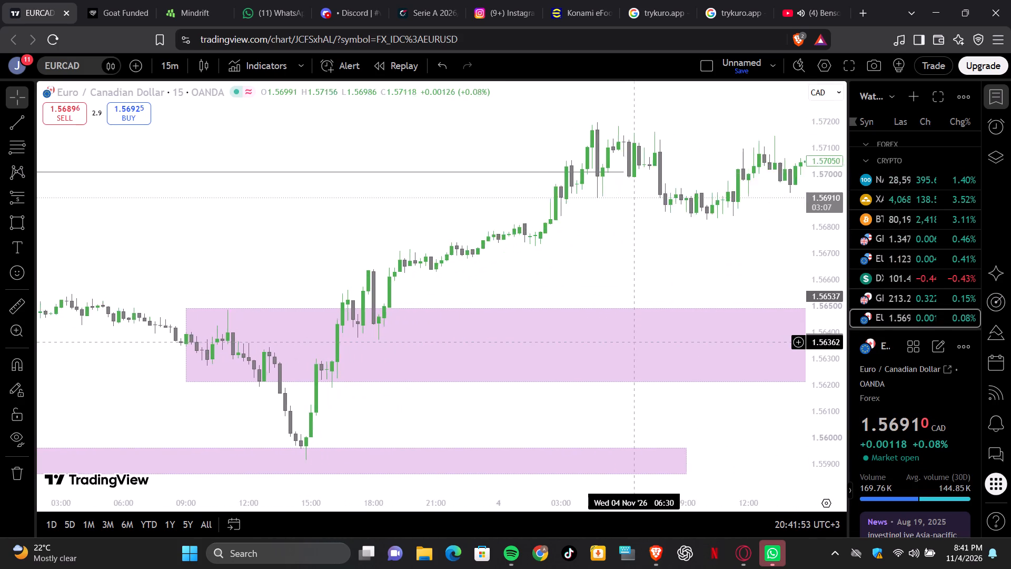
pyautogui.hscroll(-1, 632, 342)
pyautogui.scroll(-2, 632, 342)
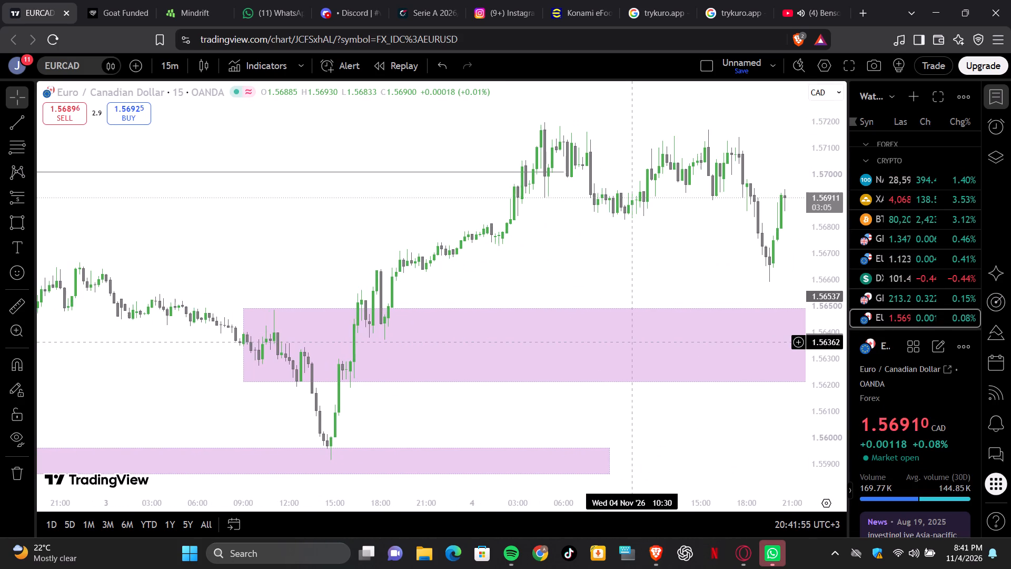
pyautogui.scroll(-4, 632, 342)
pyautogui.scroll(1, 632, 342)
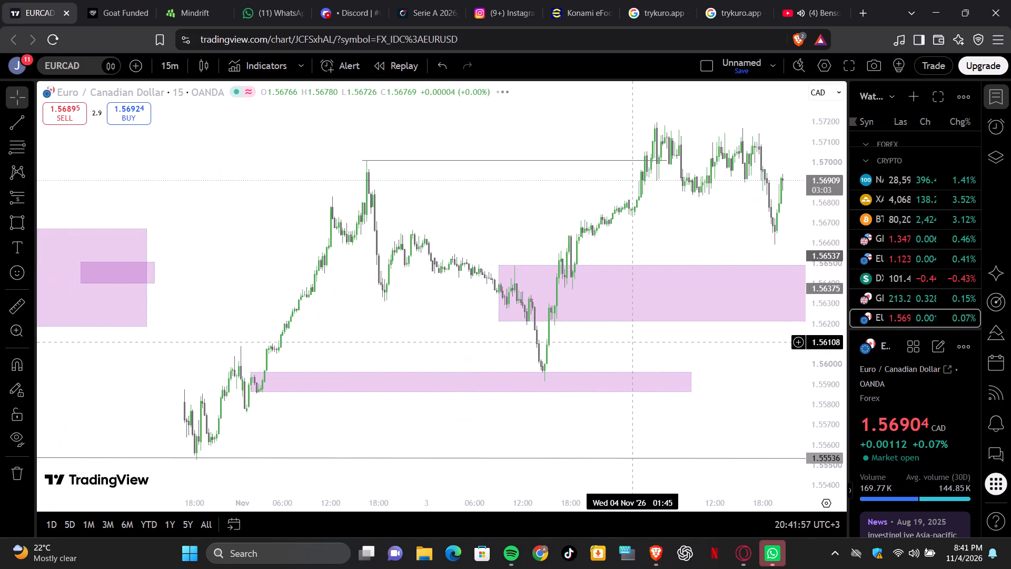
pyautogui.scroll(3, 632, 342)
pyautogui.hscroll(-2, 572, 372)
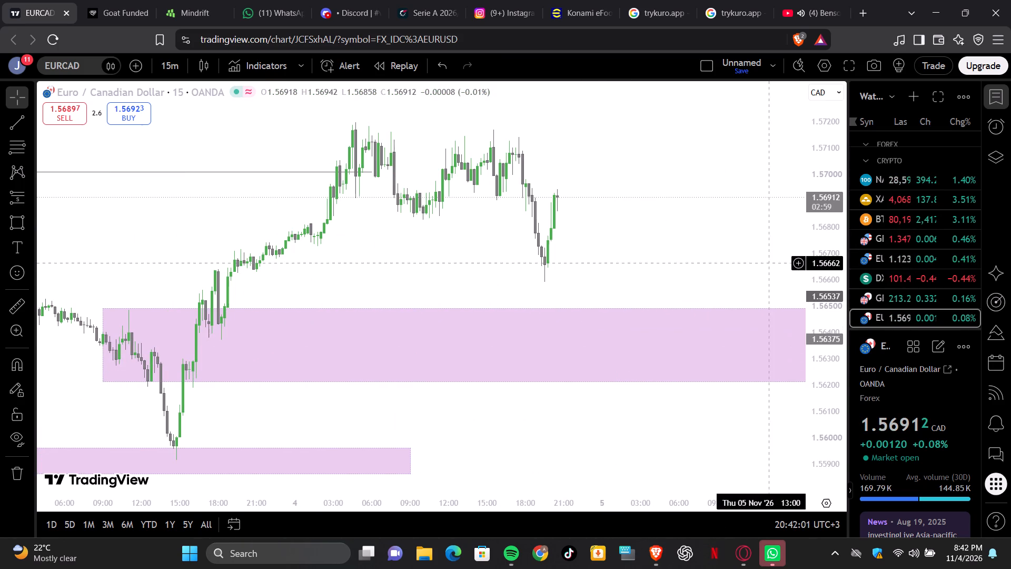
# Open GBPJPY on the 15-minute chart and examine the rise since early November against the marked structure level.
pyautogui.click(898, 295)
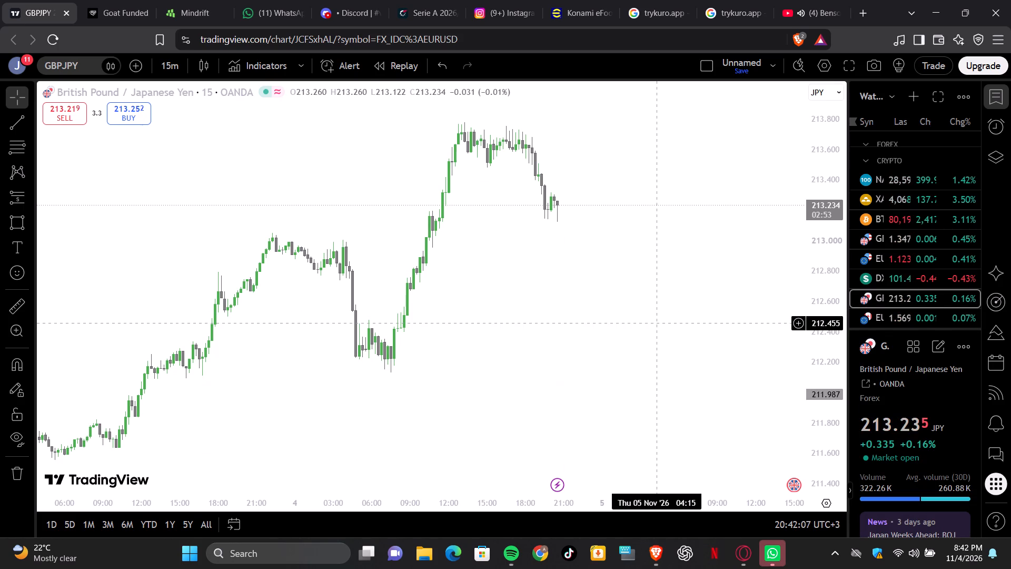
pyautogui.scroll(-3, 657, 323)
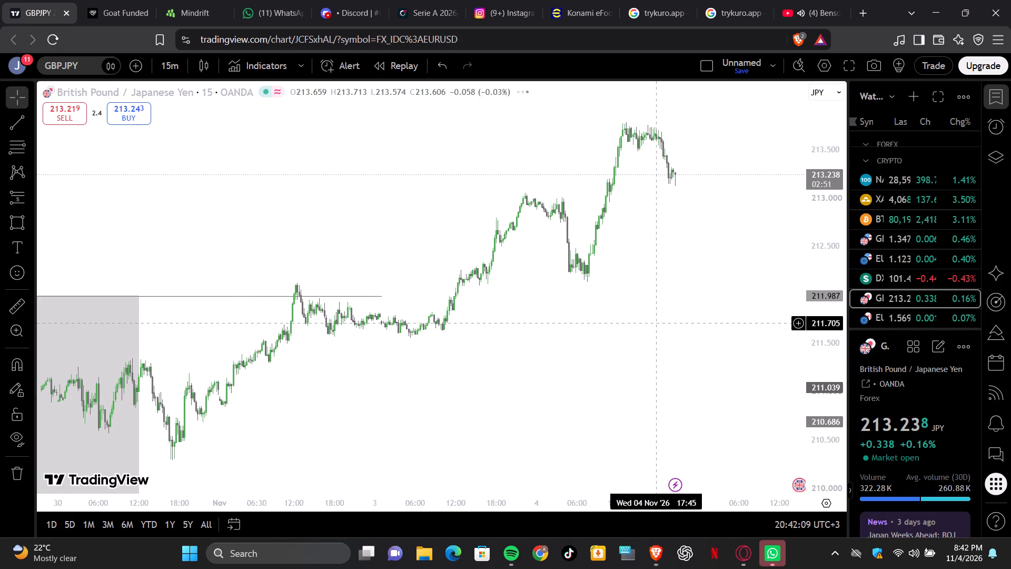
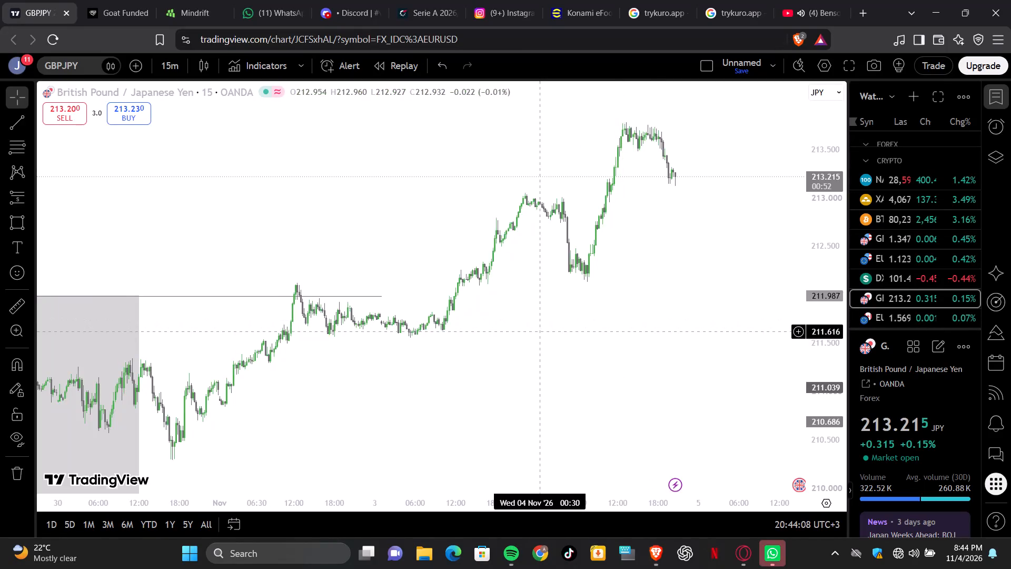
# Switch the GBPJPY chart from the 15-minute to the 1-hour timeframe.
pyautogui.click(167, 62)
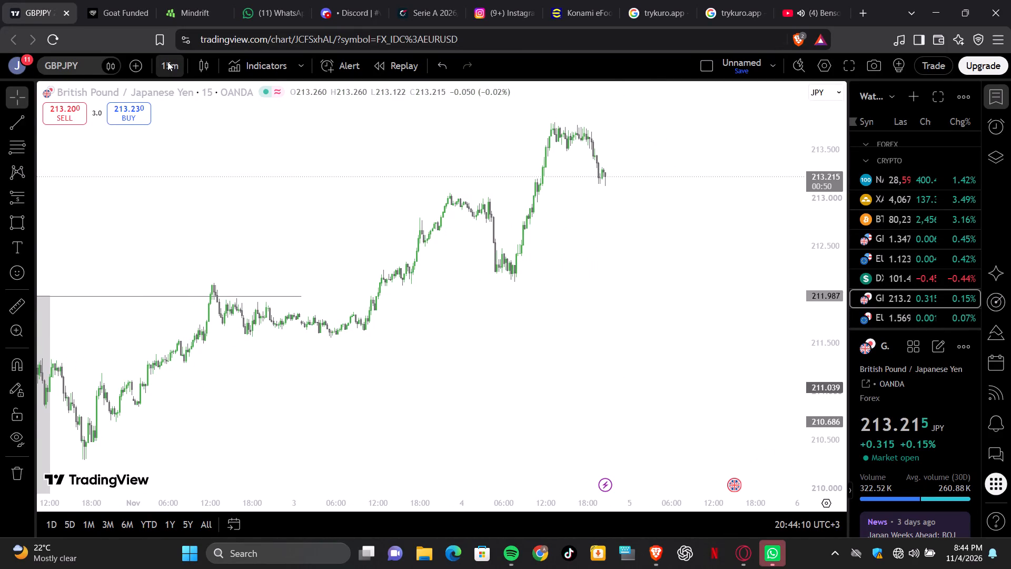
pyautogui.click(187, 332)
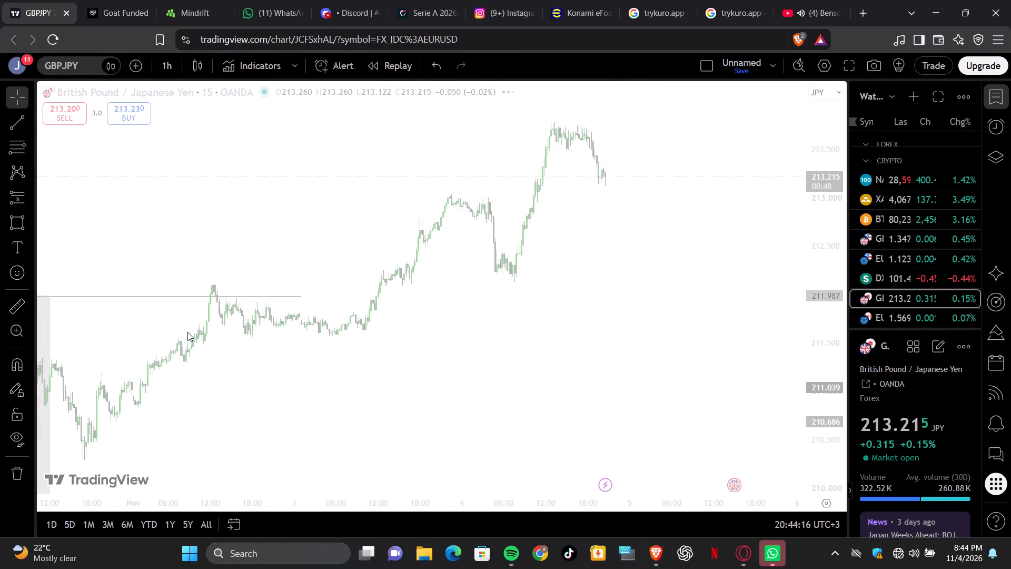
# Switch to YouTube and replay Bensoul's Favorite Song video from about 0:01.
pyautogui.click(815, 6)
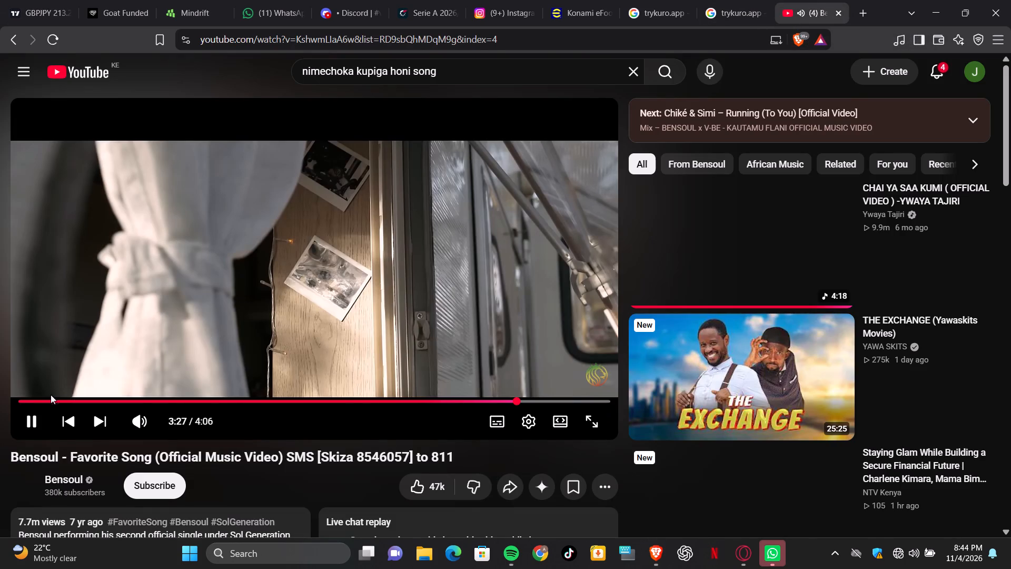
pyautogui.click(22, 401)
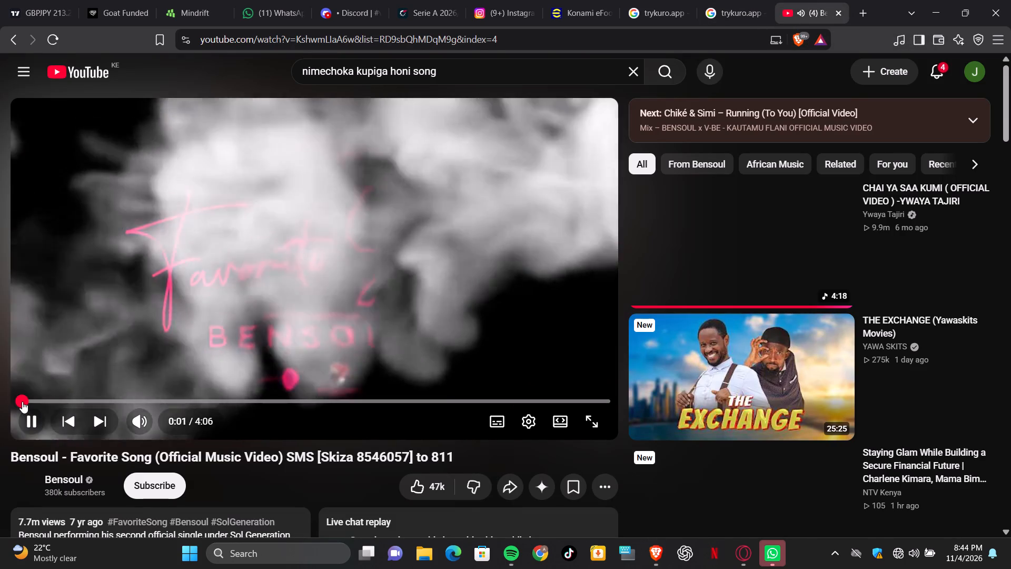
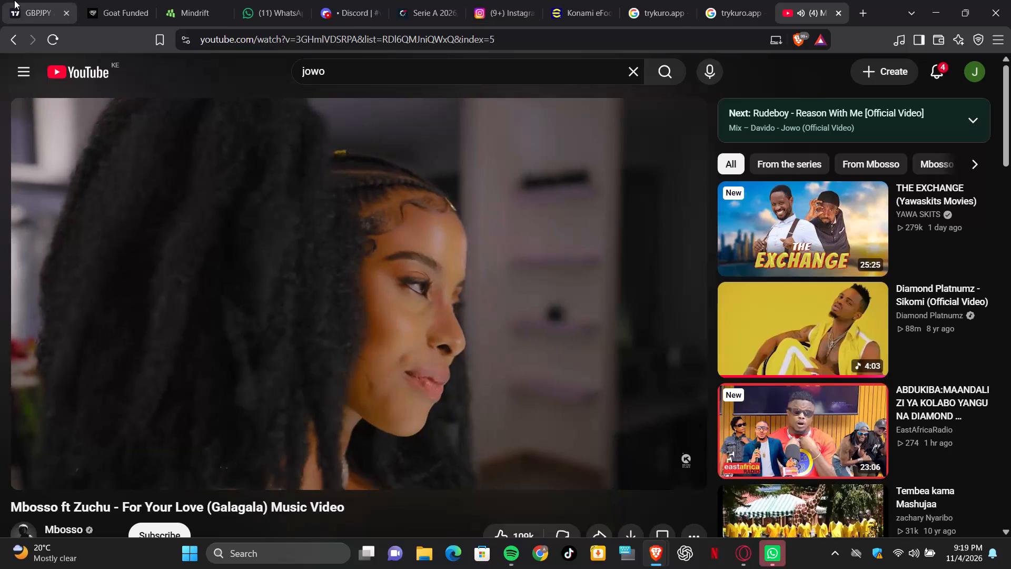
# Return to the TradingView chart, open NASDAQ and switch it from the 1-hour to the 15-minute timeframe.
pyautogui.click(18, 2)
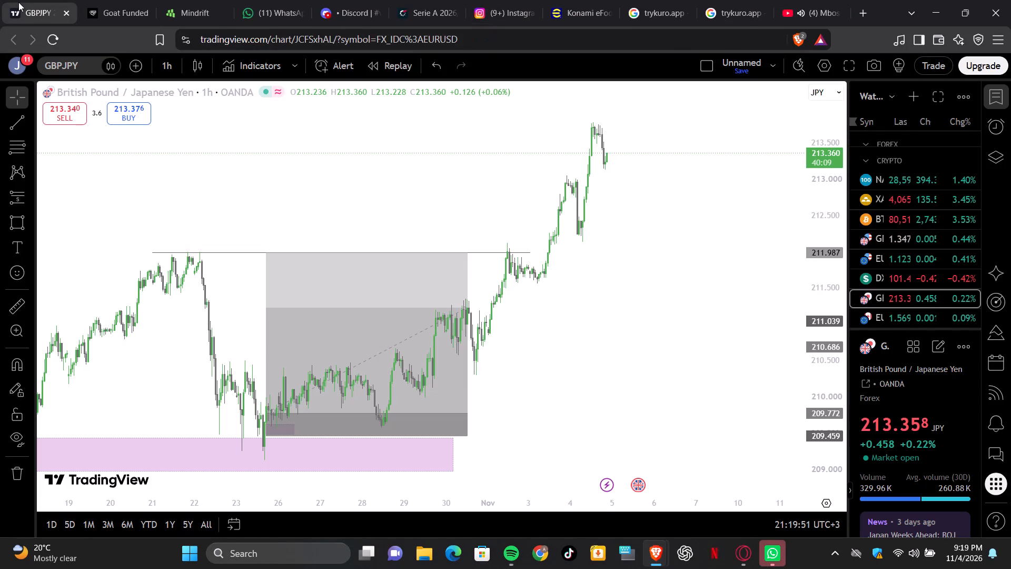
pyautogui.click(897, 175)
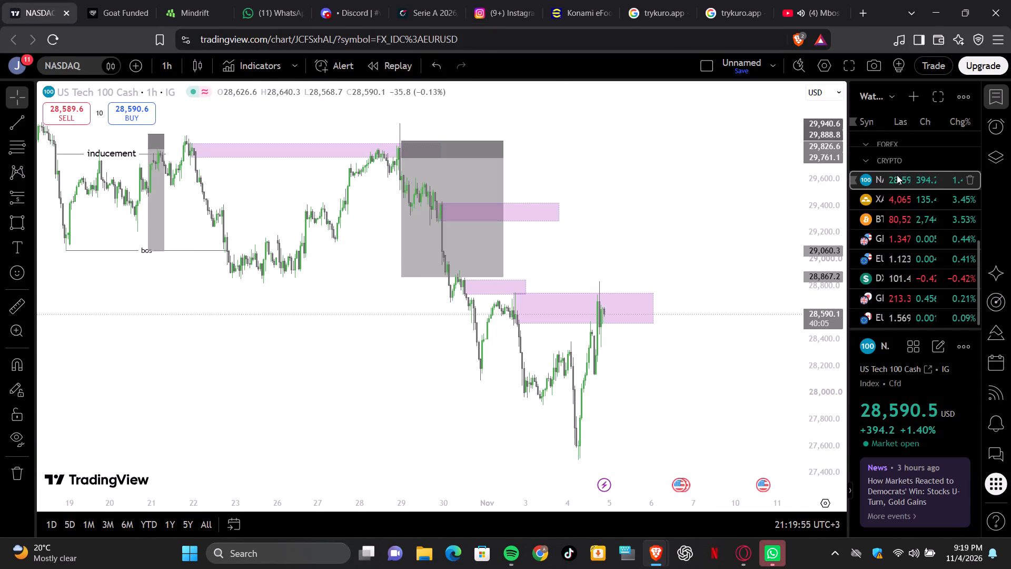
pyautogui.click(691, 343)
pyautogui.scroll(12, 691, 343)
pyautogui.hscroll(3, 691, 343)
pyautogui.scroll(3, 691, 343)
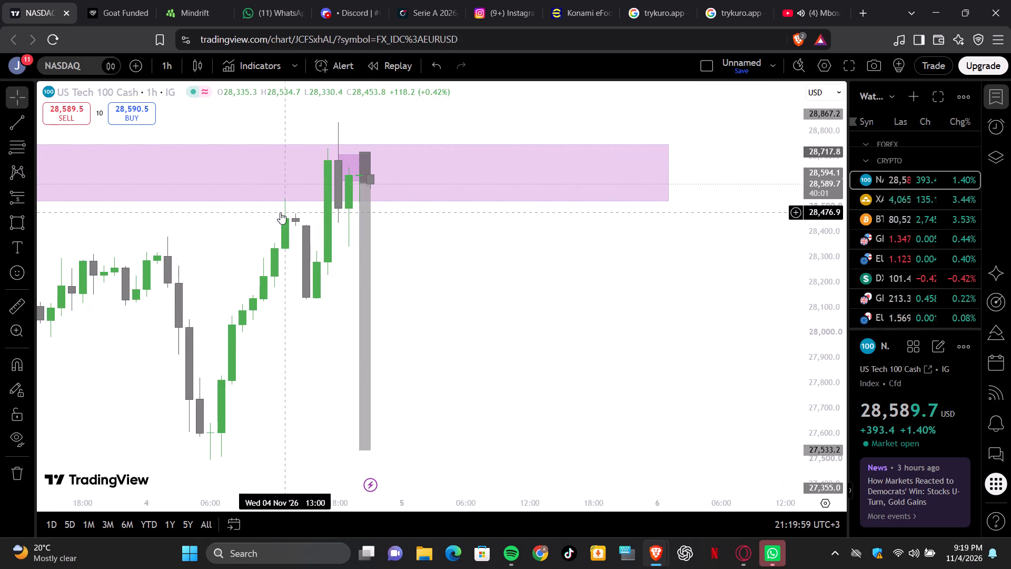
pyautogui.click(162, 64)
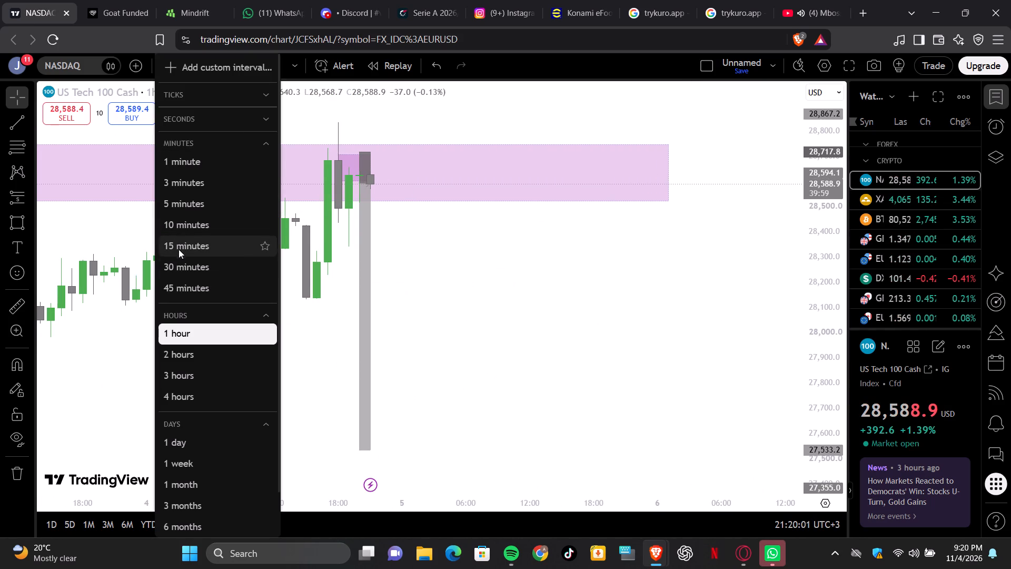
pyautogui.click(179, 247)
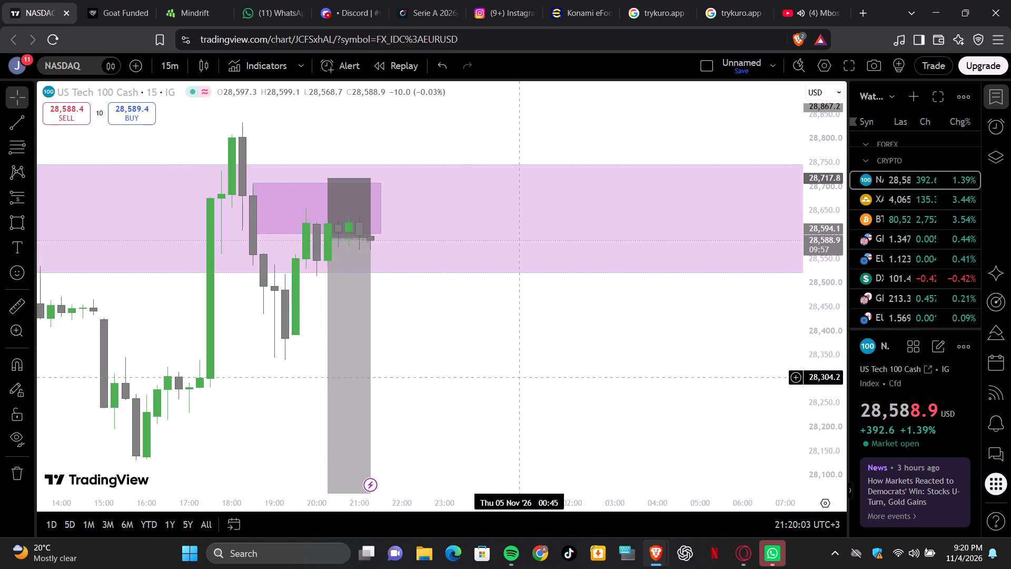
pyautogui.click(523, 377)
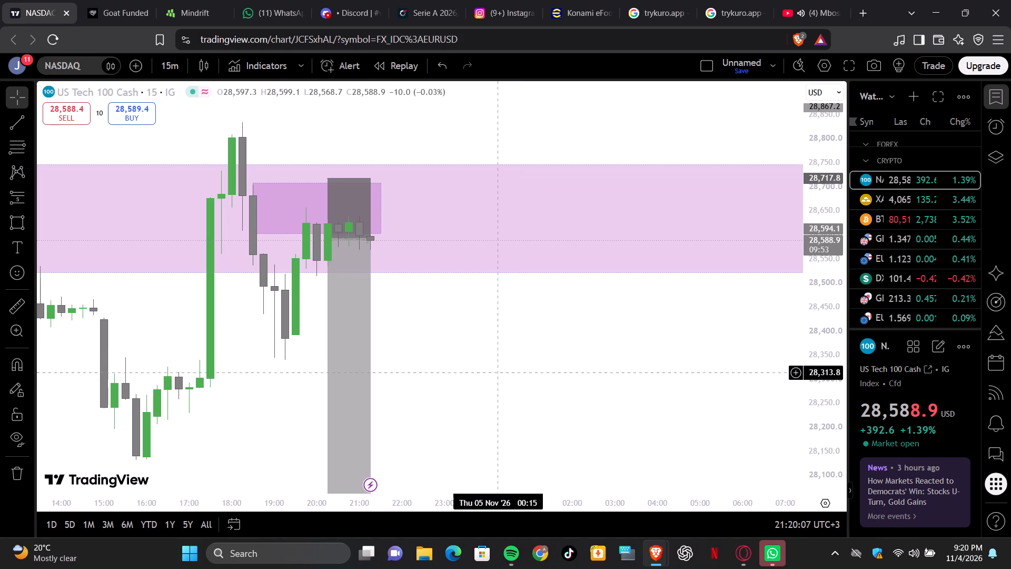
# Review the 15-minute charts of XAUUSD, BTCUSD, GBPUSD, EURUSD and DXY, examining recent price action against the marked zones.
pyautogui.click(893, 197)
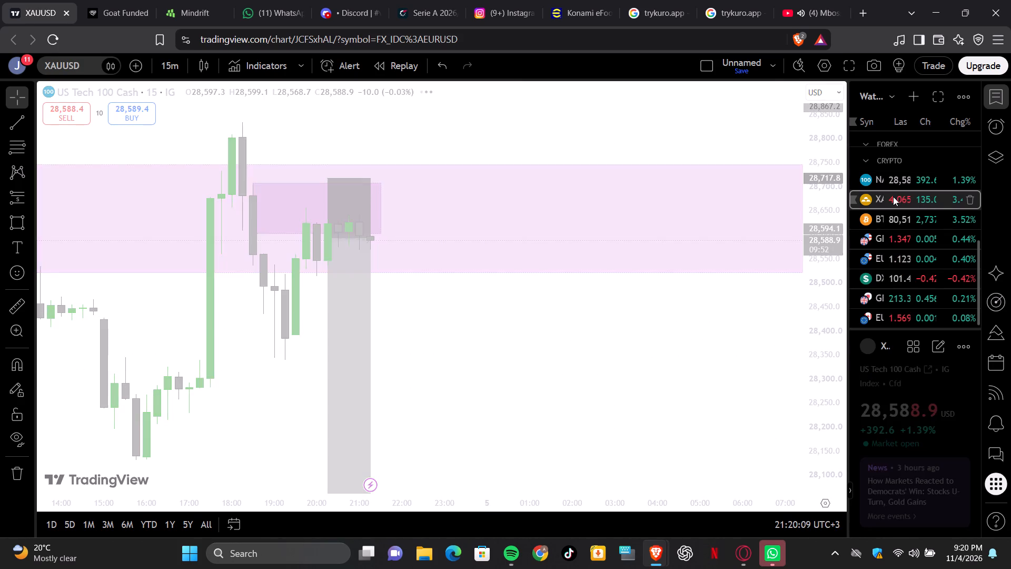
pyautogui.scroll(-2, 632, 255)
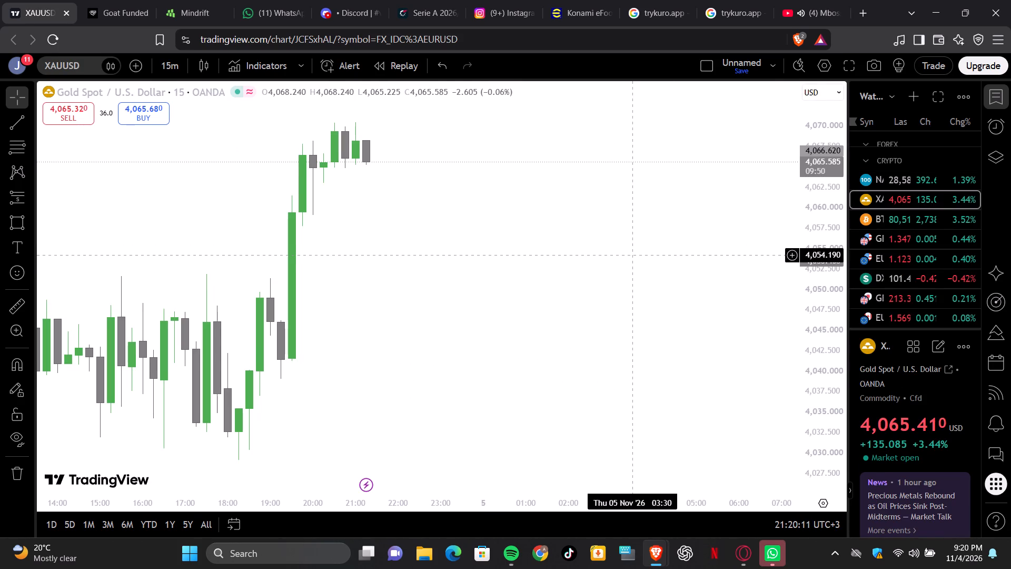
pyautogui.scroll(-4, 632, 255)
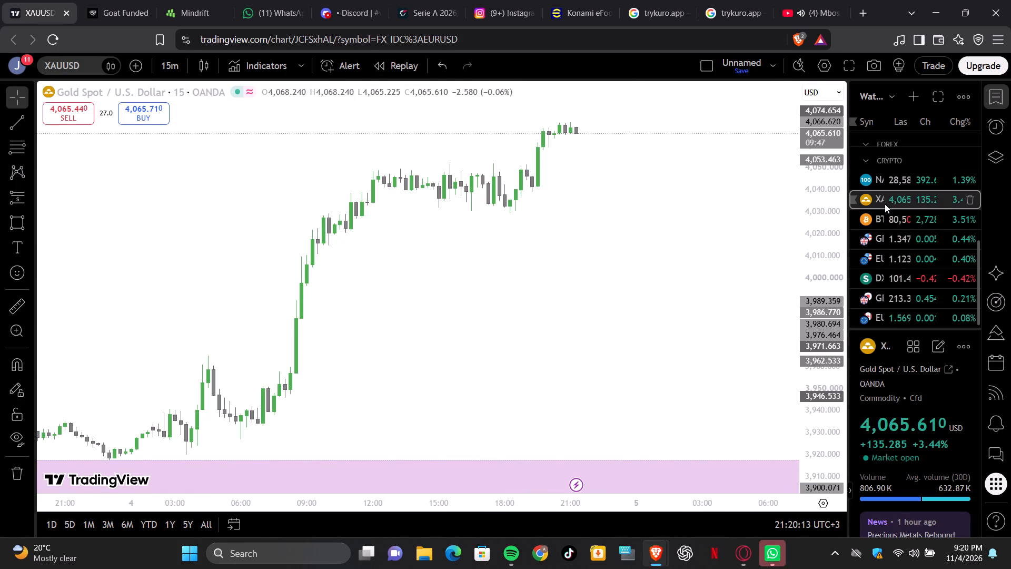
pyautogui.click(885, 215)
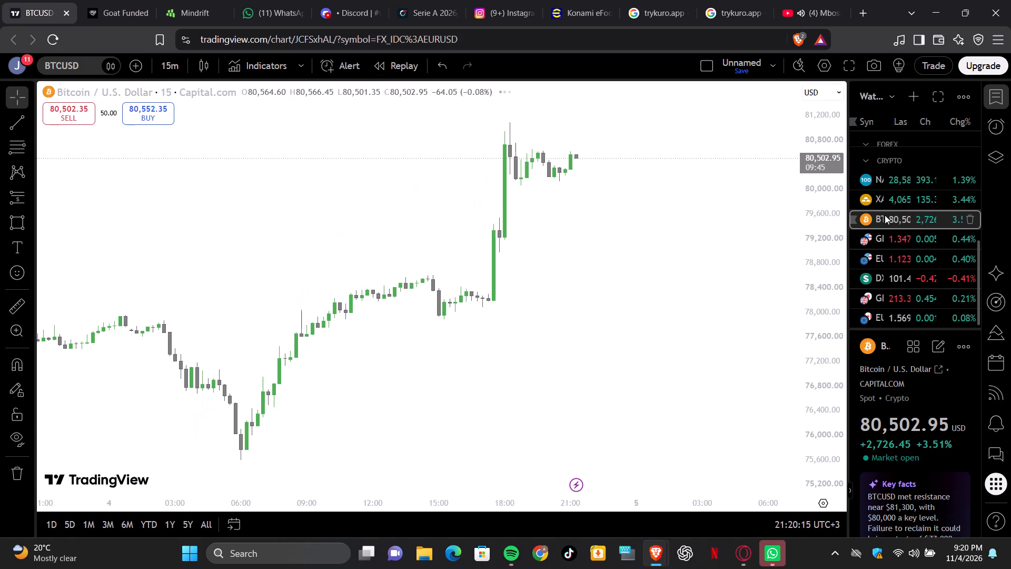
pyautogui.click(868, 242)
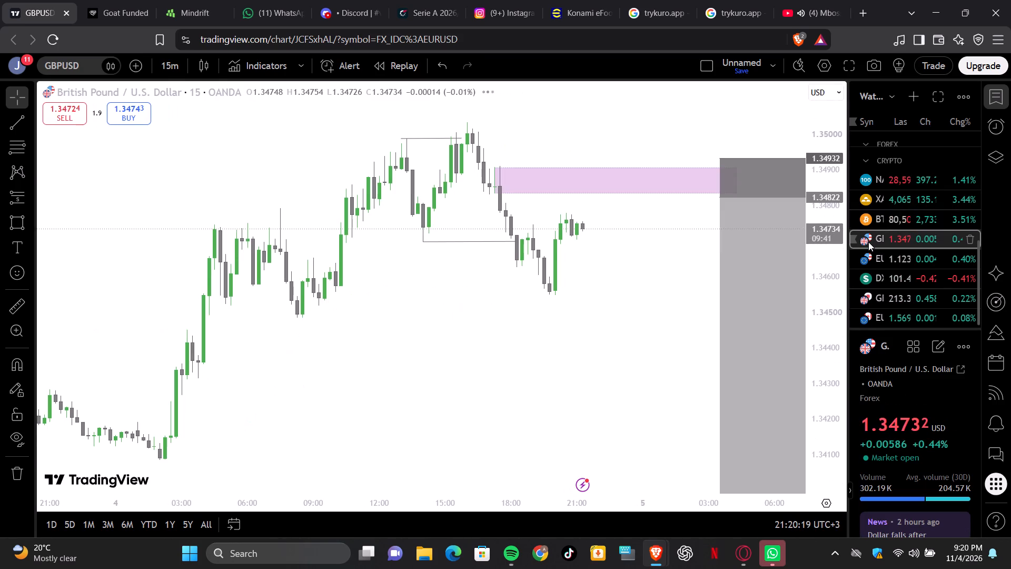
pyautogui.hscroll(-1, 622, 354)
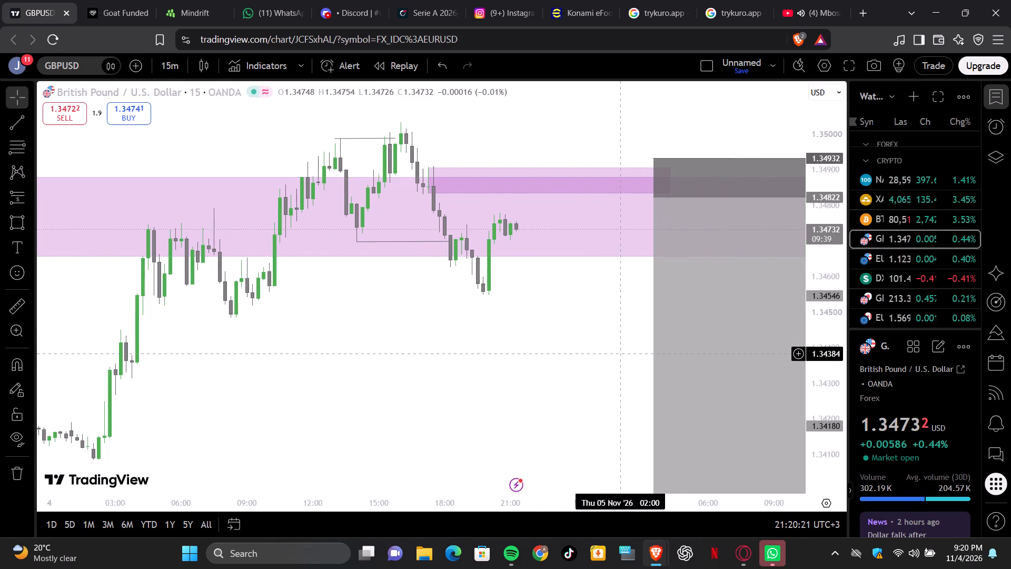
pyautogui.scroll(1, 622, 354)
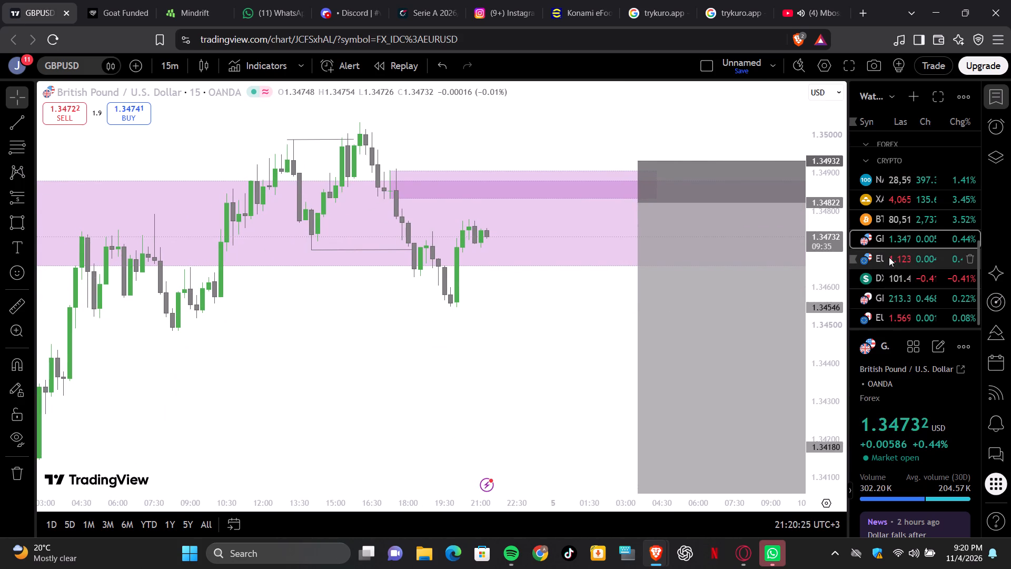
pyautogui.click(889, 257)
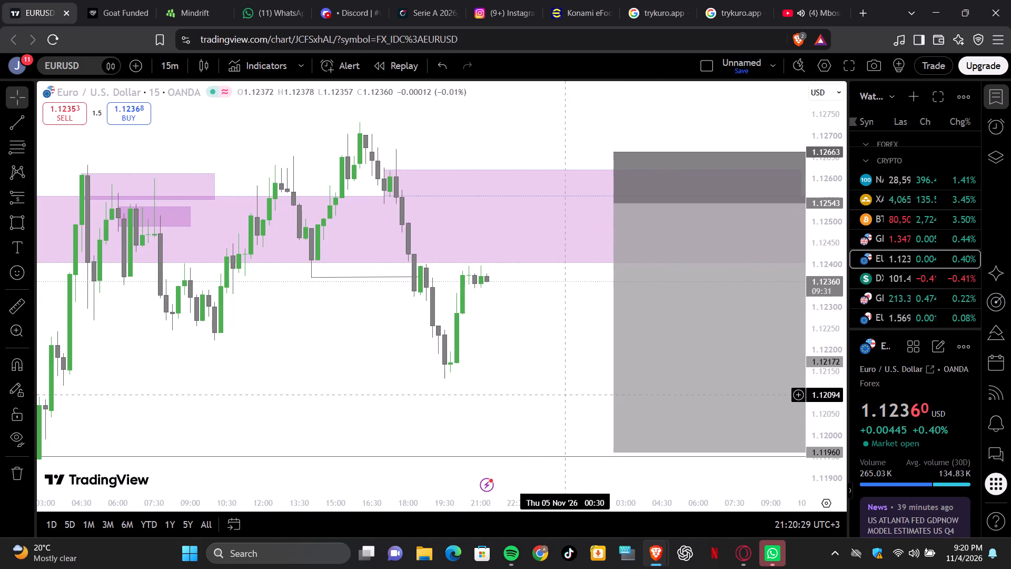
pyautogui.scroll(-5, 517, 391)
pyautogui.hscroll(-3, 517, 391)
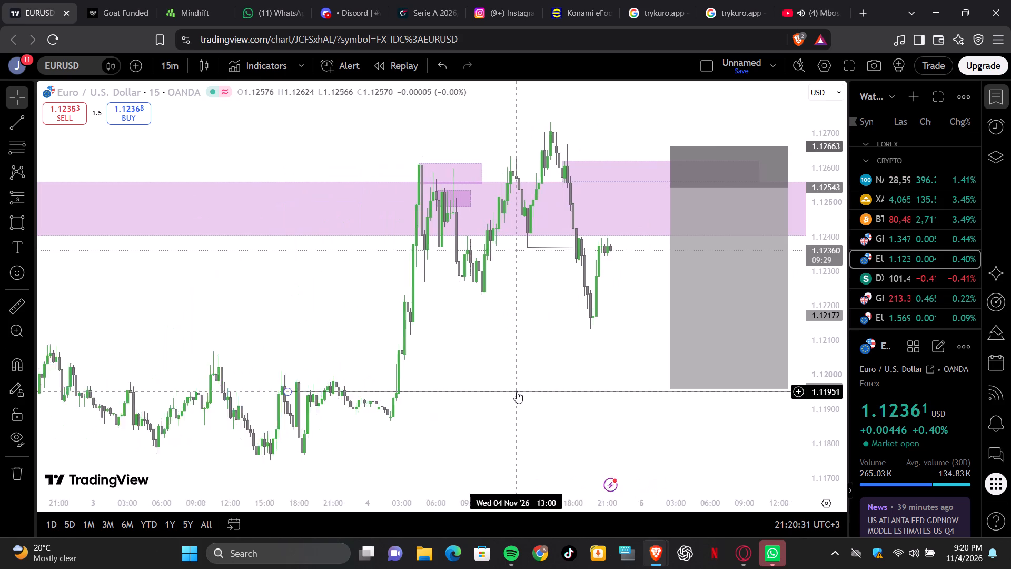
pyautogui.hscroll(-2, 517, 391)
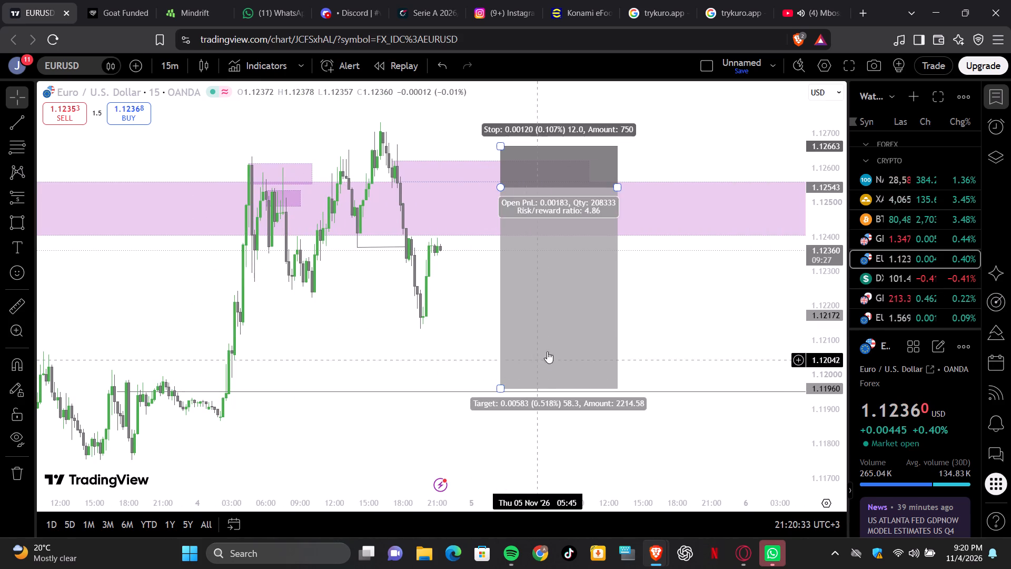
pyautogui.click(894, 283)
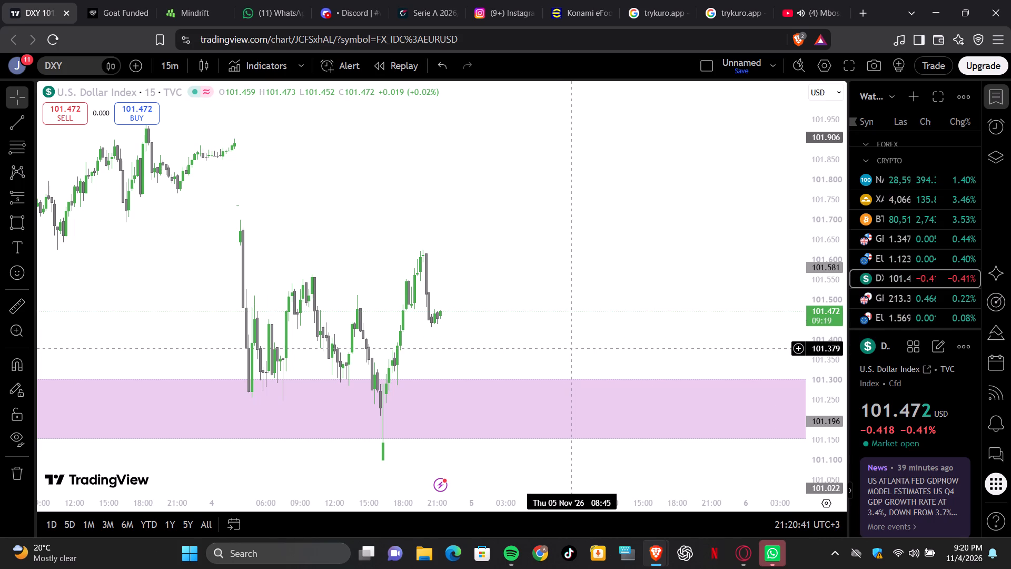
# Open GBPJPY from the watchlist and examine its recent 15-minute price swings.
pyautogui.click(901, 297)
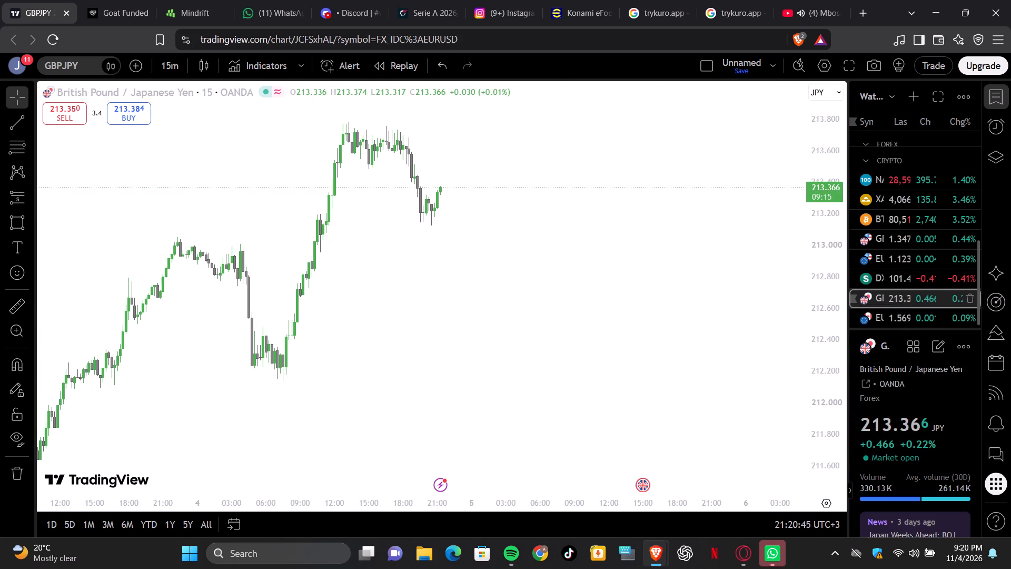
pyautogui.hscroll(1, 545, 283)
pyautogui.scroll(4, 545, 283)
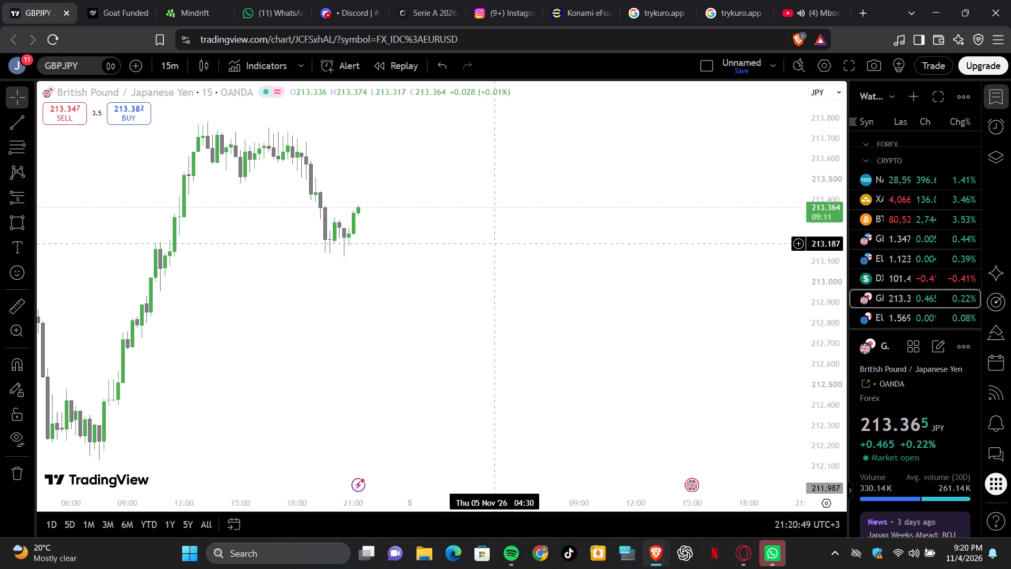
pyautogui.scroll(-6, 494, 243)
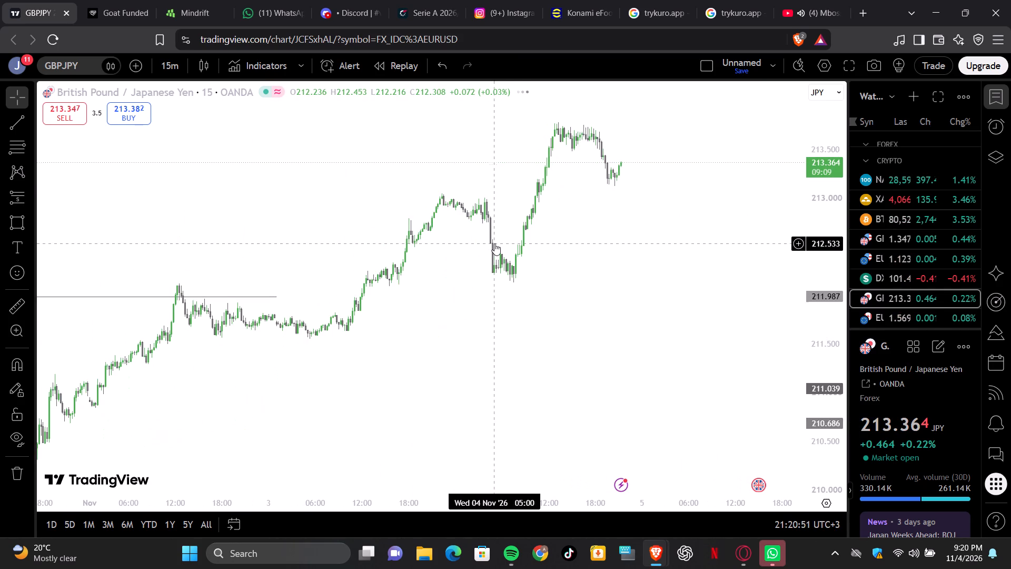
pyautogui.scroll(4, 494, 243)
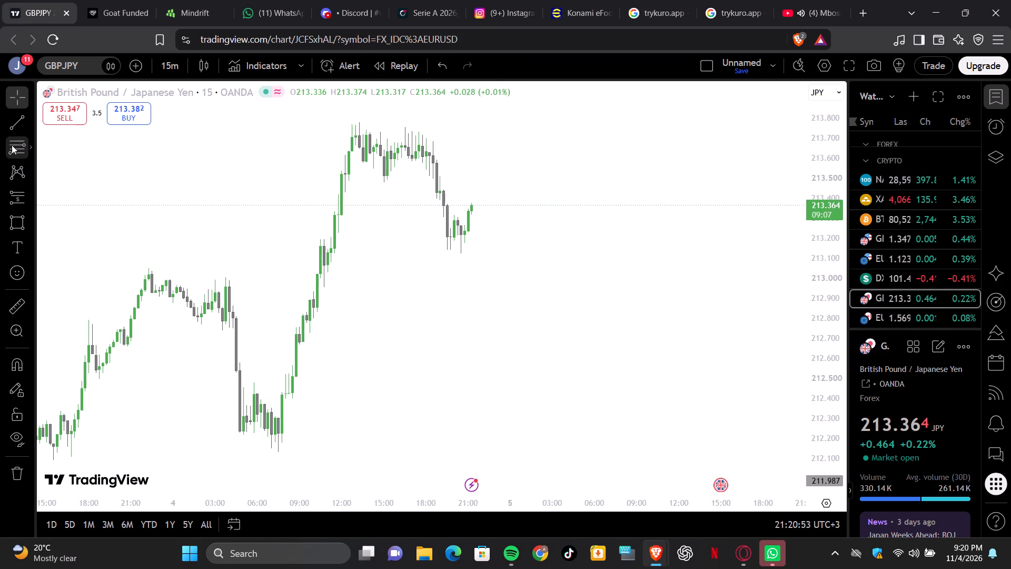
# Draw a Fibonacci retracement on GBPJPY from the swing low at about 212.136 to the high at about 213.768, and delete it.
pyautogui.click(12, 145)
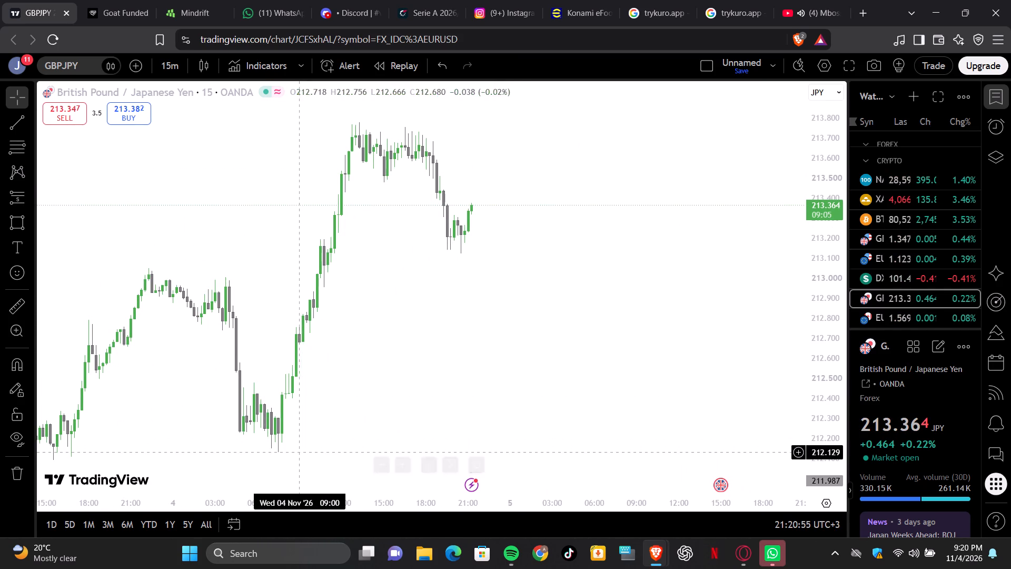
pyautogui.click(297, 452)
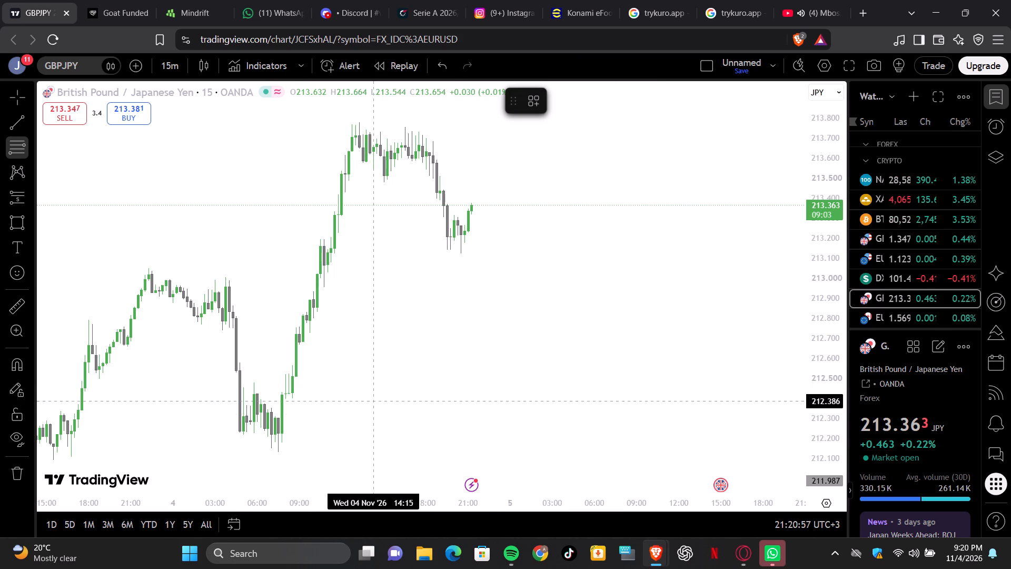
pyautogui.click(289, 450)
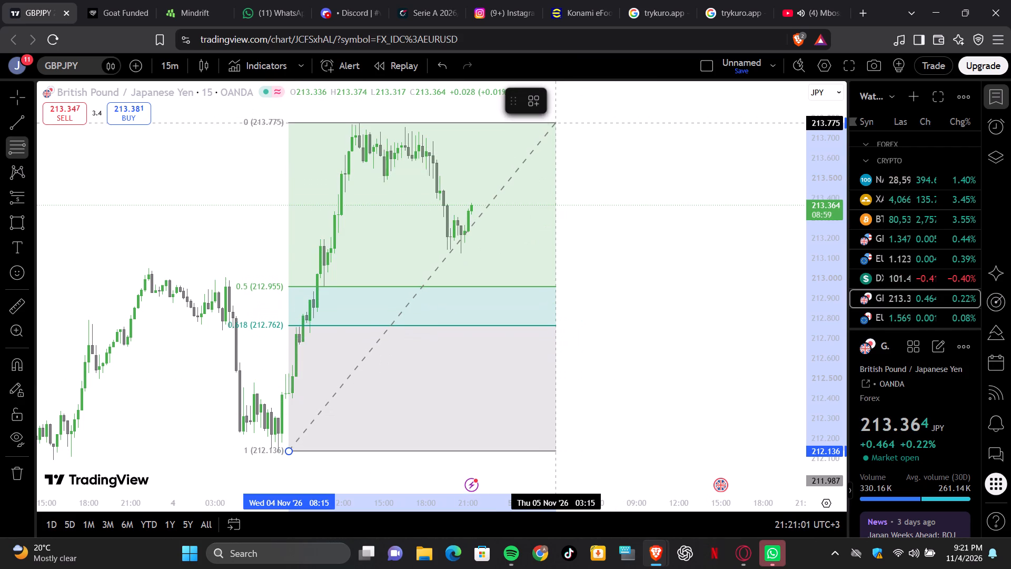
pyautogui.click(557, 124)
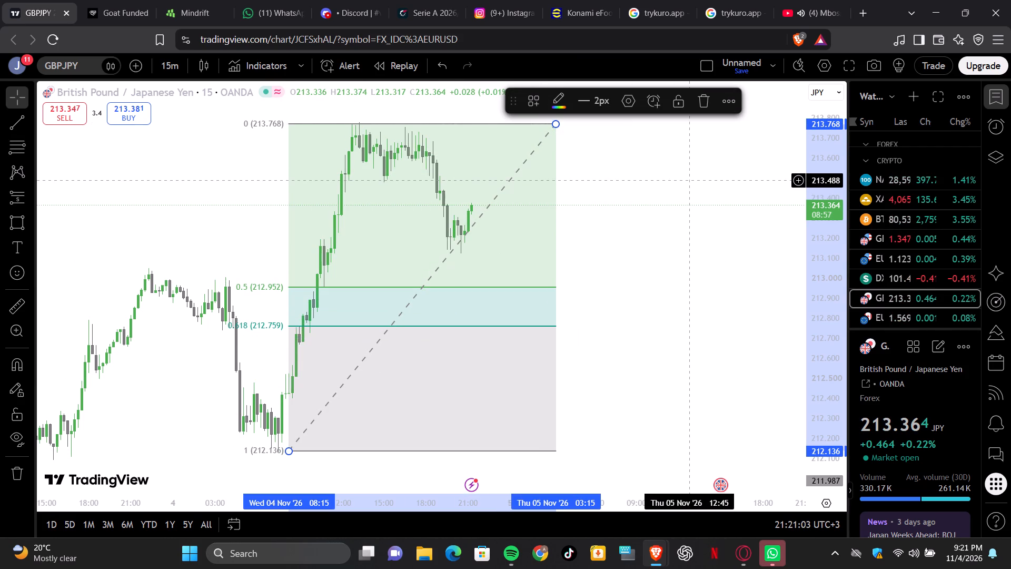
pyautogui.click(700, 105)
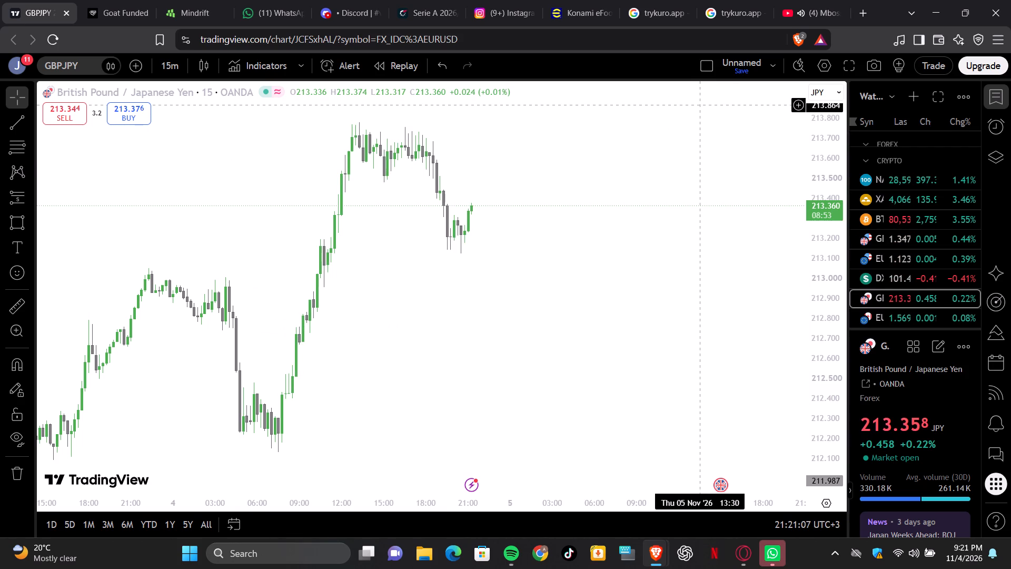
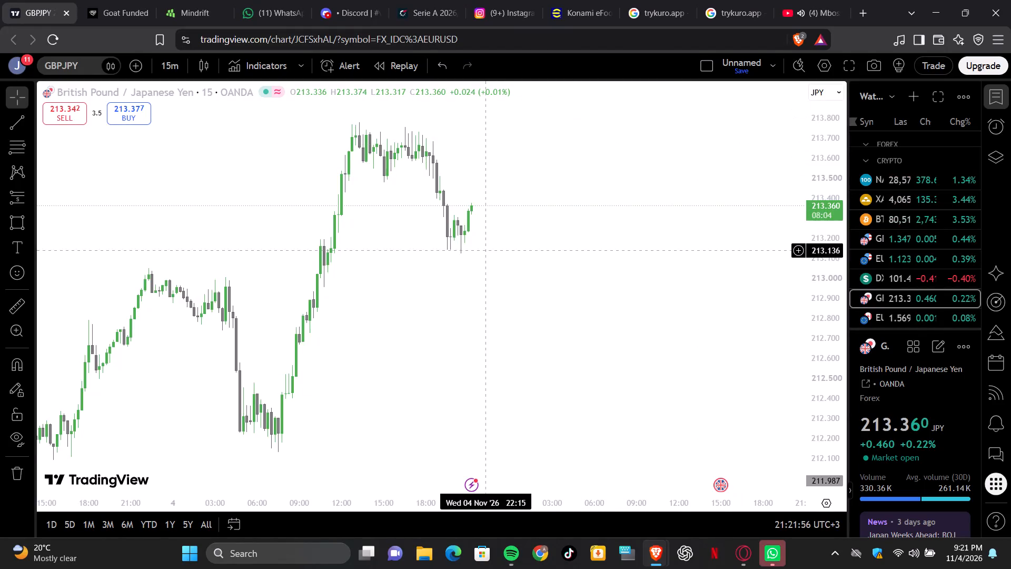
# Examine GBPJPY's earlier 15-minute price action back to late October, including the rally and the marked zones below it.
pyautogui.scroll(-2, 484, 254)
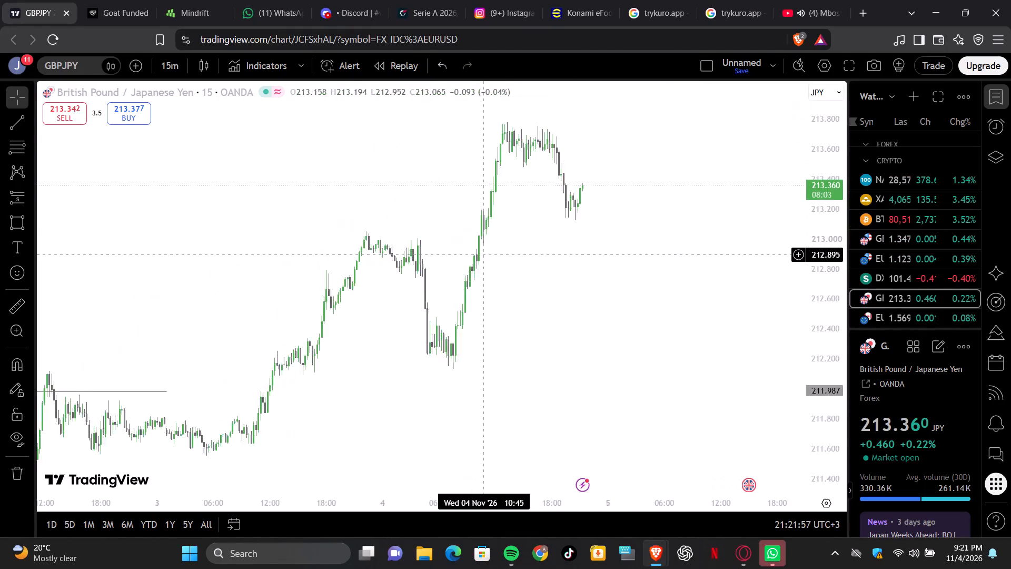
pyautogui.scroll(-3, 484, 254)
pyautogui.scroll(5, 484, 254)
pyautogui.hscroll(1, 243, 346)
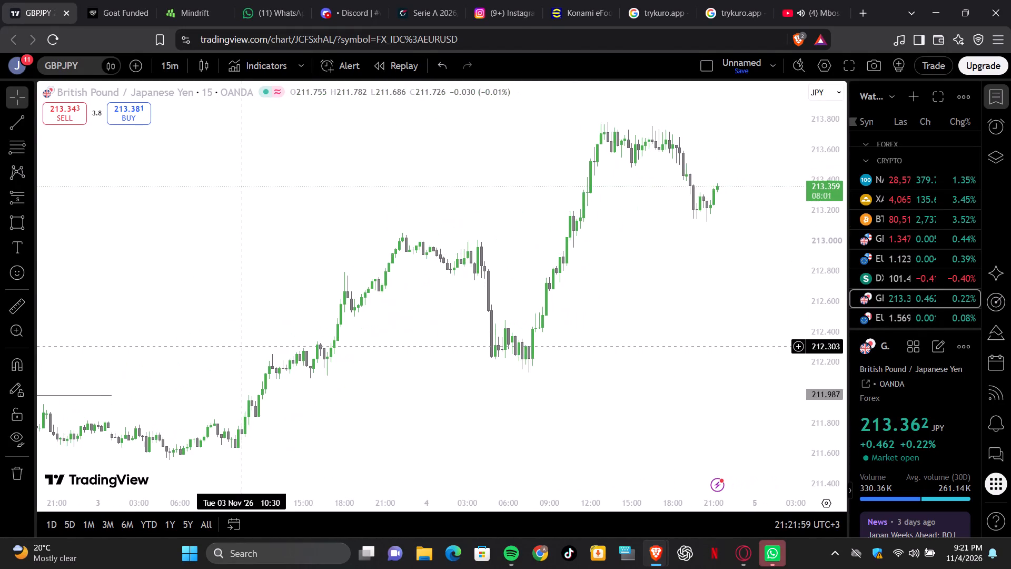
pyautogui.hscroll(1, 243, 346)
pyautogui.scroll(3, 243, 346)
pyautogui.scroll(-1, 243, 346)
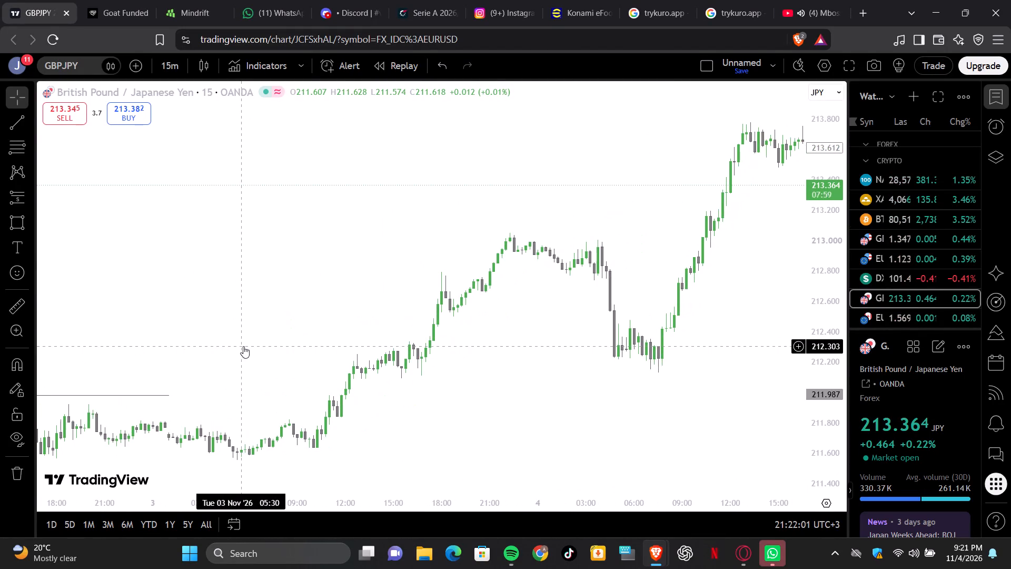
pyautogui.scroll(-1, 243, 346)
pyautogui.scroll(1, 666, 326)
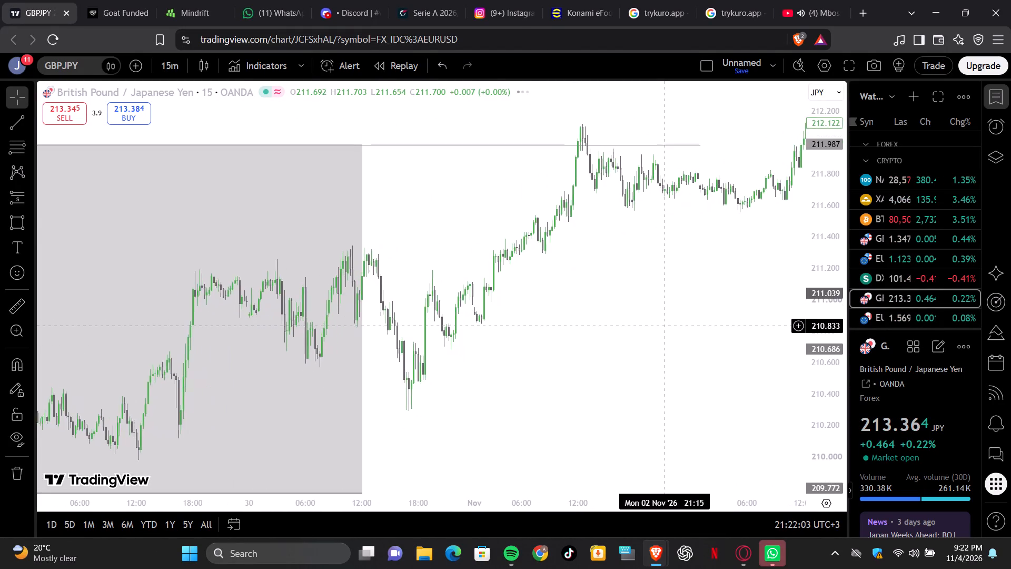
pyautogui.scroll(1, 666, 326)
pyautogui.hscroll(1, 517, 384)
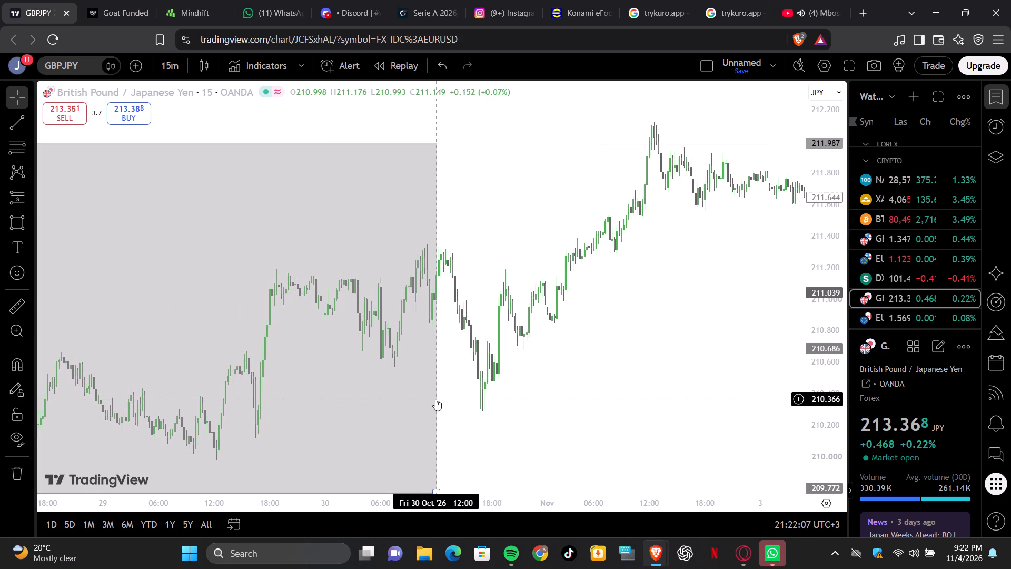
pyautogui.scroll(-3, 442, 381)
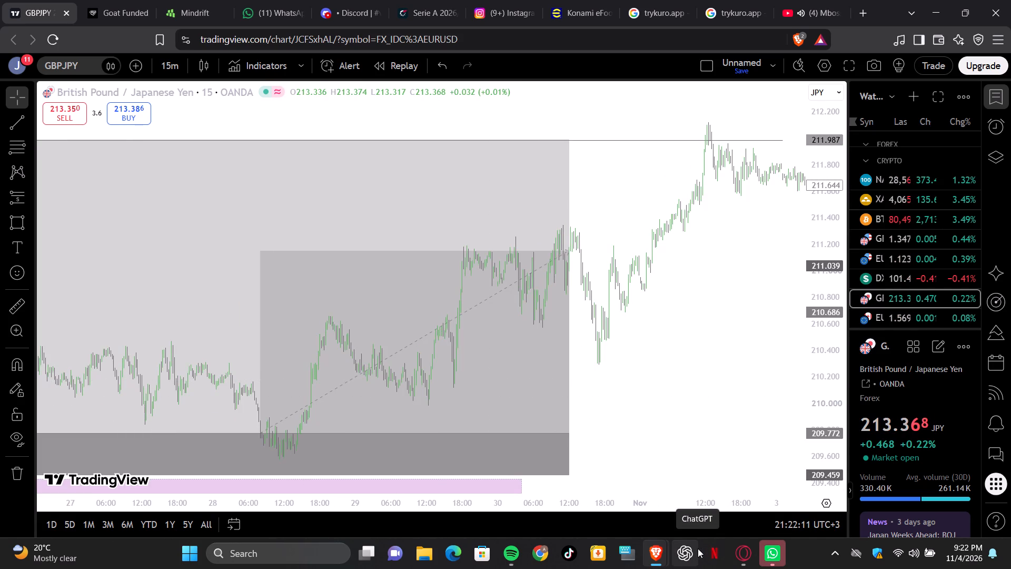
# Switch to YouTube, expand the Davido - Jowo mix playlist and play its first video, Davido - Jowo (Official Video).
pyautogui.click(818, 15)
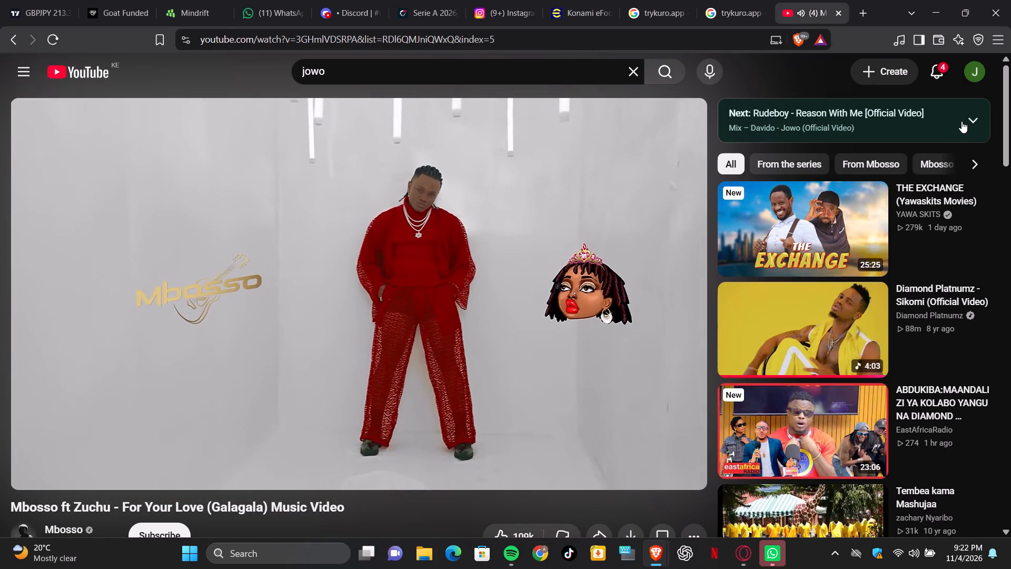
pyautogui.click(962, 121)
pyautogui.scroll(2, 866, 193)
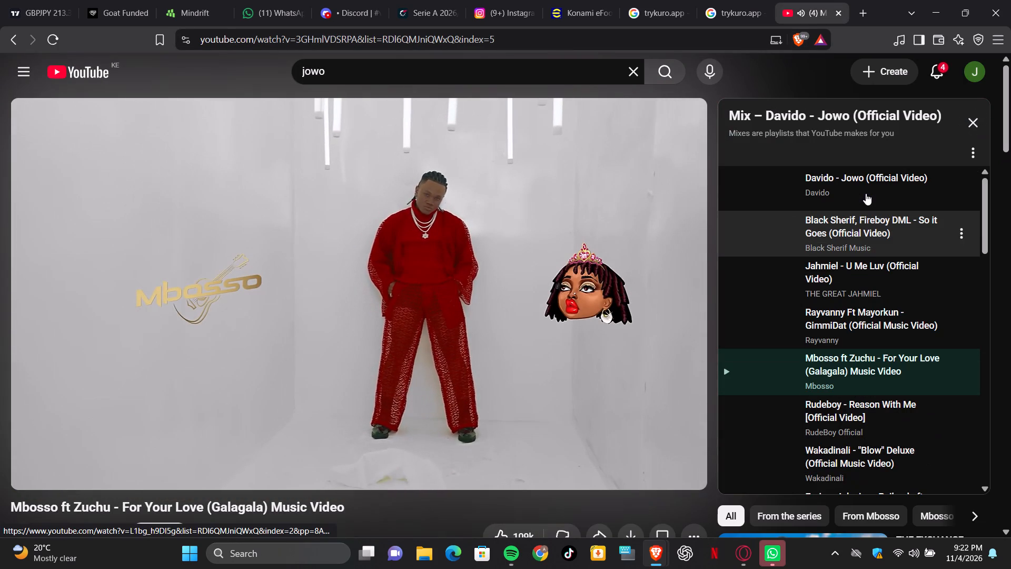
pyautogui.click(756, 189)
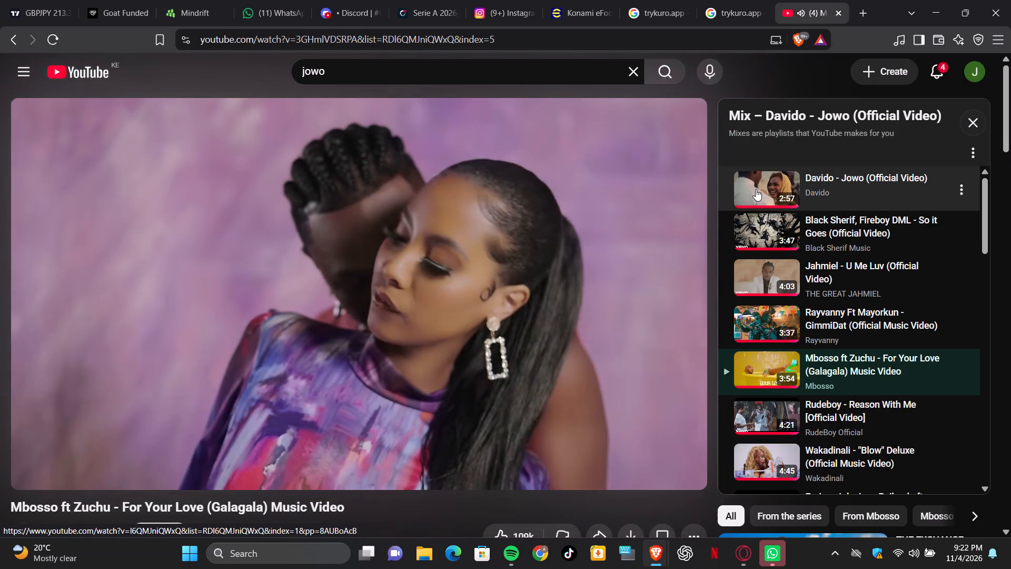
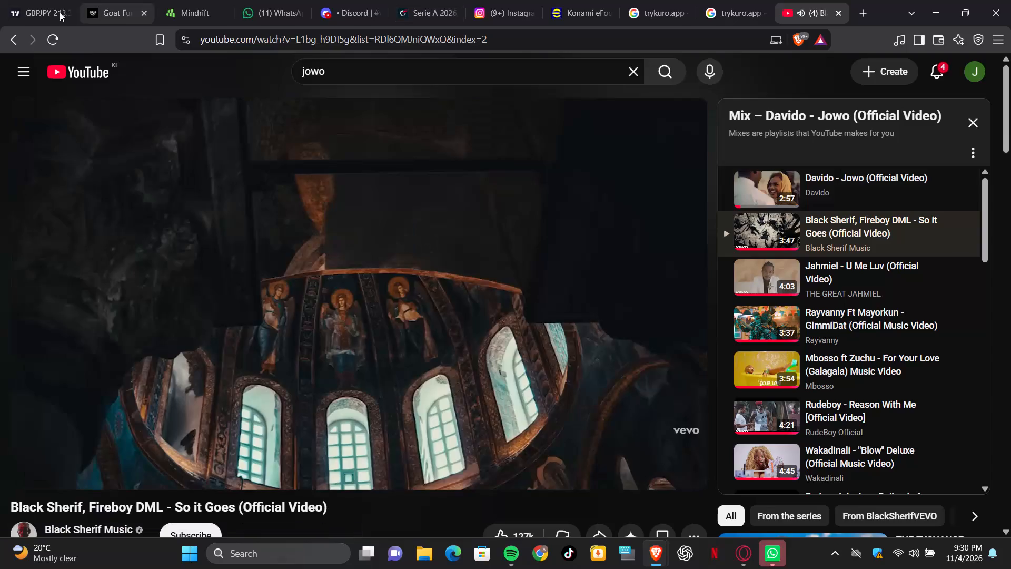
# Switch back to TradingView and check GBPJPY's most recent 15-minute price action.
pyautogui.click(32, 11)
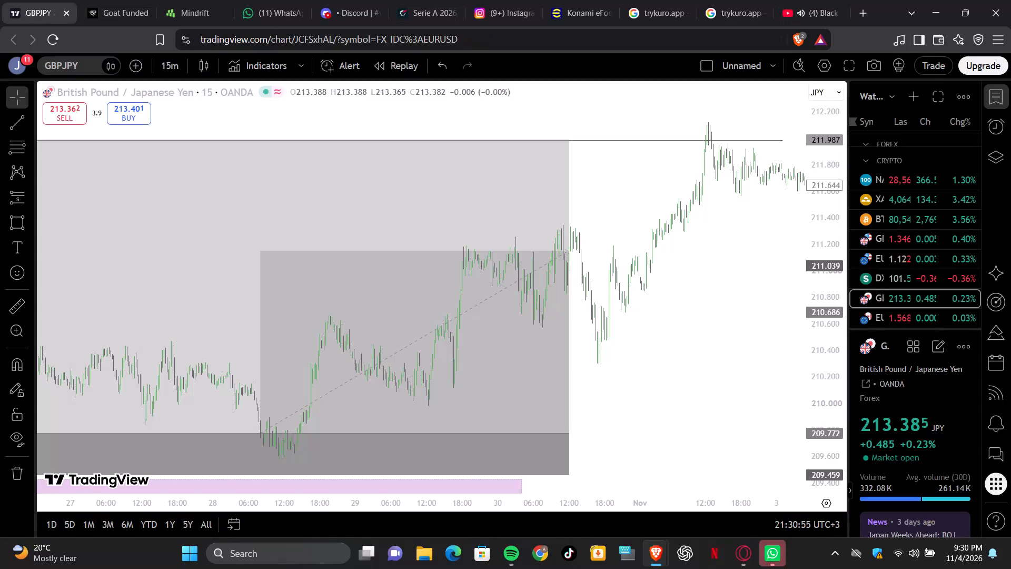
pyautogui.scroll(7, 806, 260)
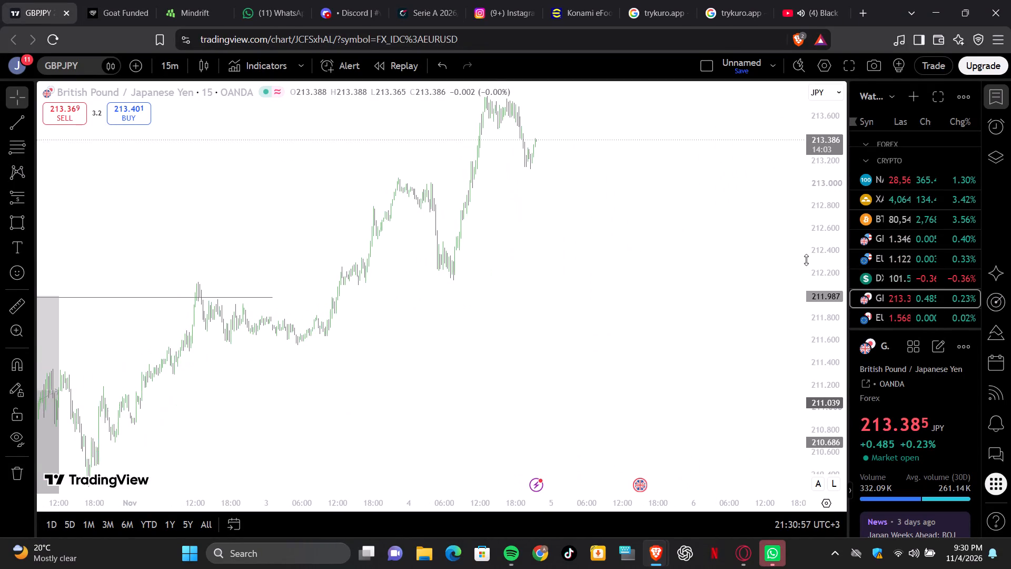
pyautogui.scroll(2, 806, 260)
# Open the NASDAQ chart and examine its latest 15-minute candles around the purple zone and the marked short position.
pyautogui.click(923, 175)
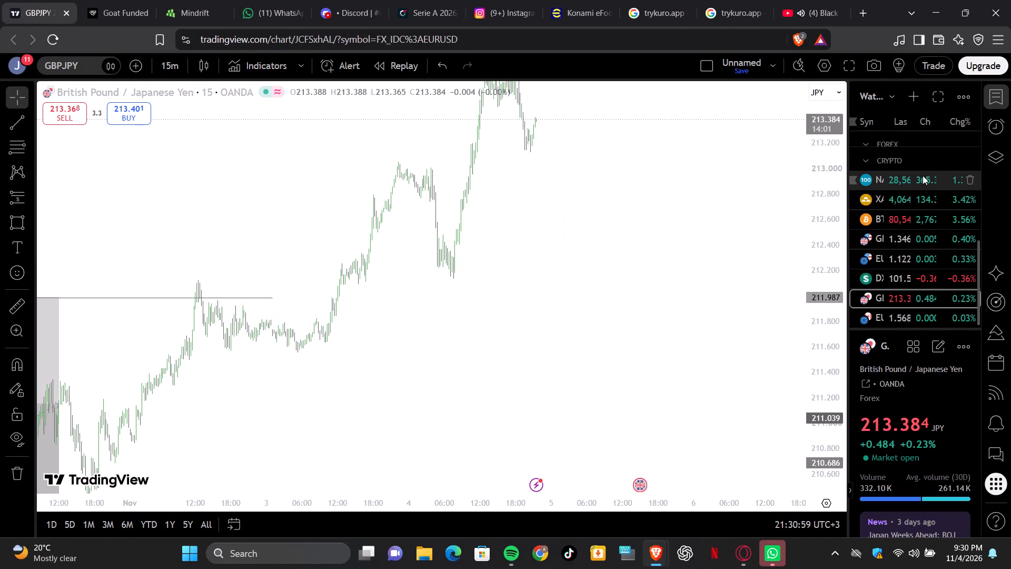
pyautogui.scroll(2, 718, 290)
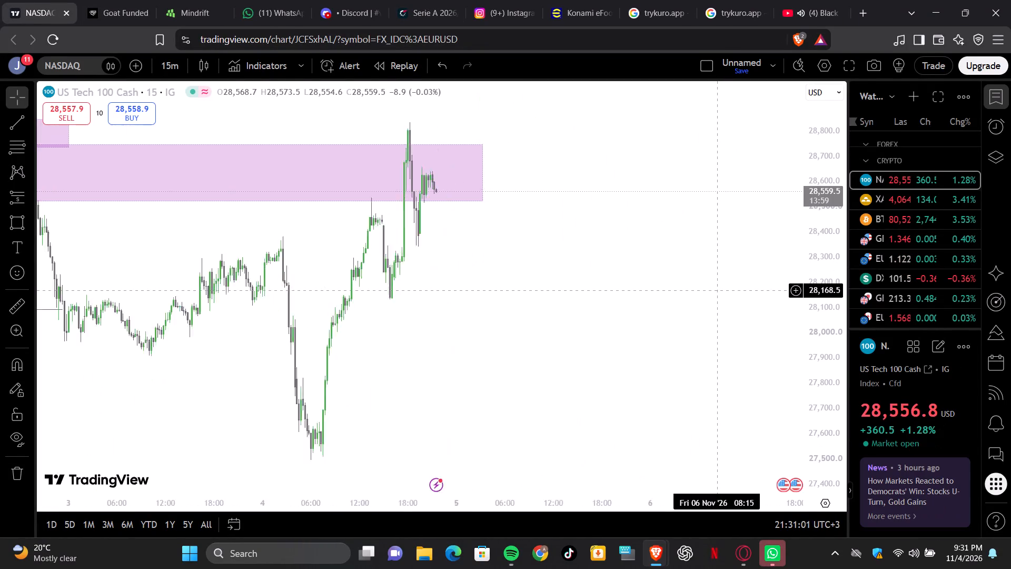
pyautogui.scroll(8, 718, 290)
pyautogui.hscroll(1, 718, 290)
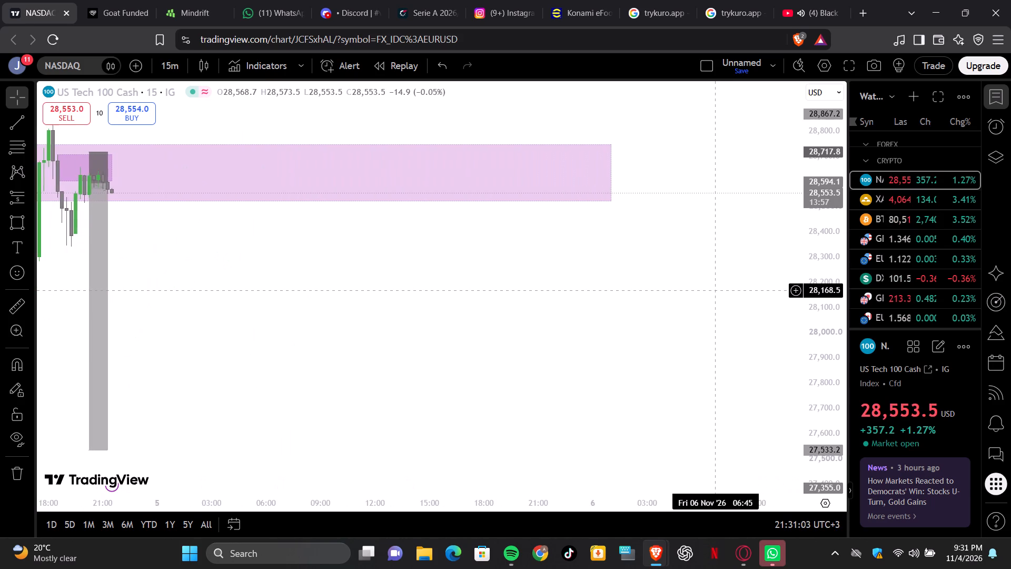
pyautogui.hscroll(1, 718, 290)
pyautogui.scroll(-1, 718, 290)
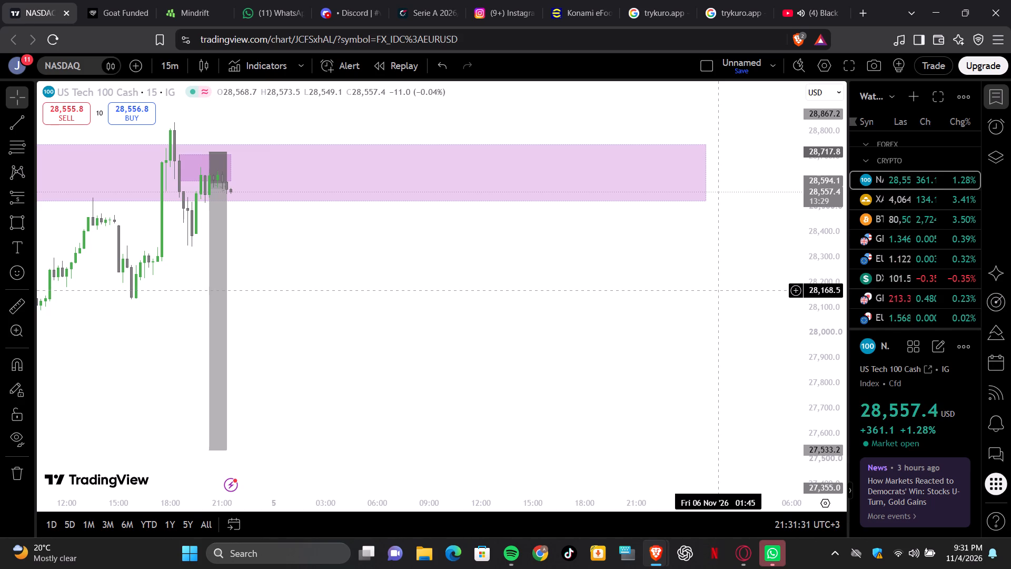
# Compare the latest 15-minute price action of EURUSD and DXY against their marked purple zones.
pyautogui.click(888, 252)
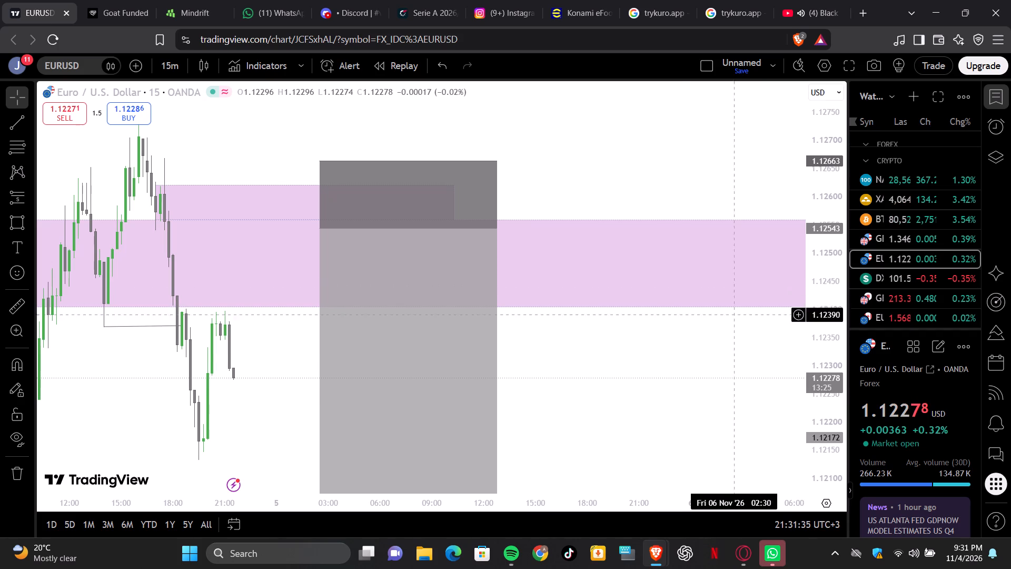
pyautogui.scroll(2, 651, 402)
pyautogui.scroll(-2, 651, 402)
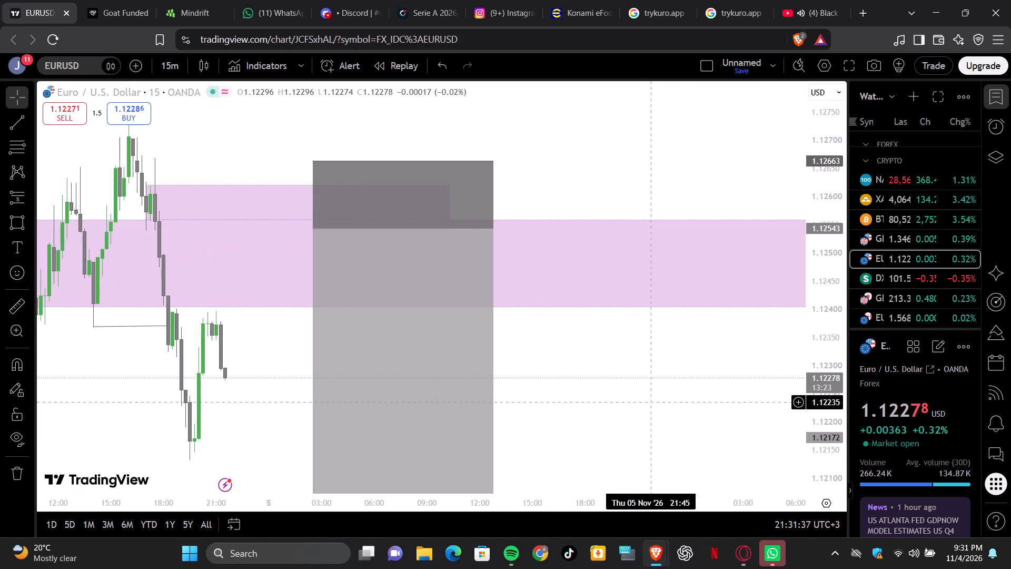
pyautogui.scroll(-1, 651, 402)
pyautogui.click(877, 281)
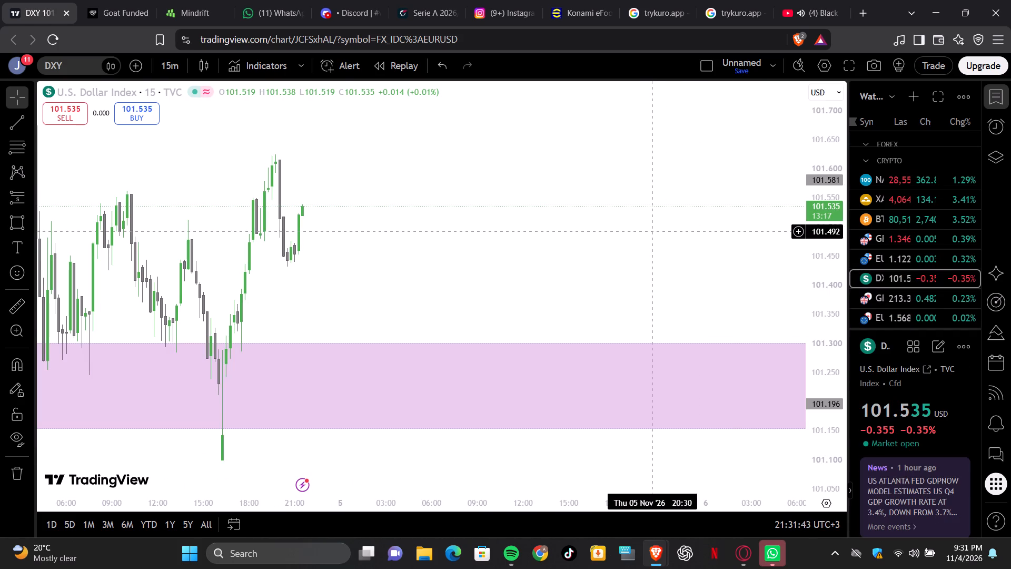
pyautogui.scroll(4, 654, 231)
pyautogui.scroll(-3, 654, 231)
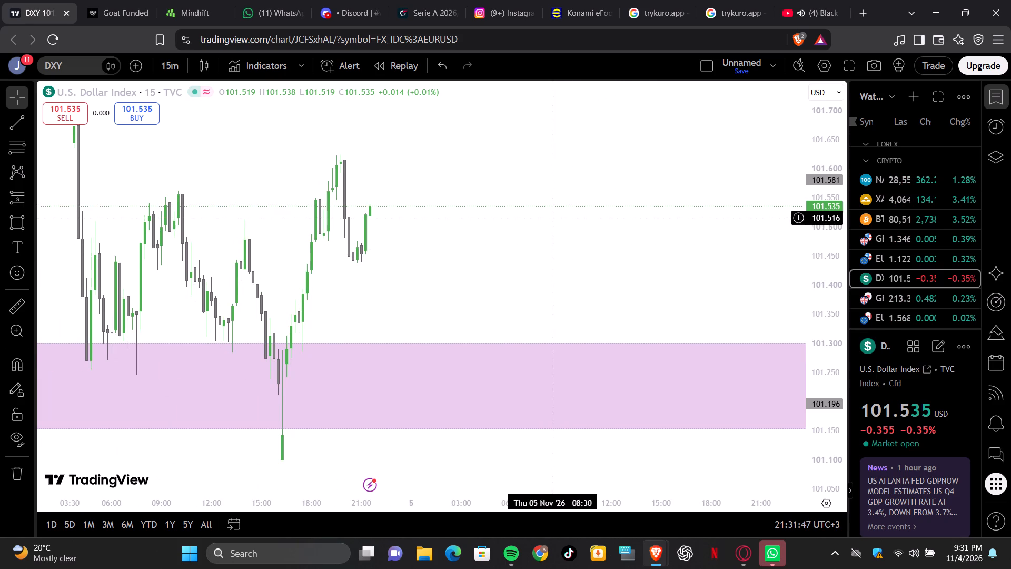
# Review the 15-minute charts of GBPJPY and EURCAD, including EURCAD's price action back to early November.
pyautogui.click(896, 298)
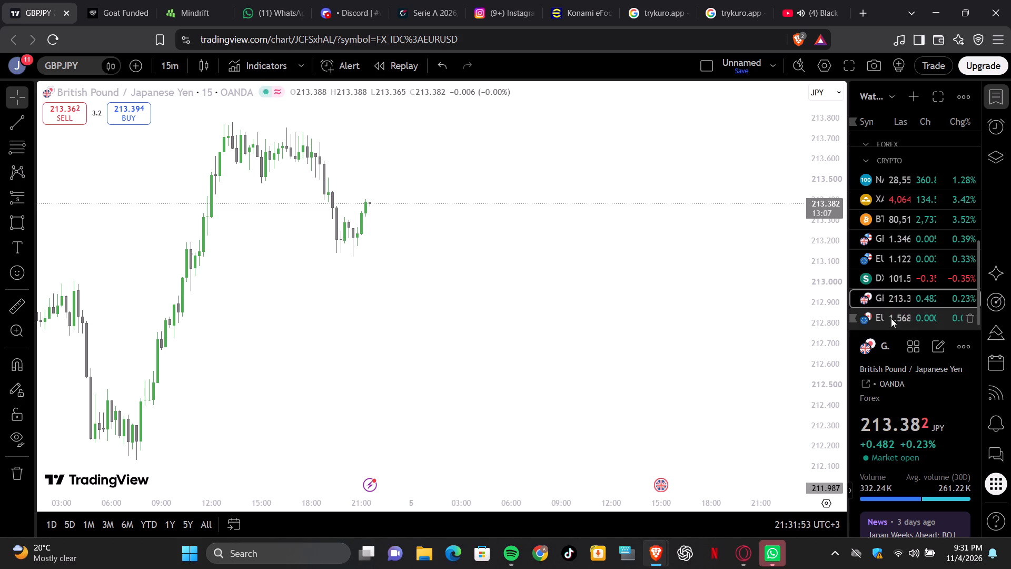
pyautogui.click(891, 318)
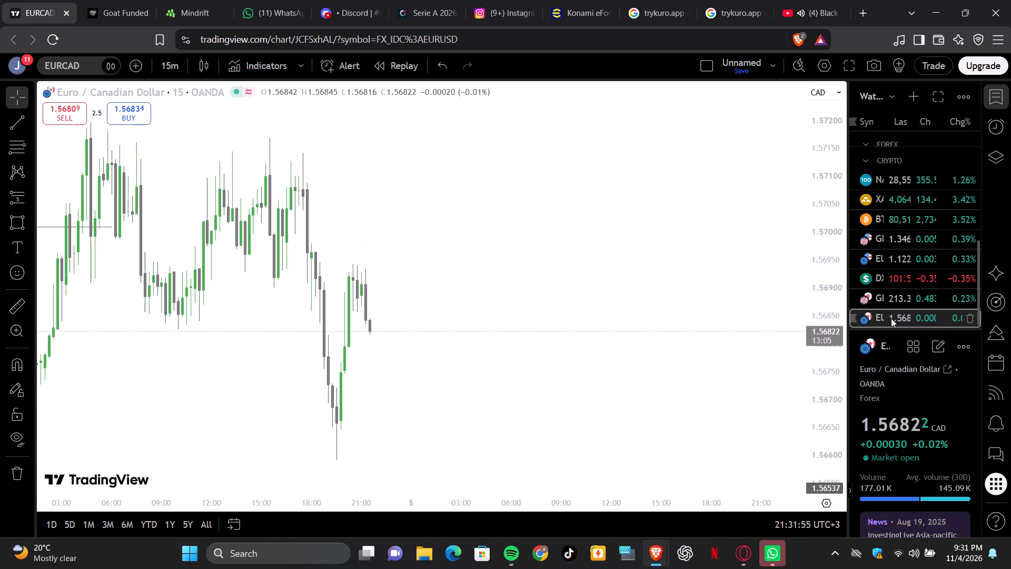
pyautogui.scroll(-3, 556, 254)
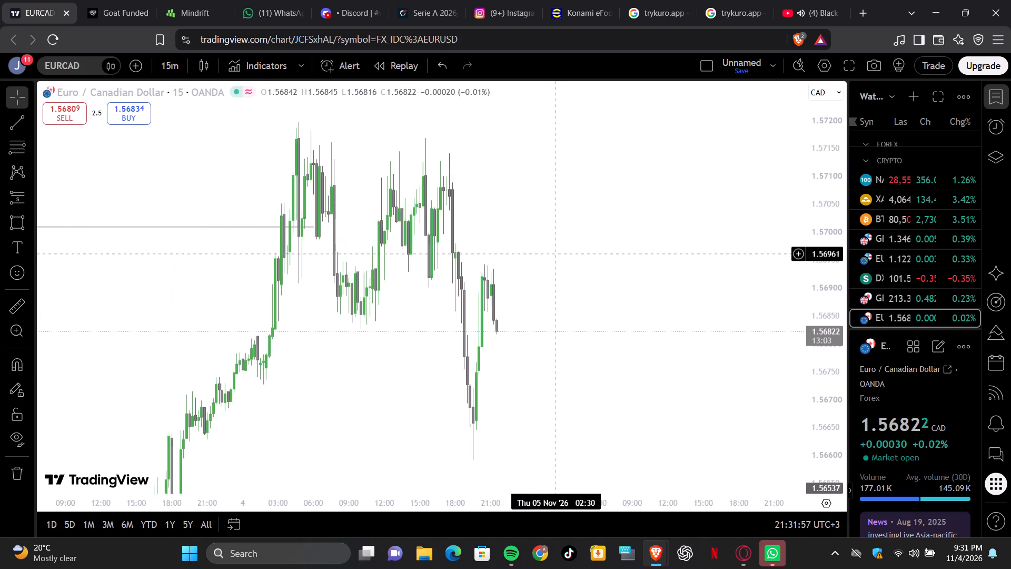
pyautogui.scroll(-3, 556, 254)
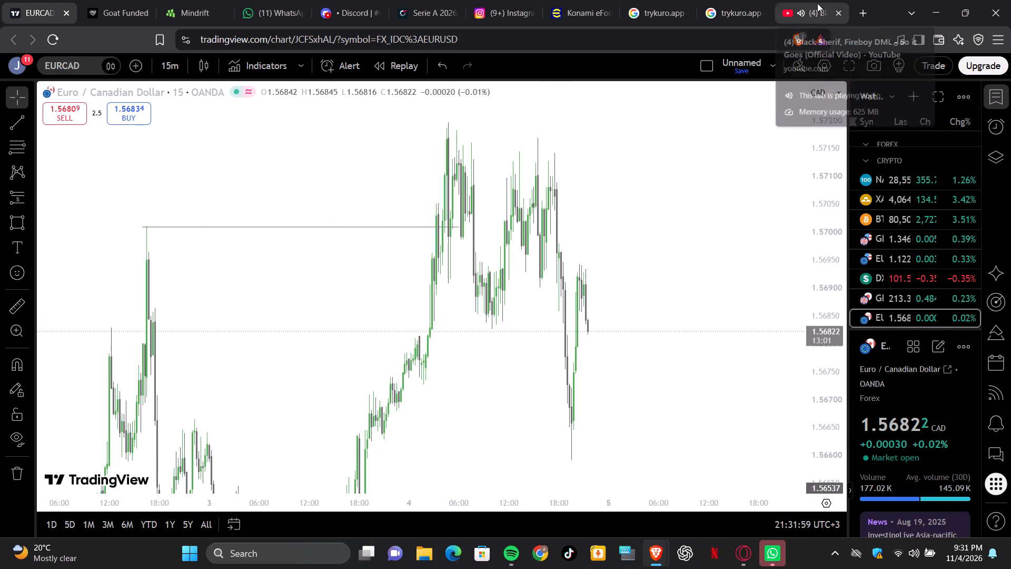
# Switch to YouTube, to the Davido - Jowo mix playlist.
pyautogui.click(817, 3)
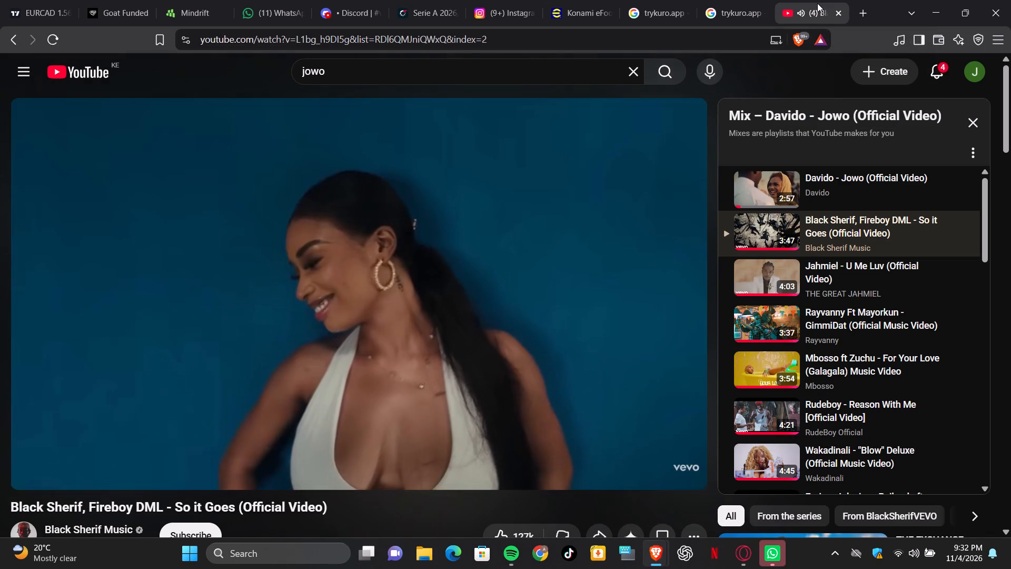
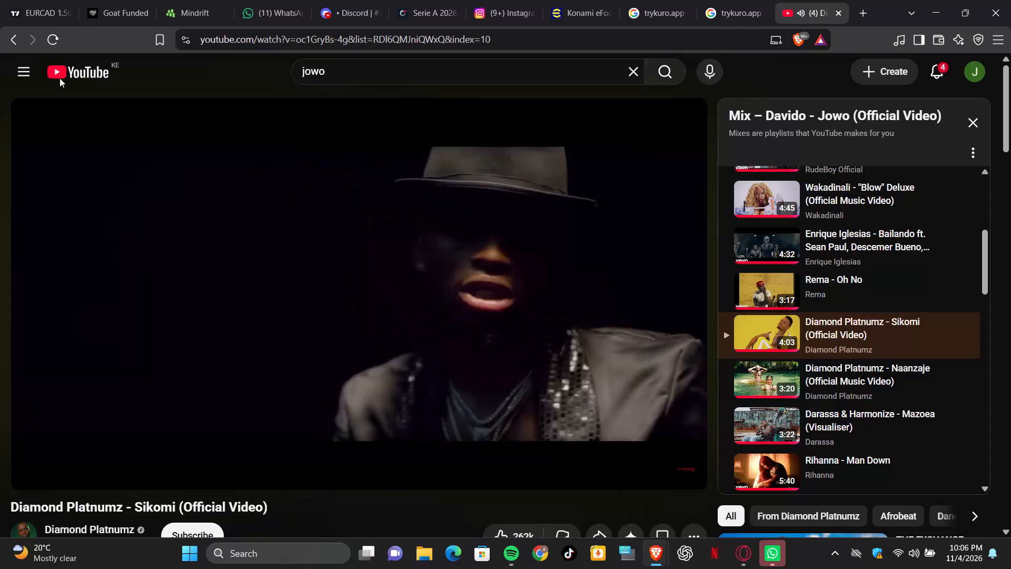
# Switch back to TradingView and examine EURCAD's 15-minute price action since the start of November.
pyautogui.click(38, 13)
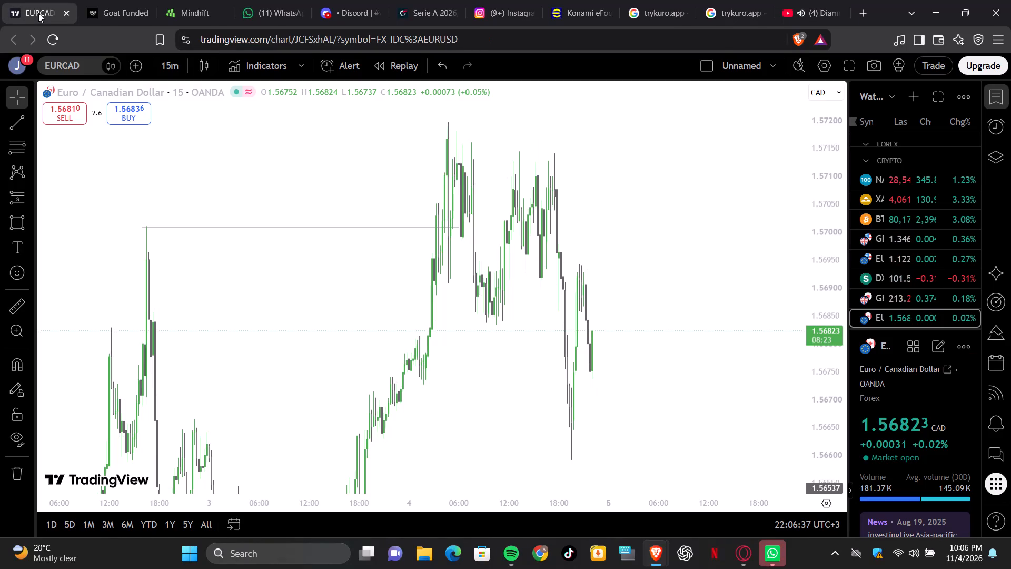
pyautogui.click(64, 19)
pyautogui.scroll(1, 647, 208)
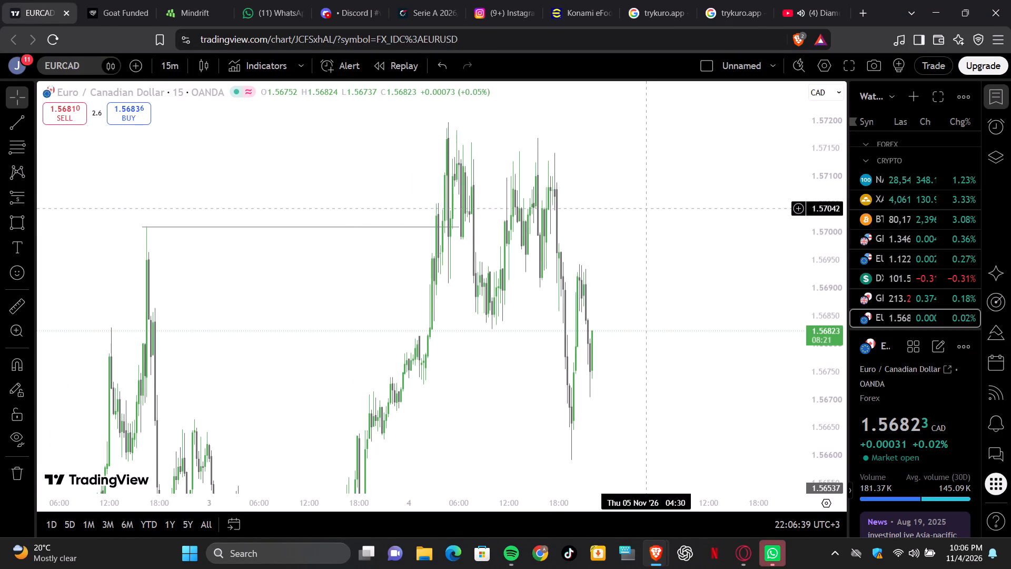
pyautogui.scroll(2, 647, 208)
pyautogui.scroll(-2, 614, 271)
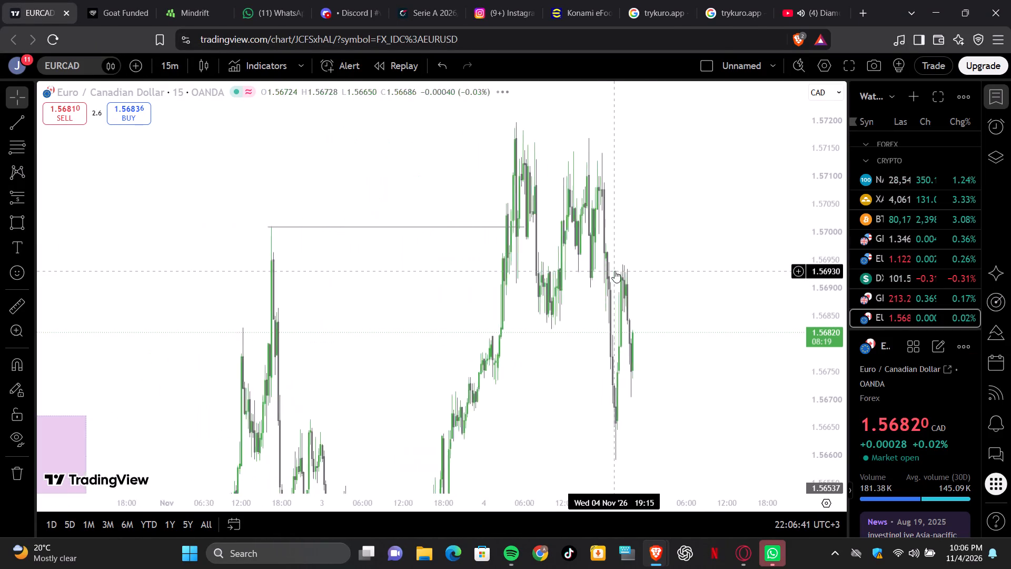
pyautogui.scroll(-2, 614, 271)
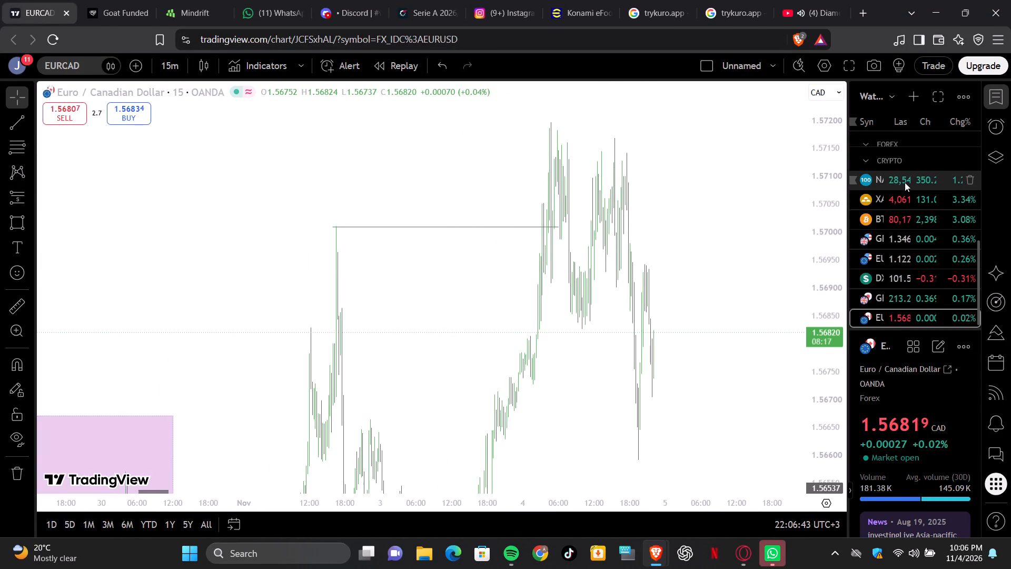
# Open the NASDAQ chart and examine its latest 15-minute candles around the purple zones and the marked short position.
pyautogui.click(905, 182)
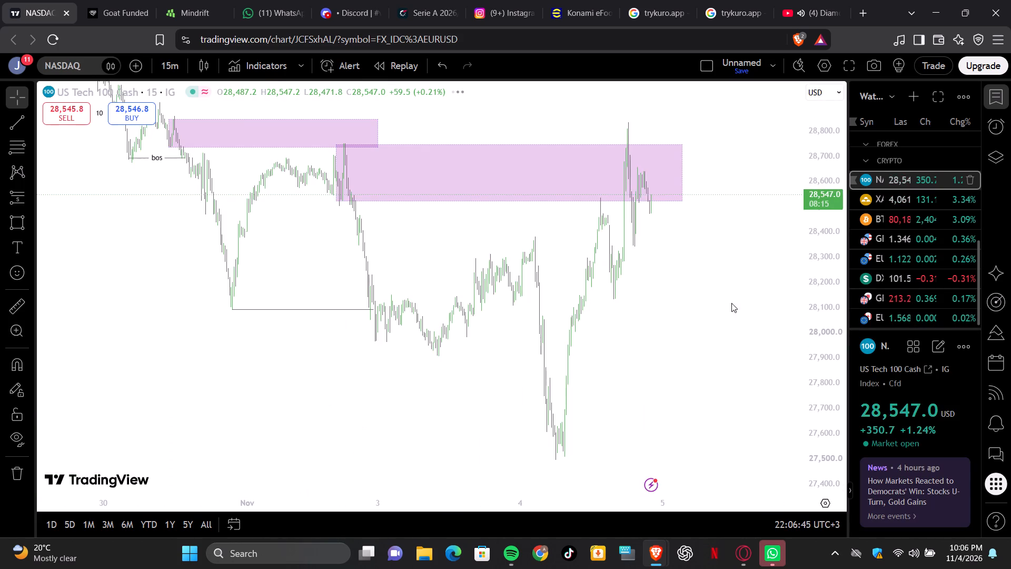
pyautogui.scroll(13, 712, 318)
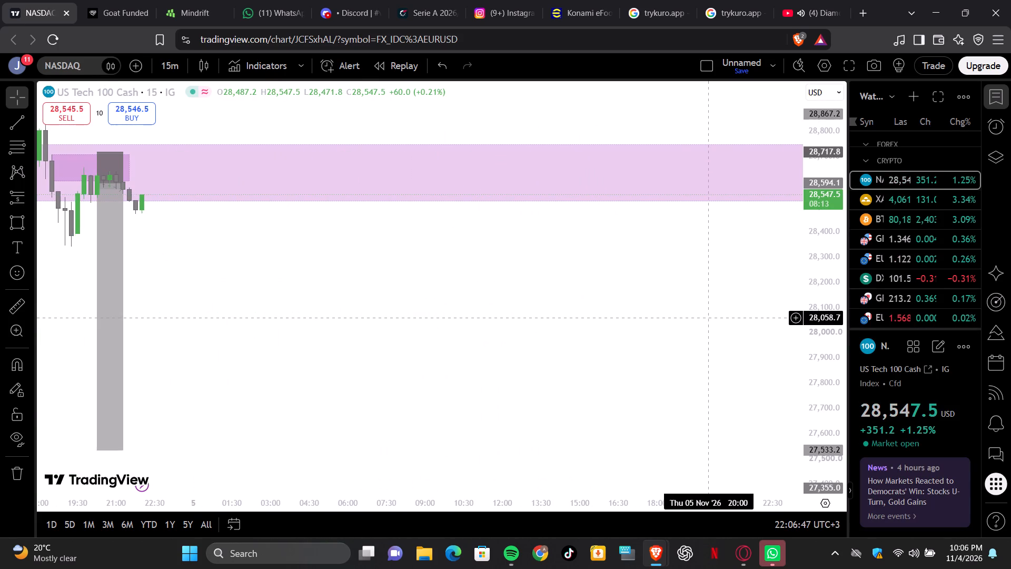
pyautogui.scroll(1, 712, 318)
pyautogui.scroll(-2, 712, 318)
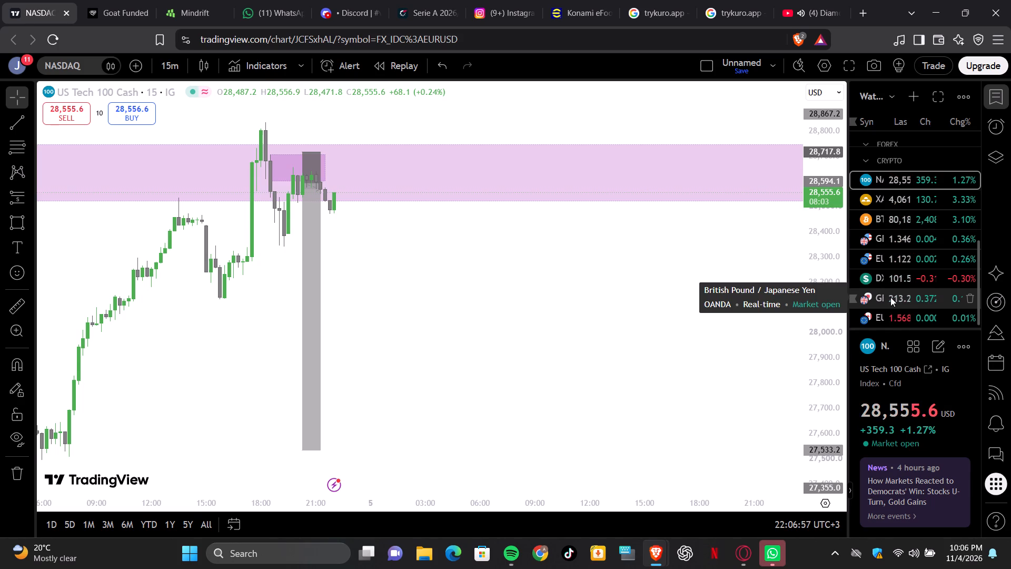
# Return to the EURCAD chart and examine its 15-minute swings on 4 November up to the latest candles.
pyautogui.click(903, 318)
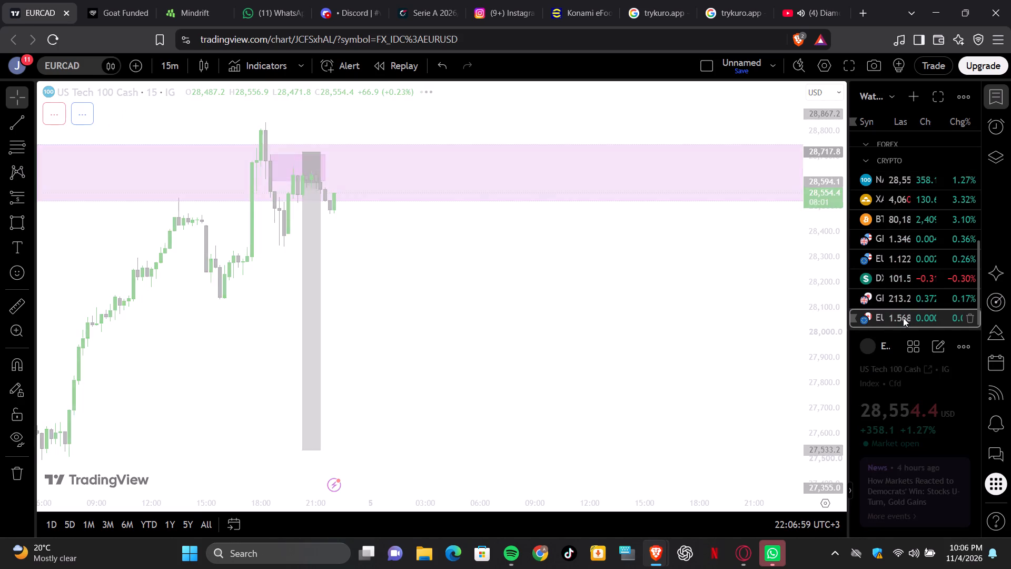
pyautogui.scroll(-2, 667, 239)
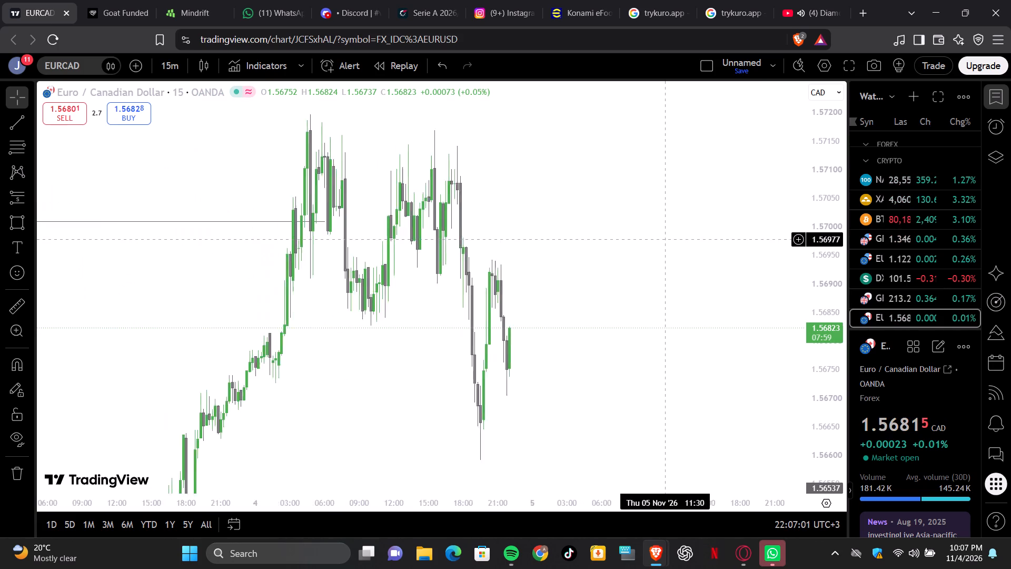
pyautogui.scroll(-3, 667, 239)
pyautogui.scroll(5, 667, 239)
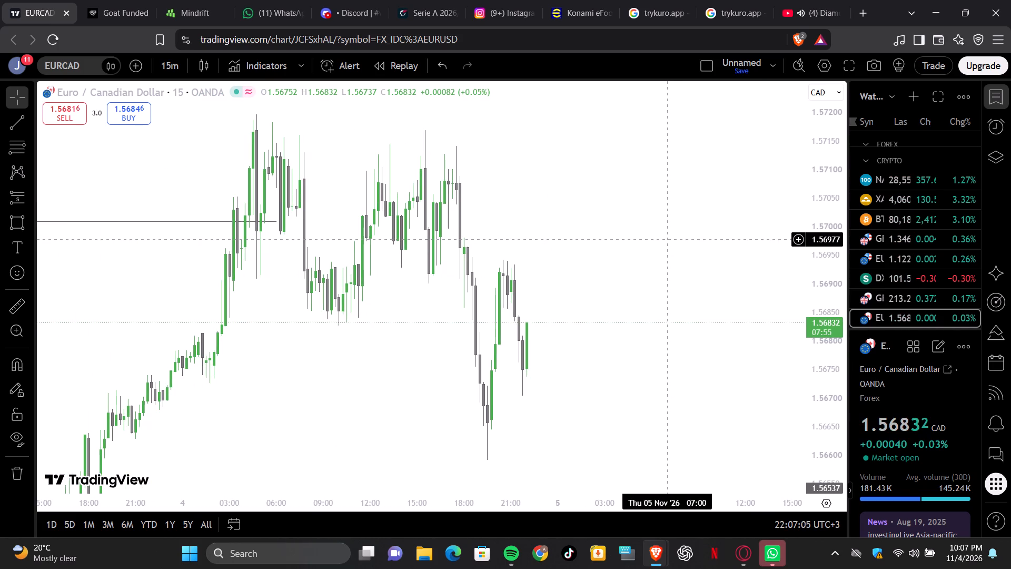
pyautogui.click(901, 307)
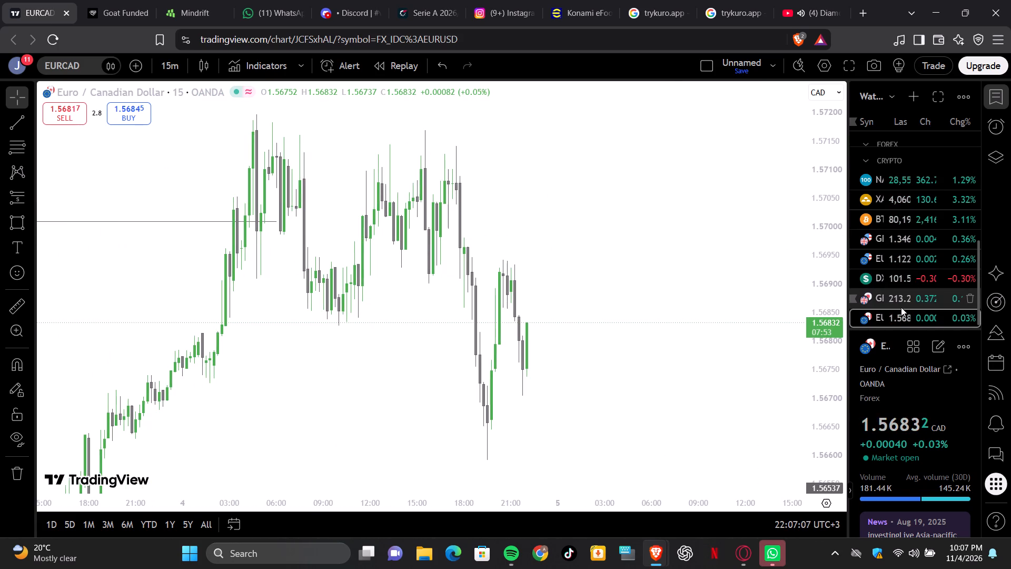